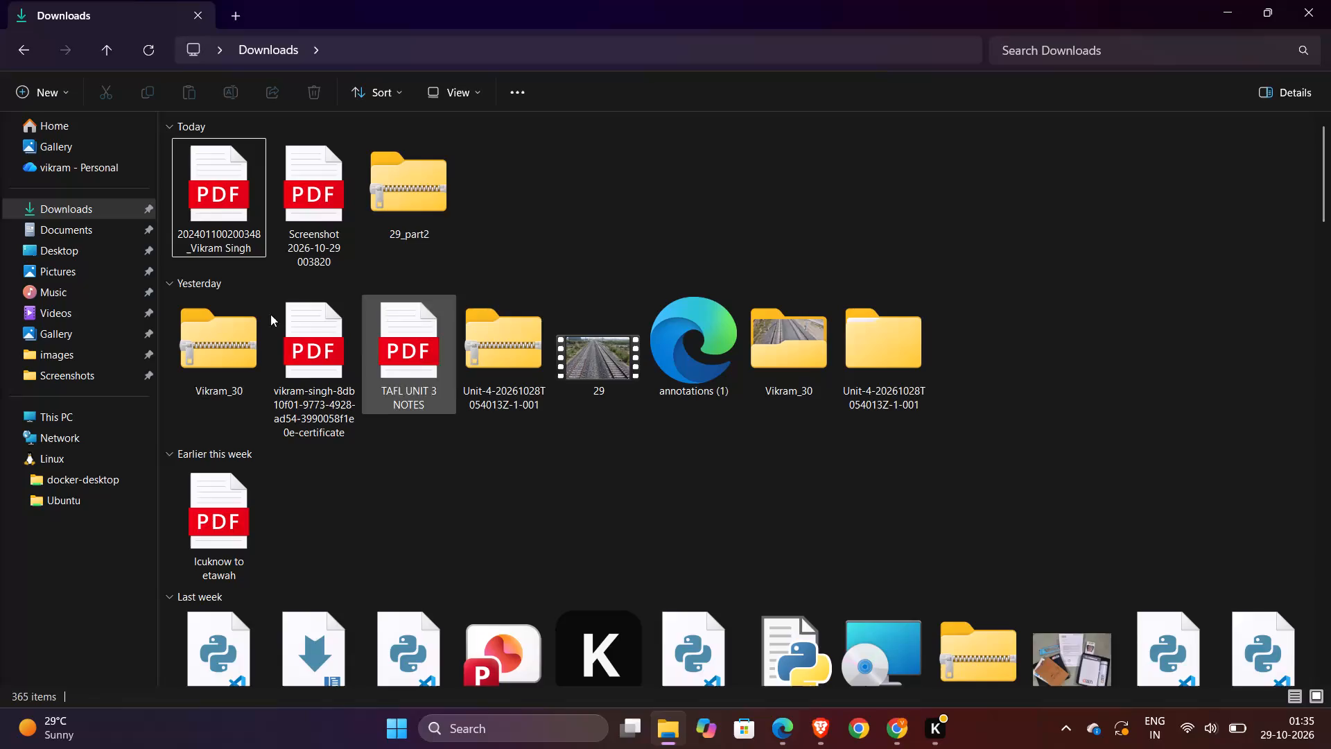
Reopen the Downloads folder to refresh its list of recent files.
double_click(119, 212)
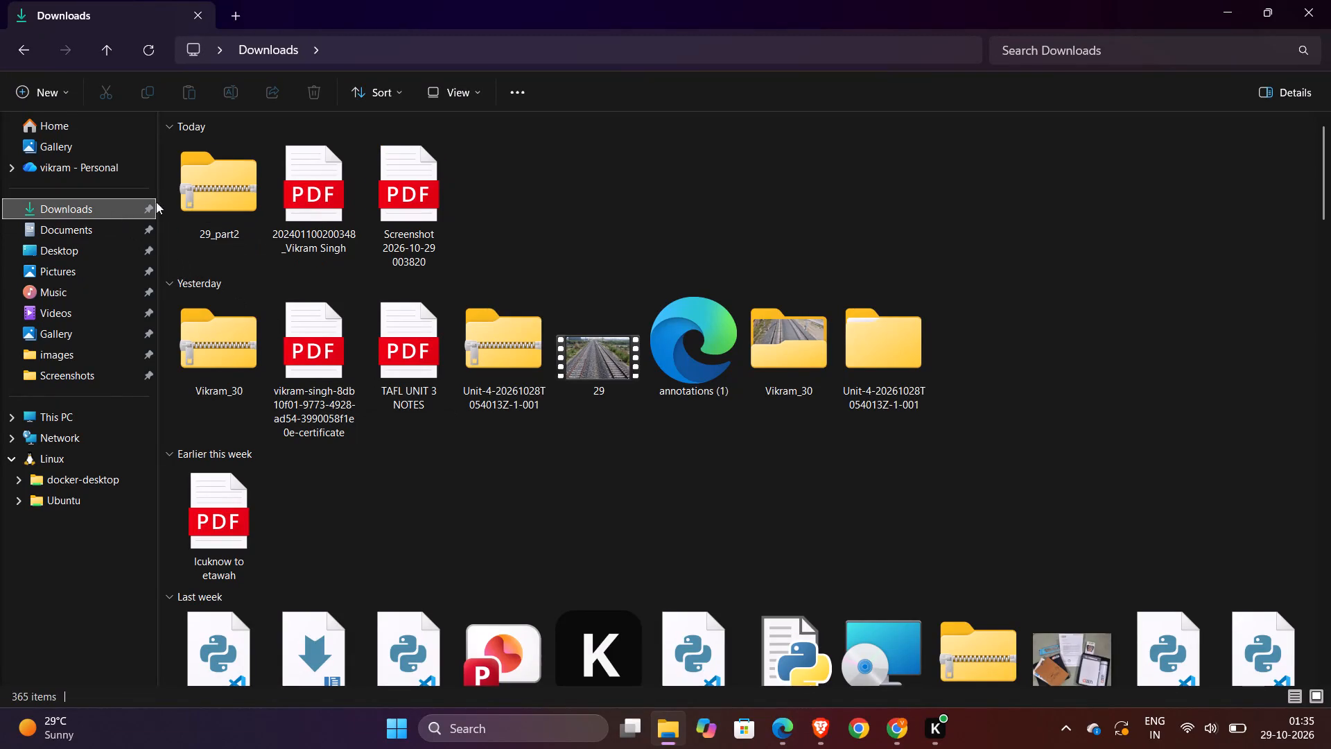
scroll(182, 209, "up", 2)
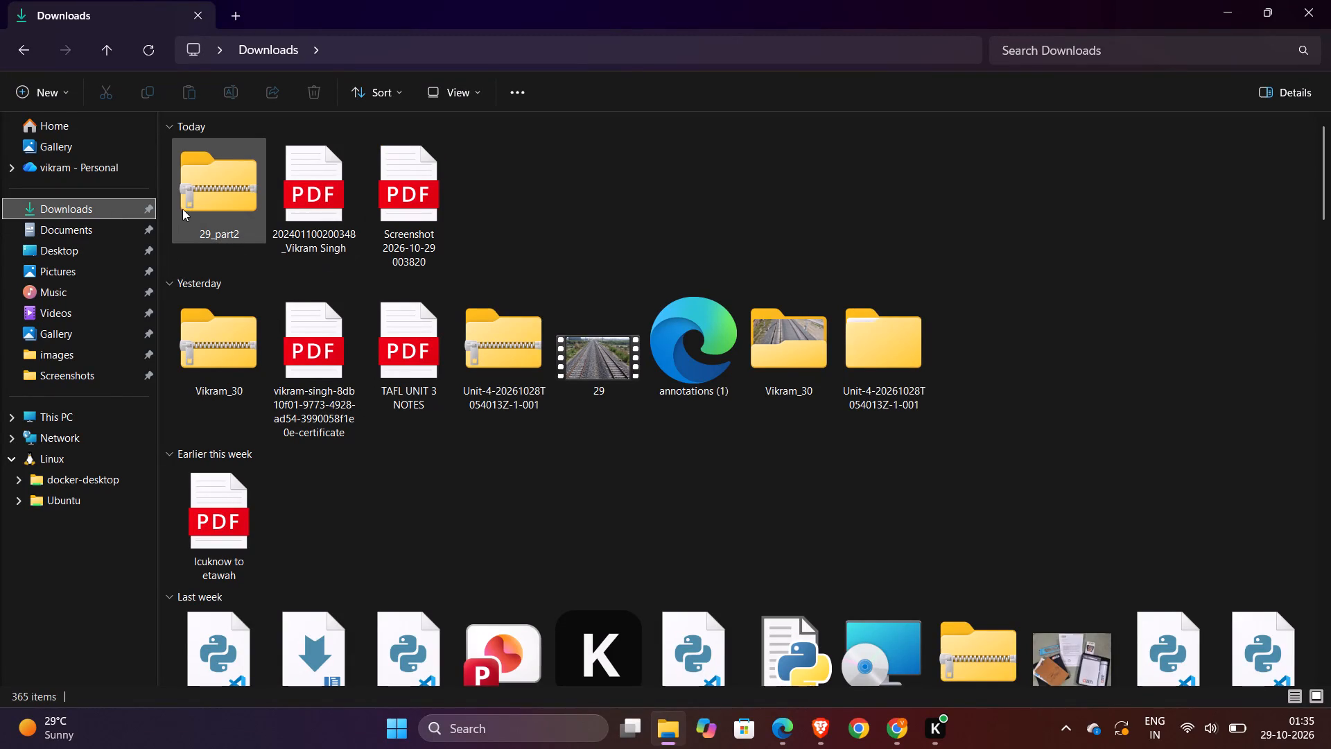
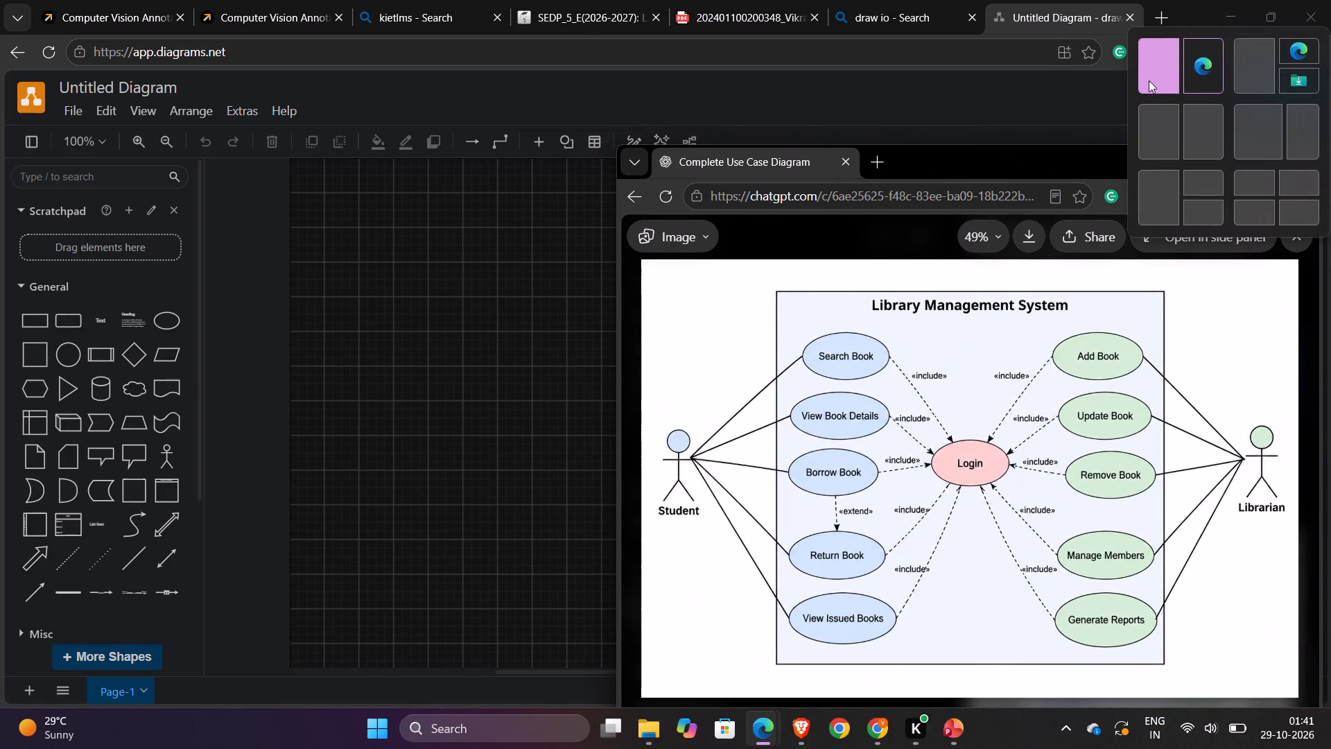
left_click(1149, 80)
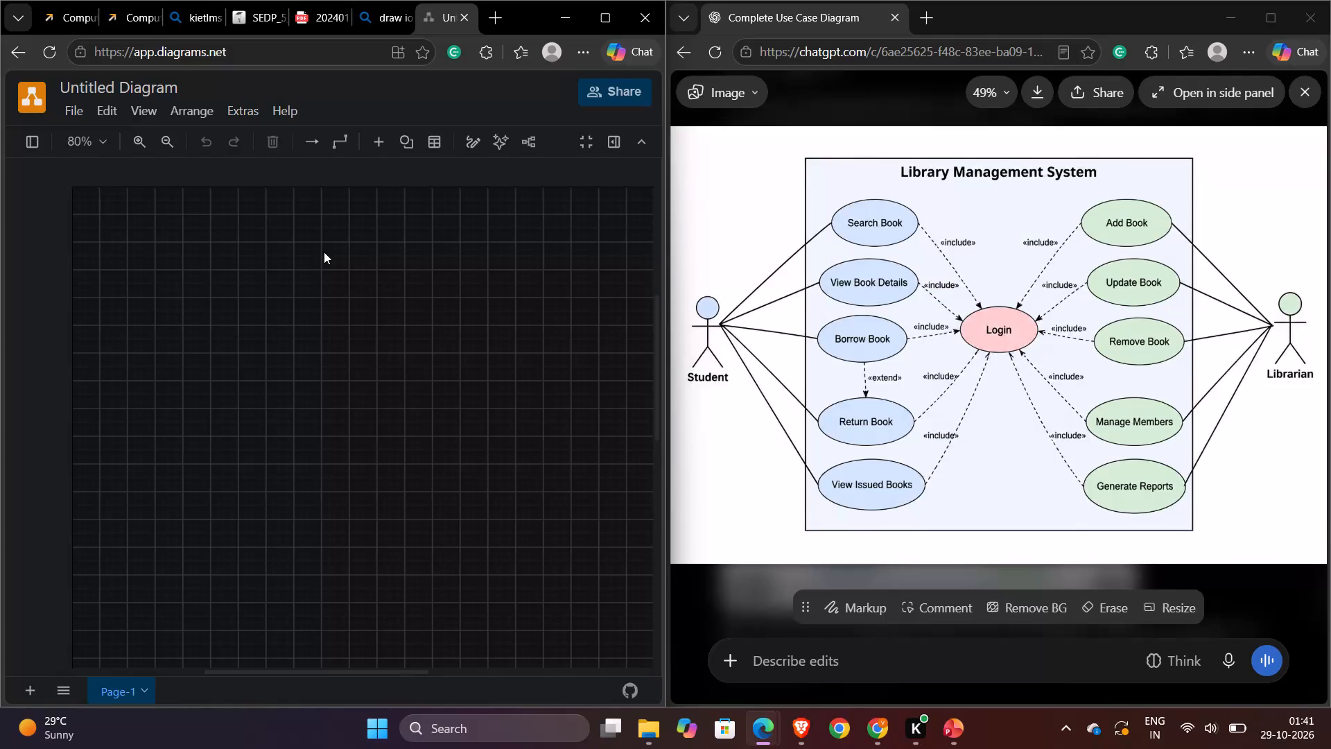
left_click(598, 20)
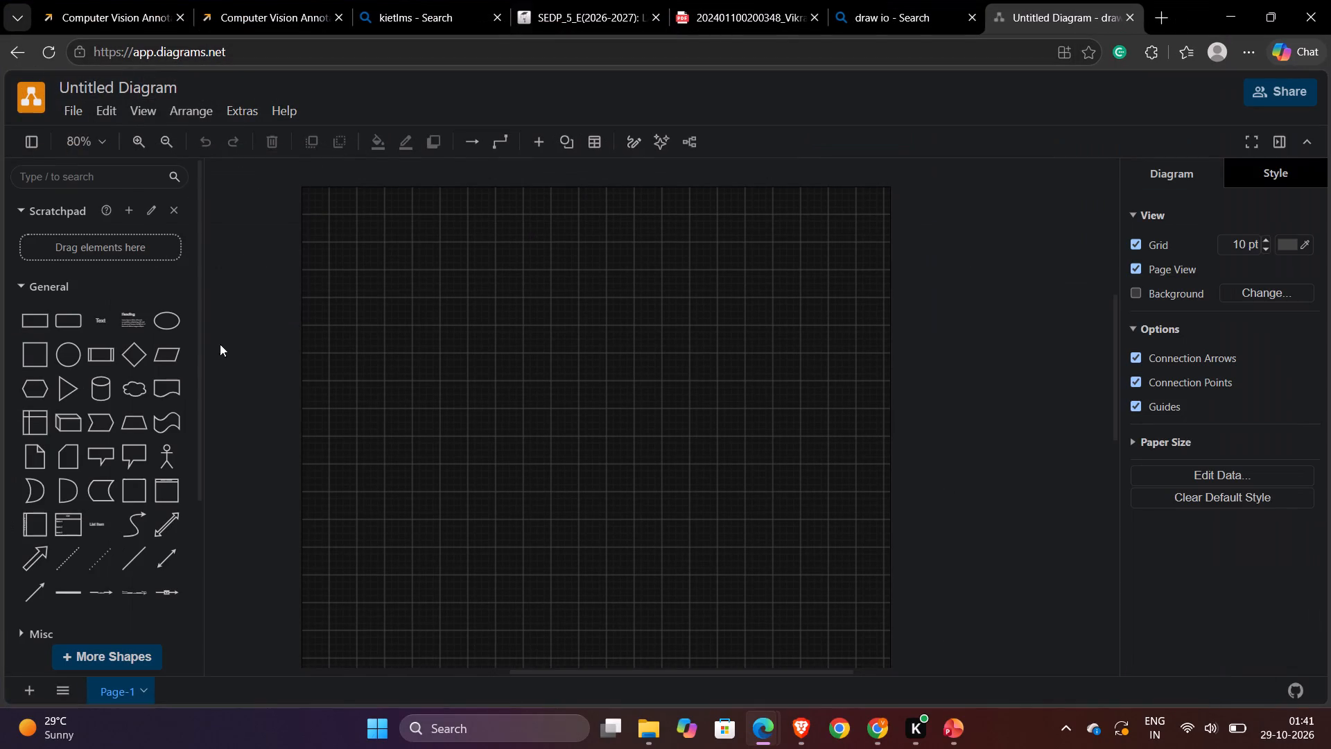
Add a rectangle to the draw.io page and enlarge it into a tall system boundary around the middle of the page.
left_click(36, 324)
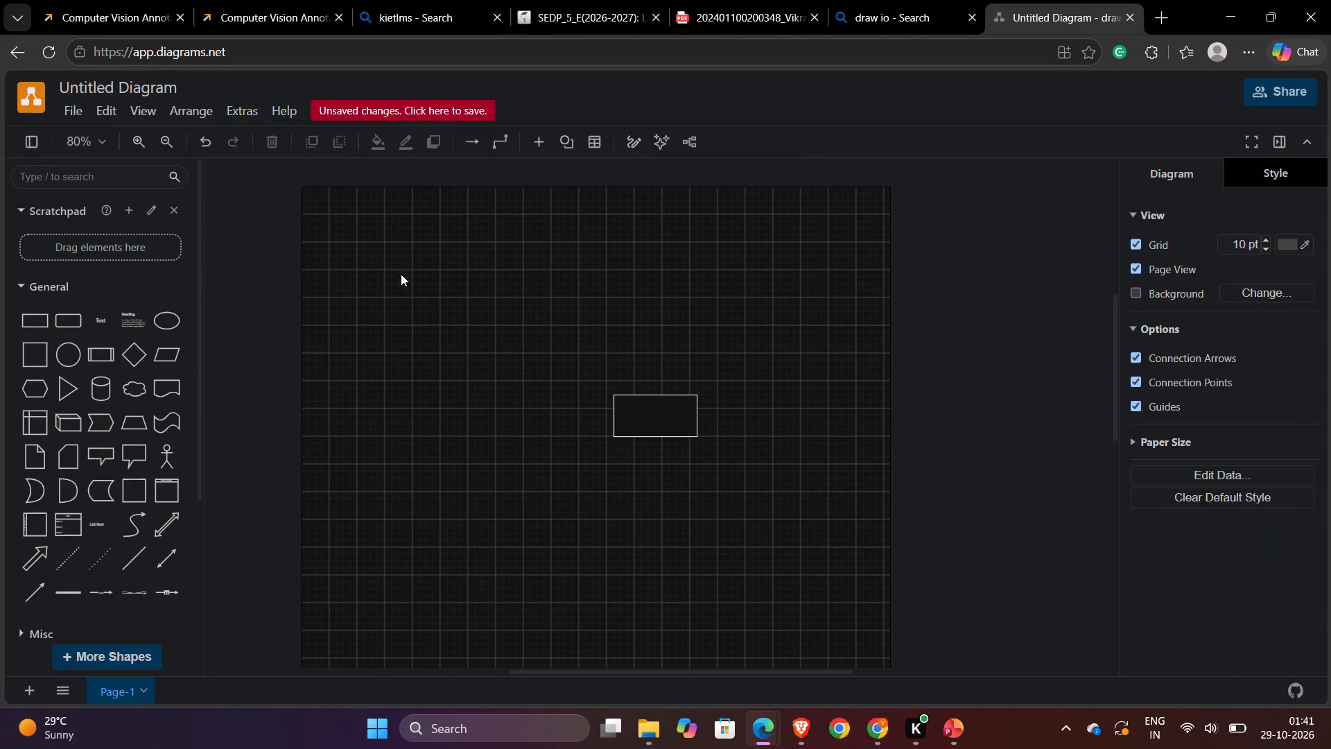
left_click_drag(603, 386, 376, 268)
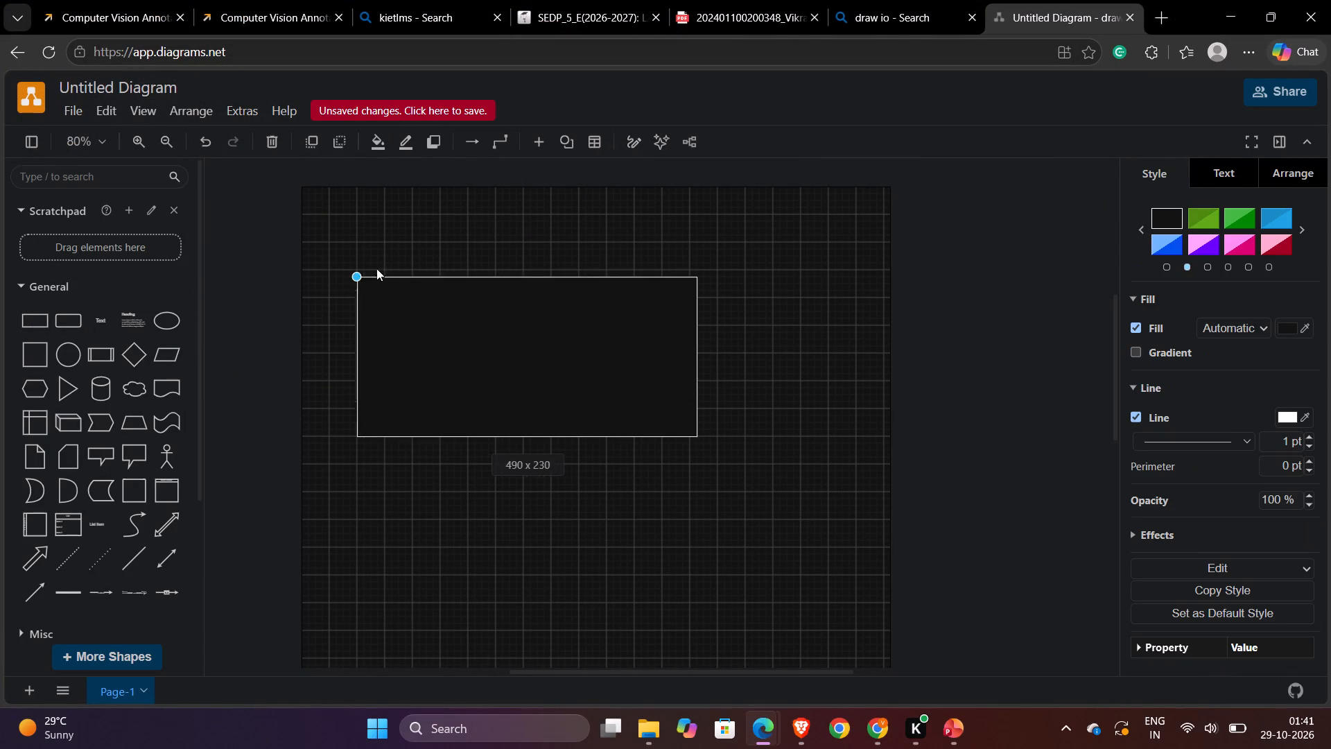
left_click_drag(376, 268, 433, 241)
left_click_drag(574, 443, 562, 572)
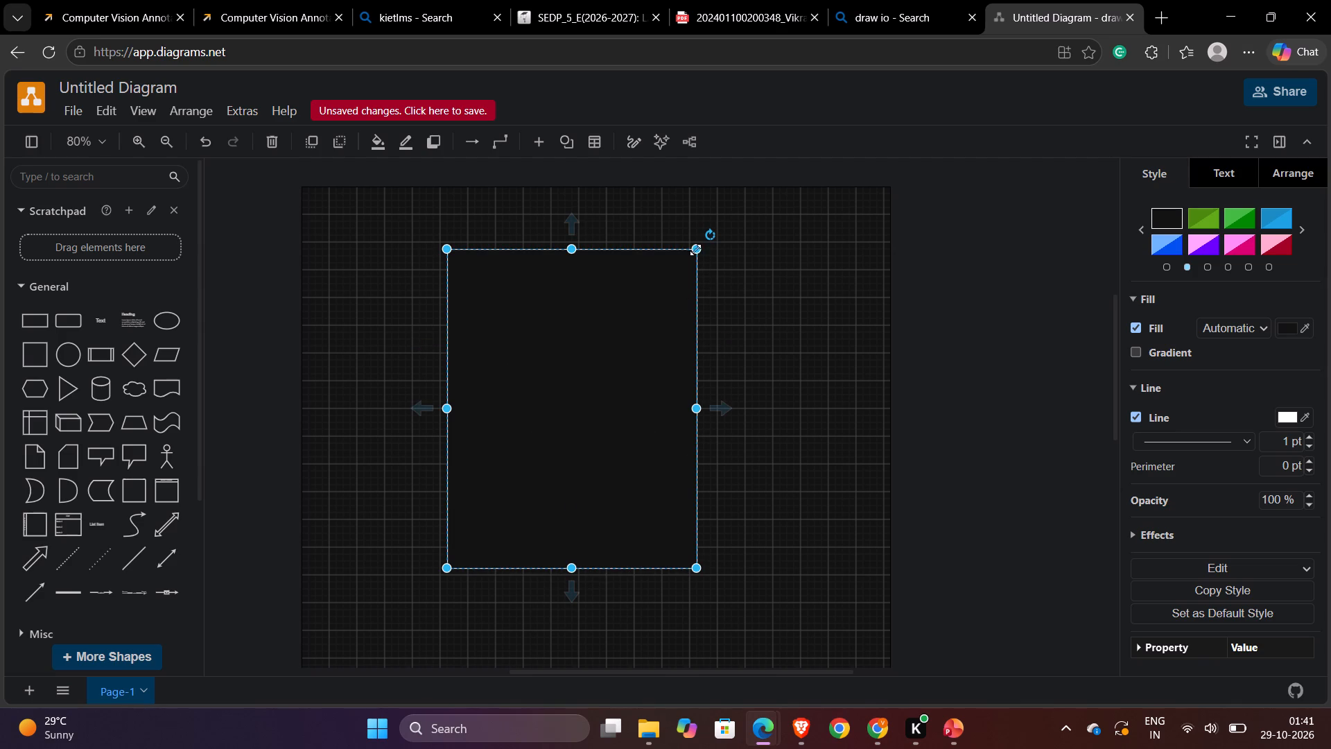
left_click_drag(690, 248, 733, 237)
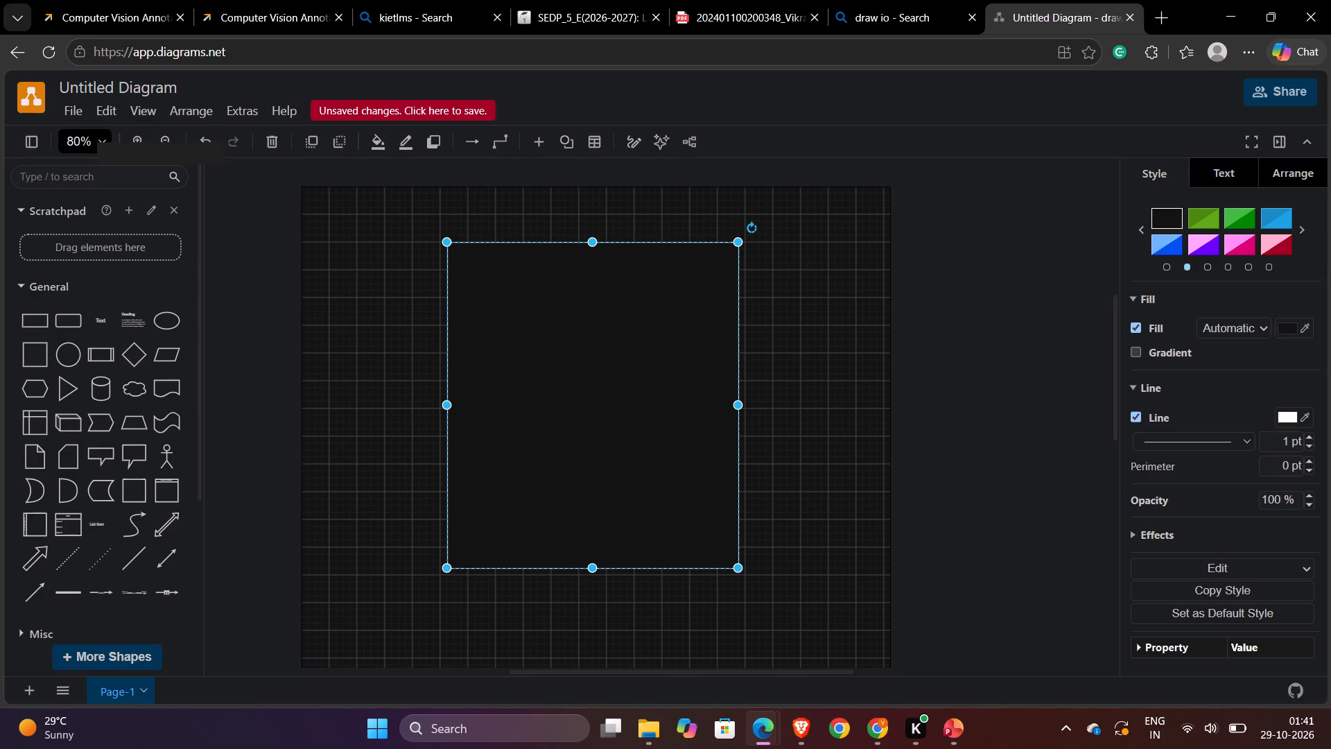
left_click(519, 270)
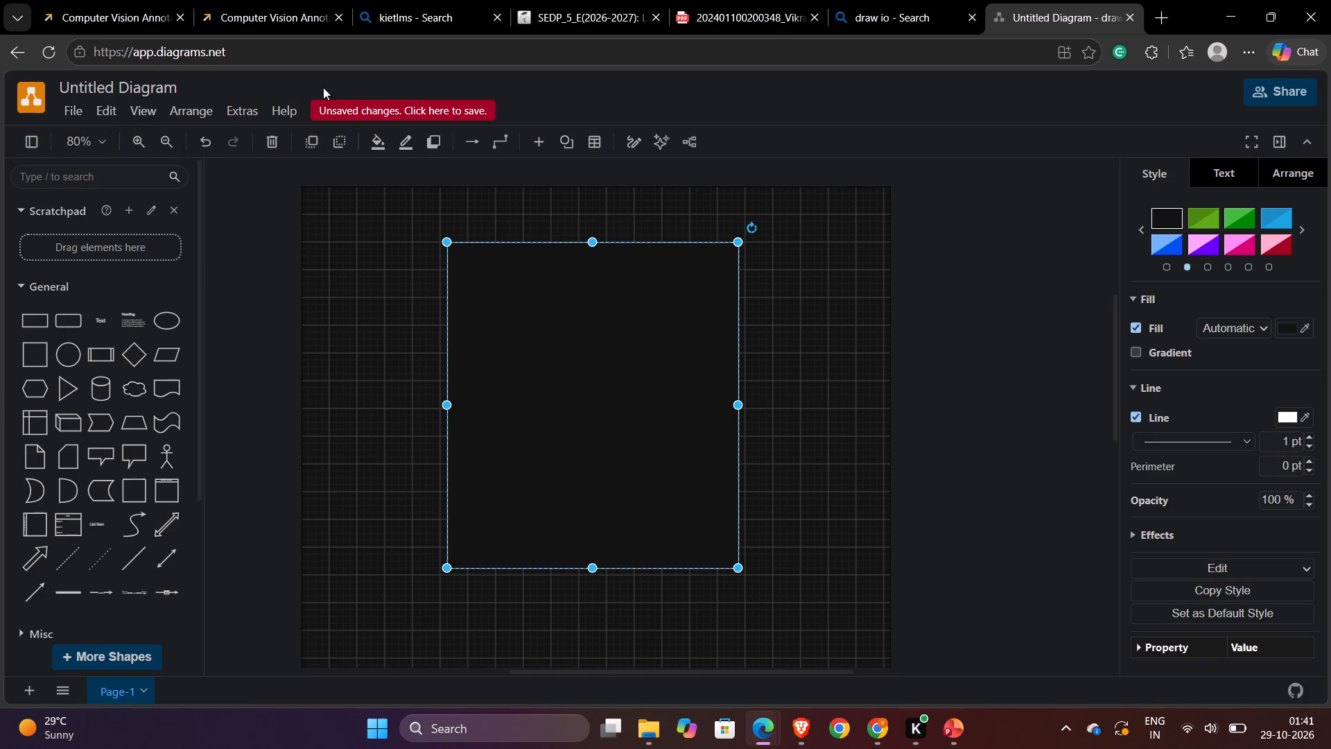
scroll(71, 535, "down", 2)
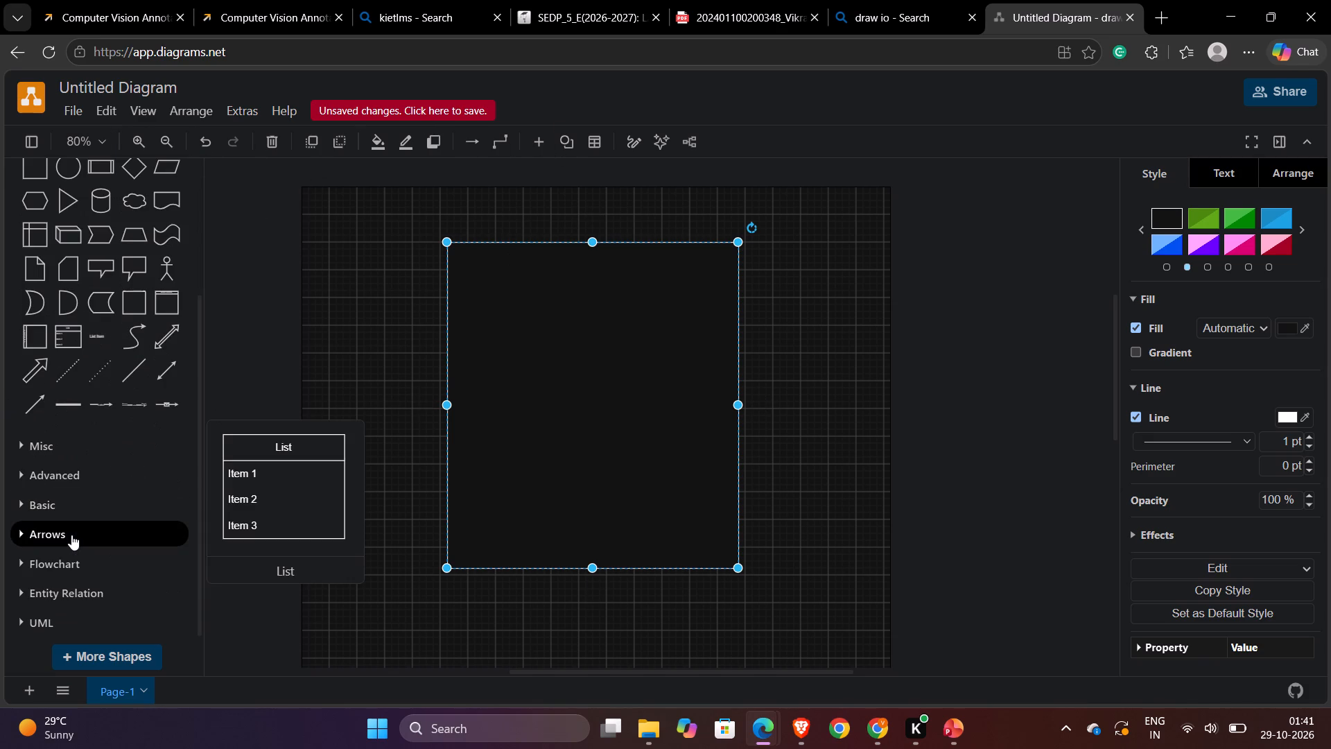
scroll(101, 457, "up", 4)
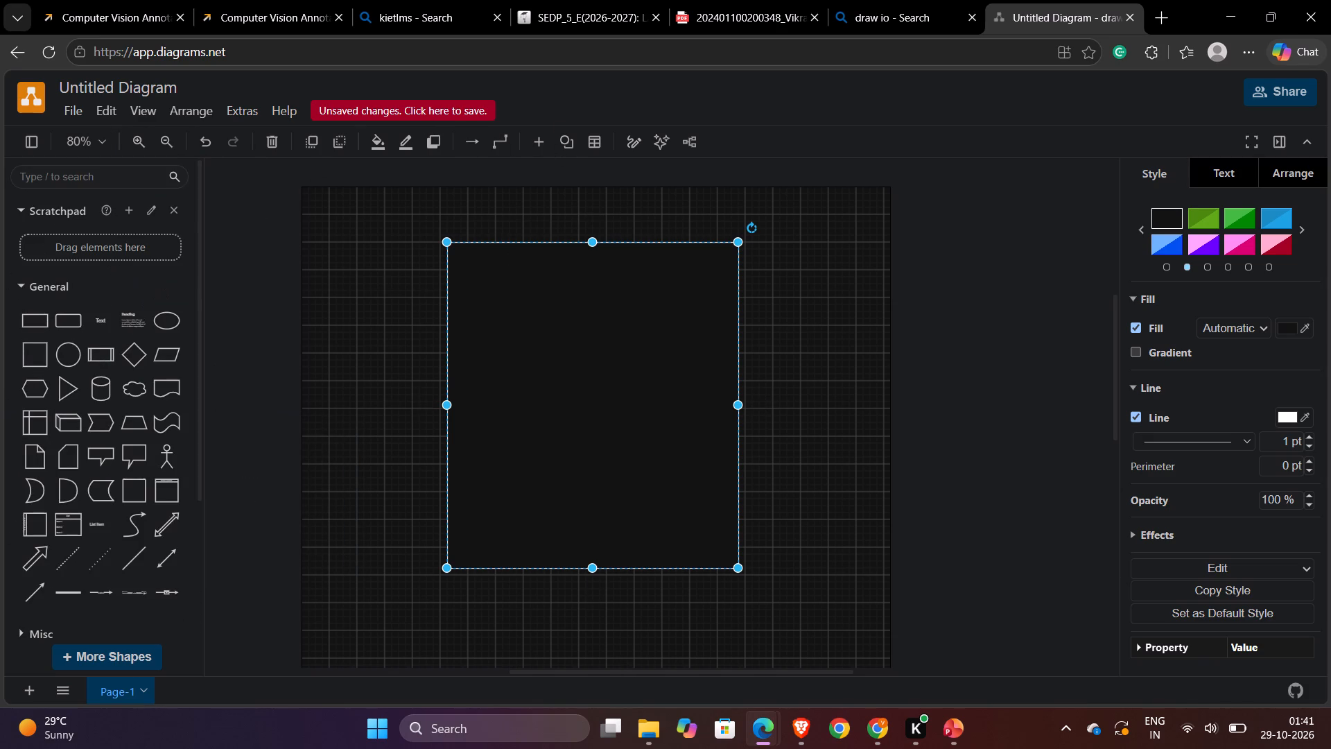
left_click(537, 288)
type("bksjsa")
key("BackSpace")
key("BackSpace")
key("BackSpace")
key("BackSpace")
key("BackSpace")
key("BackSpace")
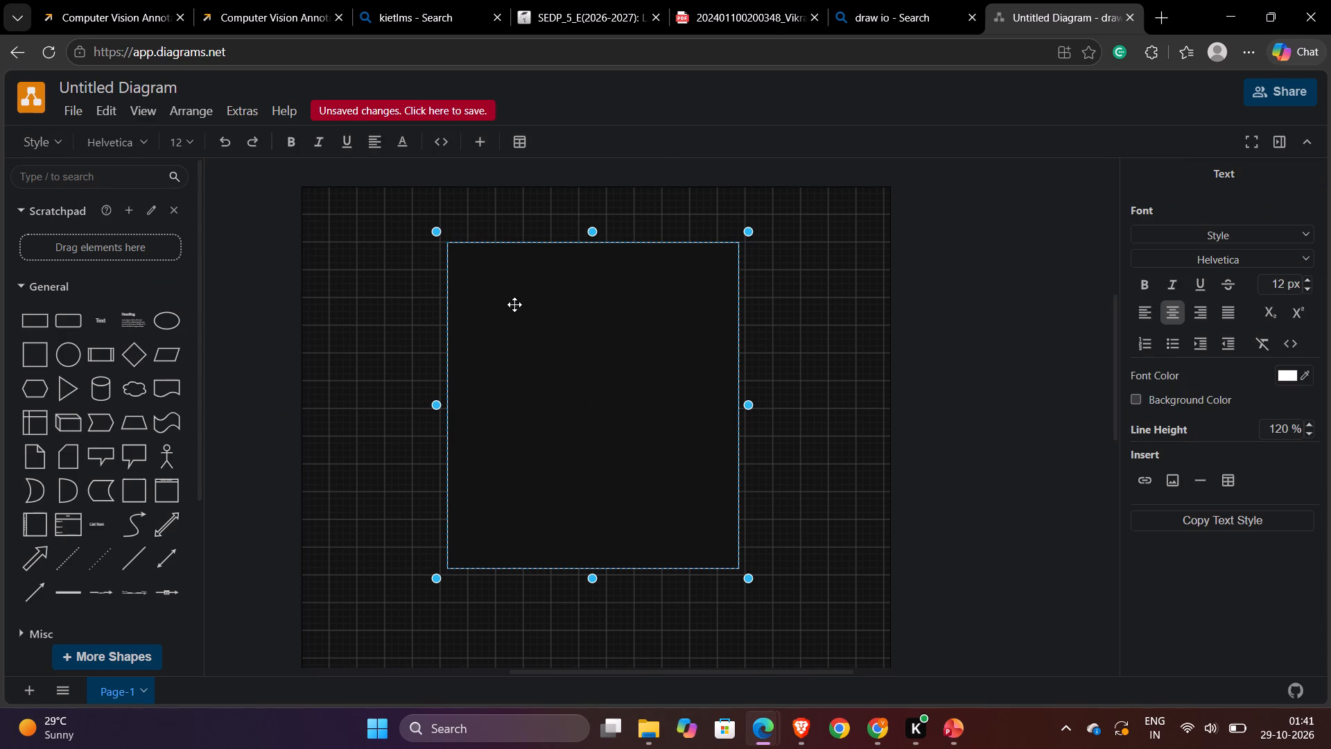
Enter the placeholder text "dna" inside the large rectangle.
left_click(487, 268)
left_click(487, 268)
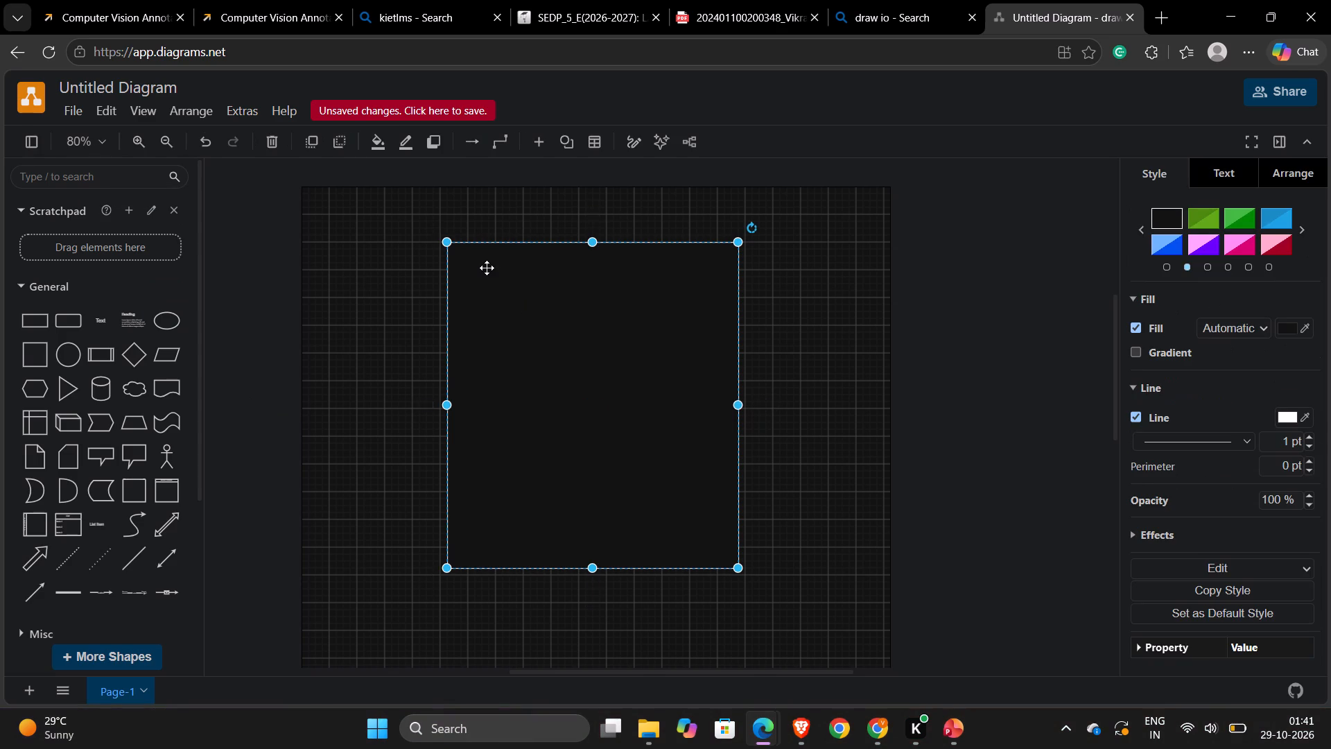
left_click(487, 268)
type("dn")
type("ajdnaksjdas")
key("BackSpace")
key("BackSpace")
key("BackSpace")
key("BackSpace")
key("BackSpace")
key("BackSpace")
key("BackSpace")
key("BackSpace")
key("BackSpace")
key("BackSpace")
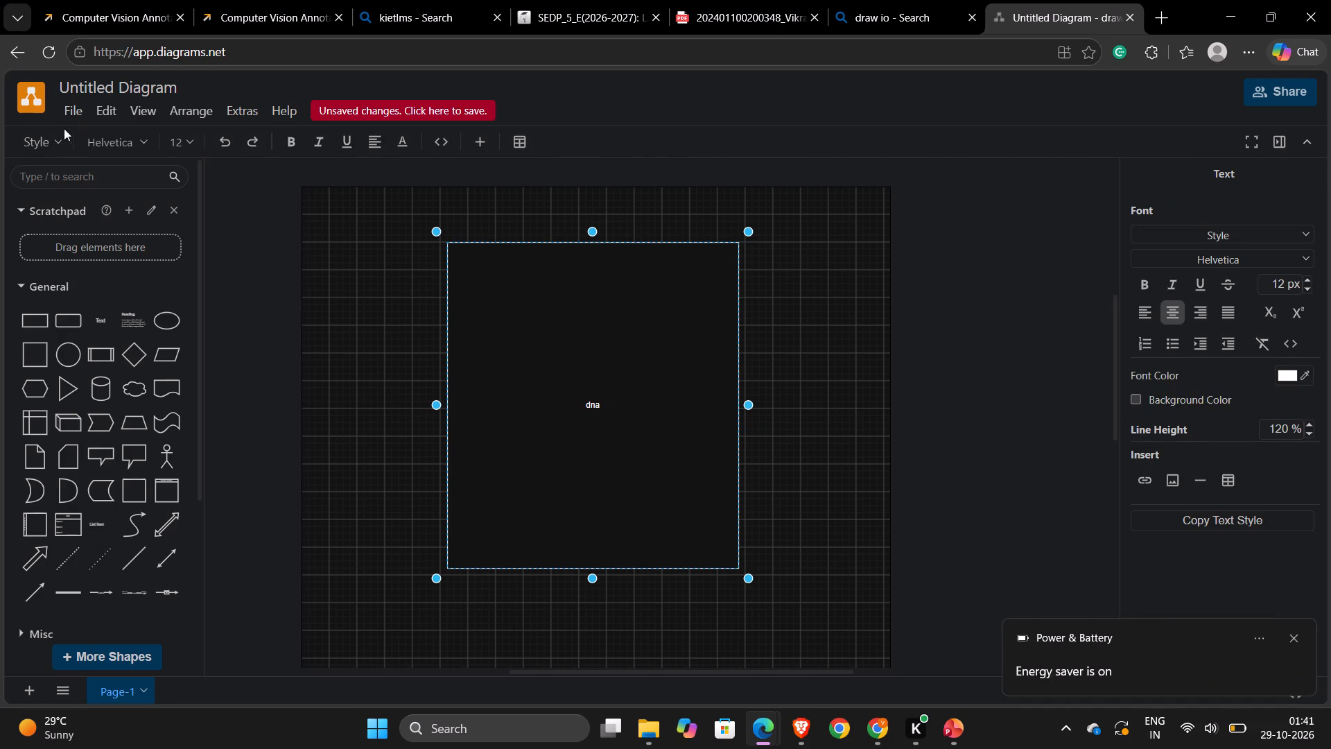
Apply the Heading 1 style to the placeholder text in the rectangle.
left_click(39, 142)
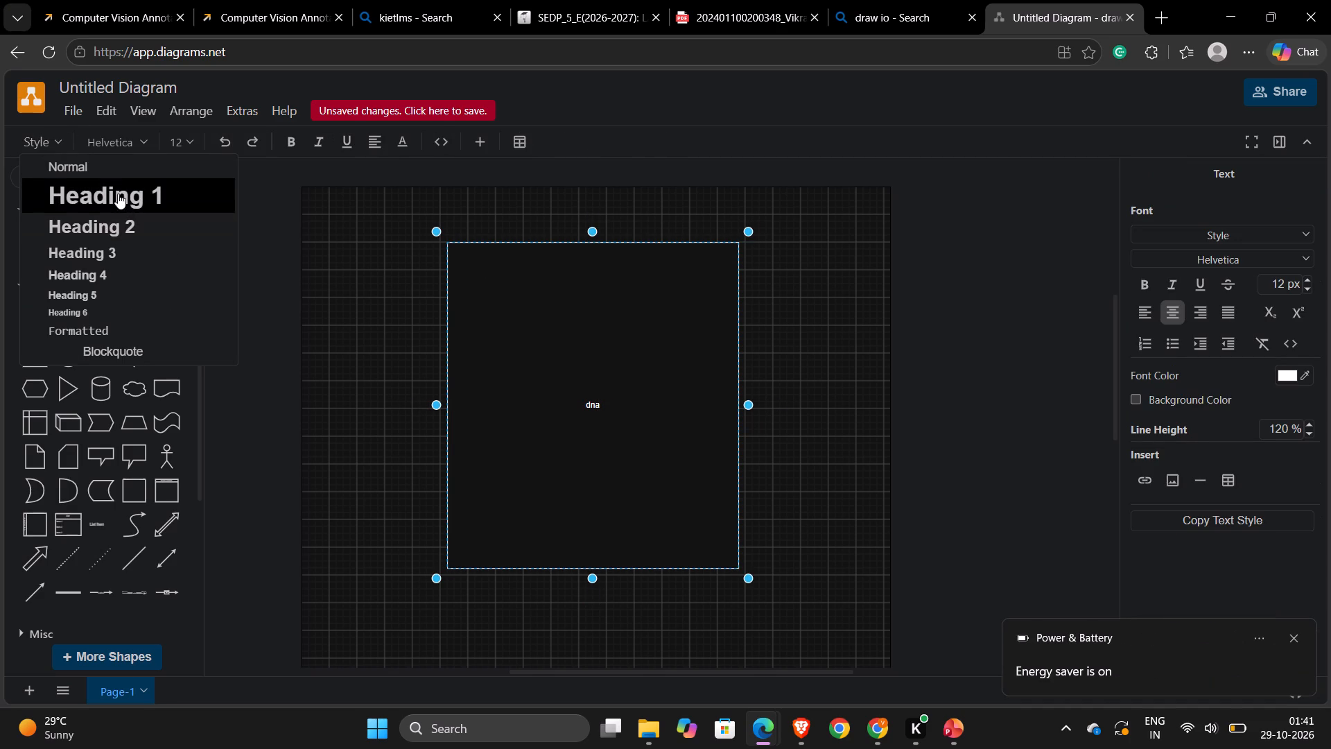
left_click(118, 193)
left_click_drag(598, 423, 592, 405)
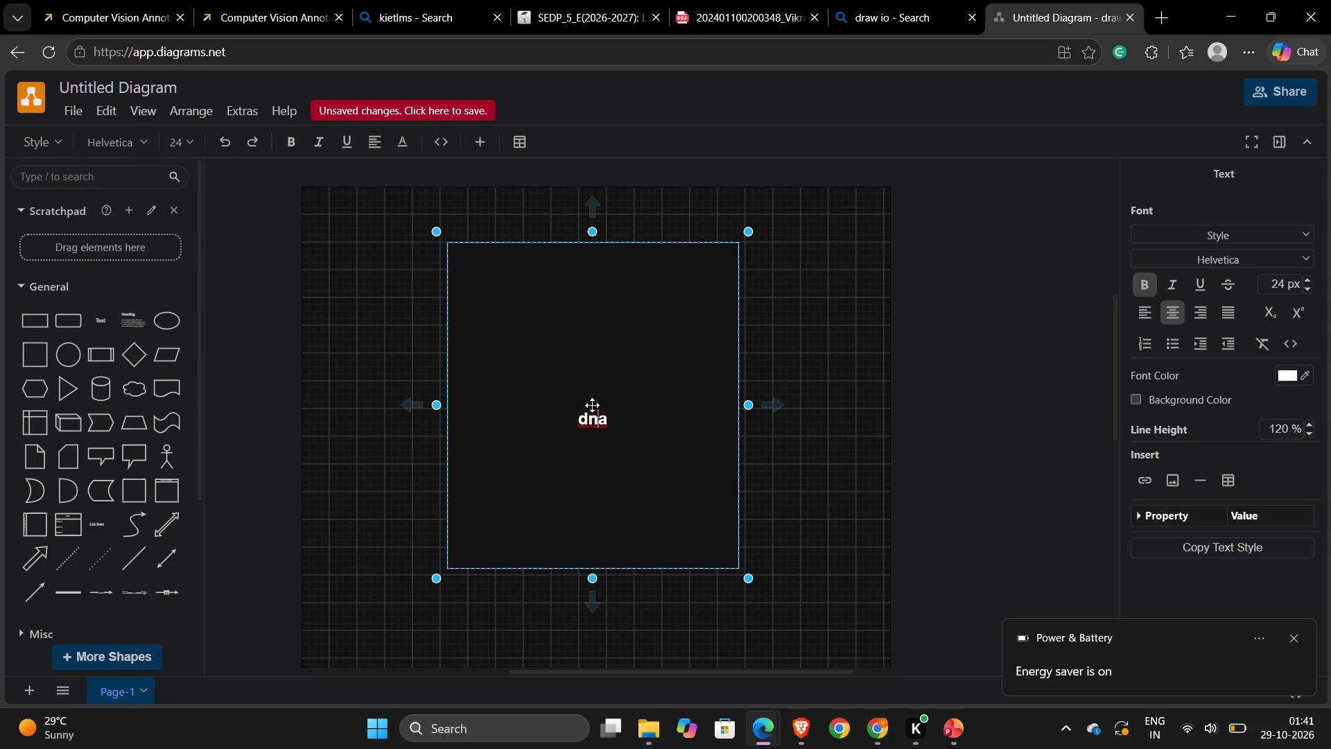
left_click_drag(592, 405, 578, 336)
left_click(578, 336)
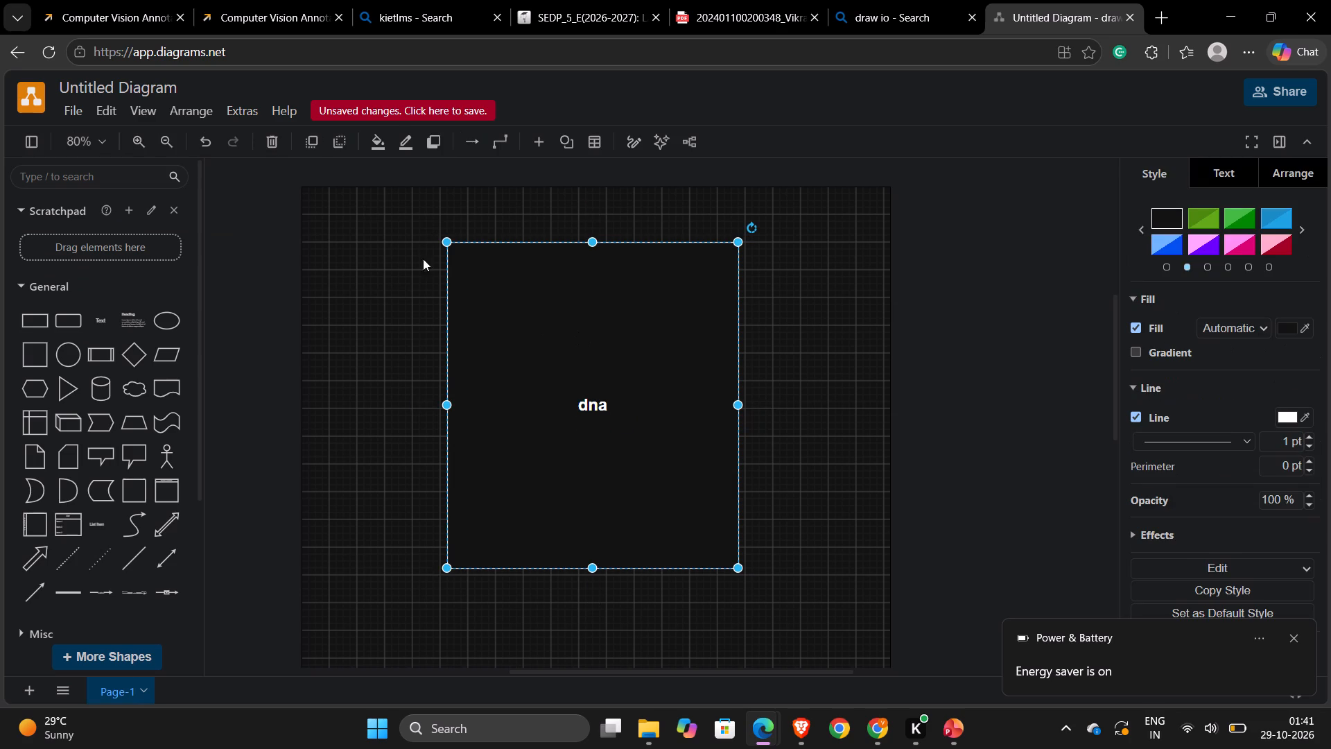
Left-align the heading text within the rectangle and nudge the rectangle slightly upward.
left_click(568, 402)
double_click(584, 411)
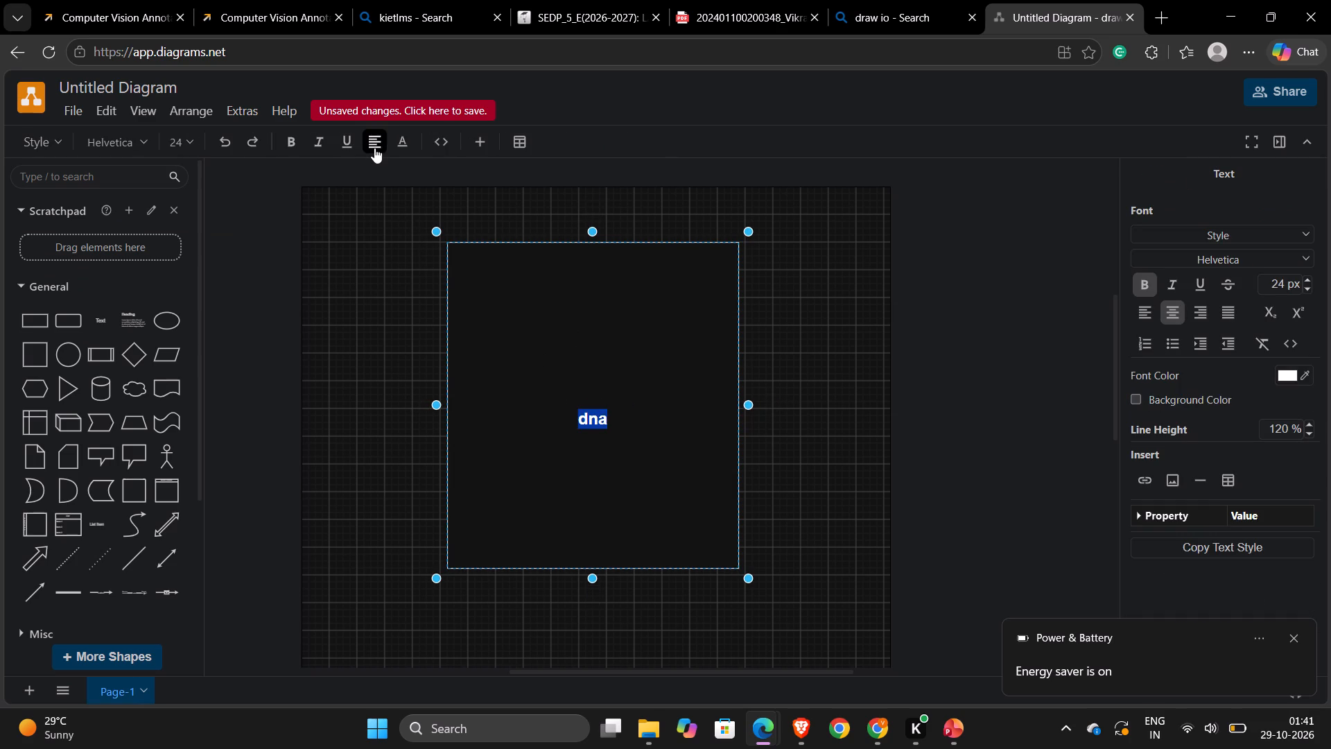
left_click(374, 148)
left_click(376, 173)
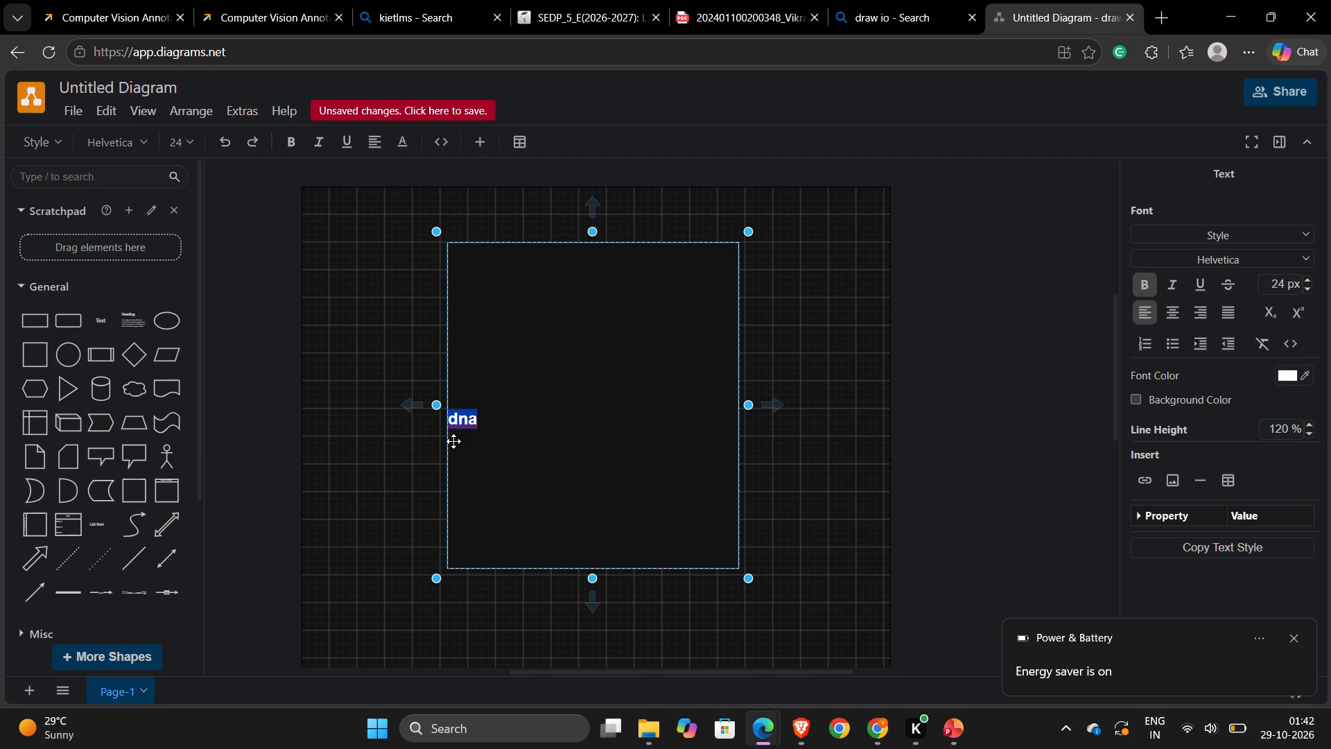
left_click_drag(453, 441, 455, 426)
left_click(467, 402)
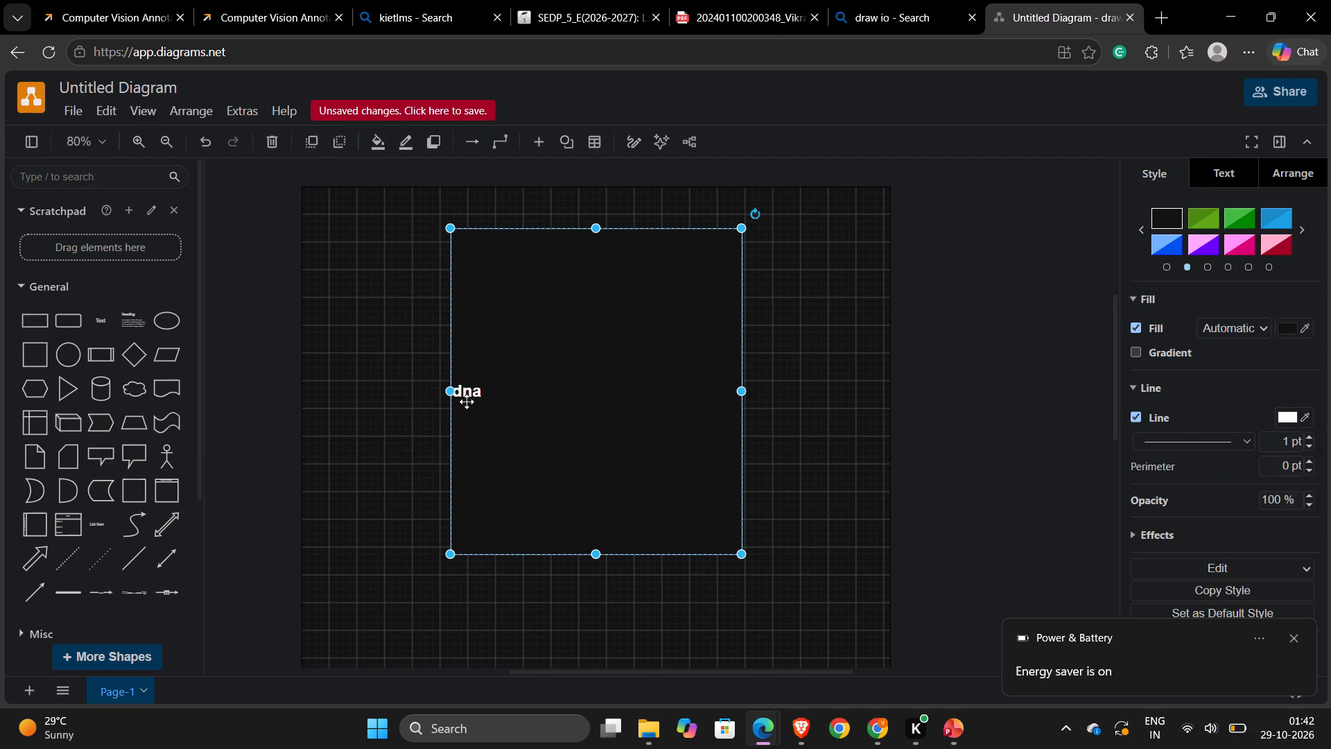
Shrink the rectangle's height into a thin title box, keeping it 420 wide, near the top of the page.
left_click_drag(592, 554, 607, 301)
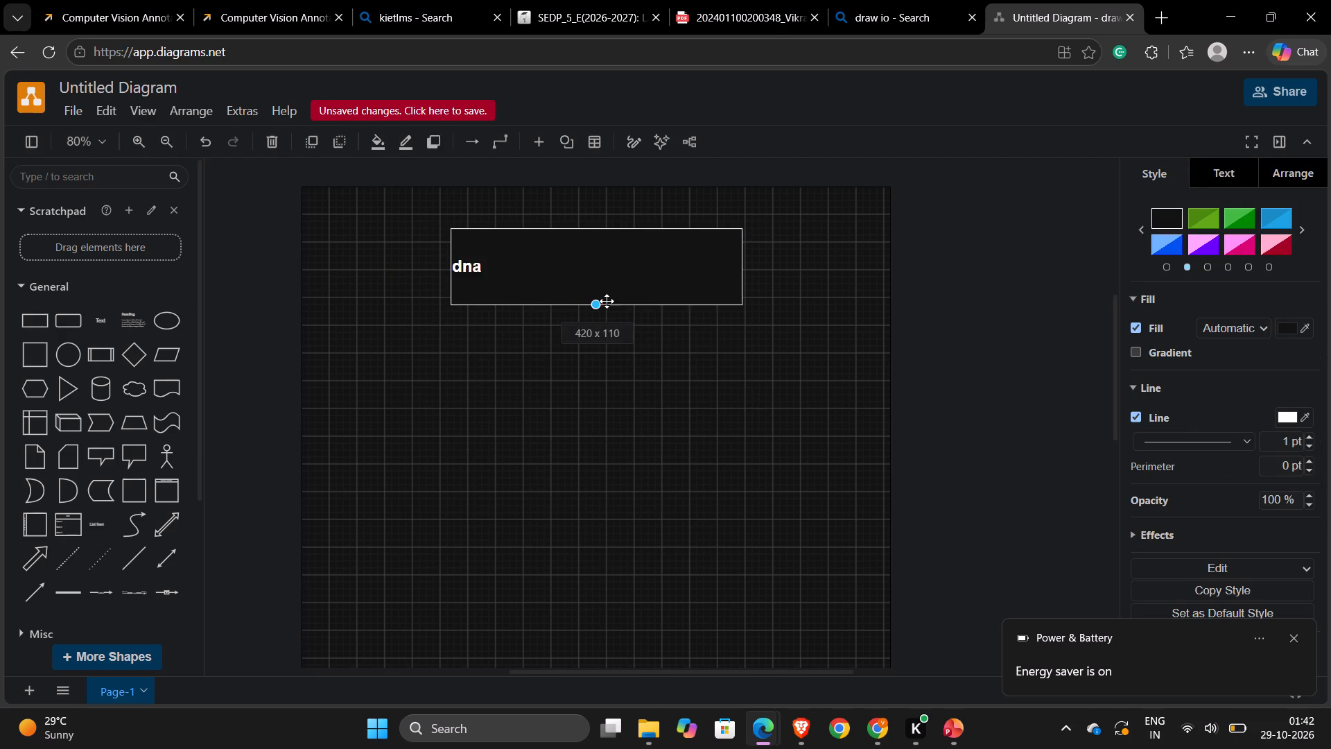
left_click_drag(607, 301, 601, 201)
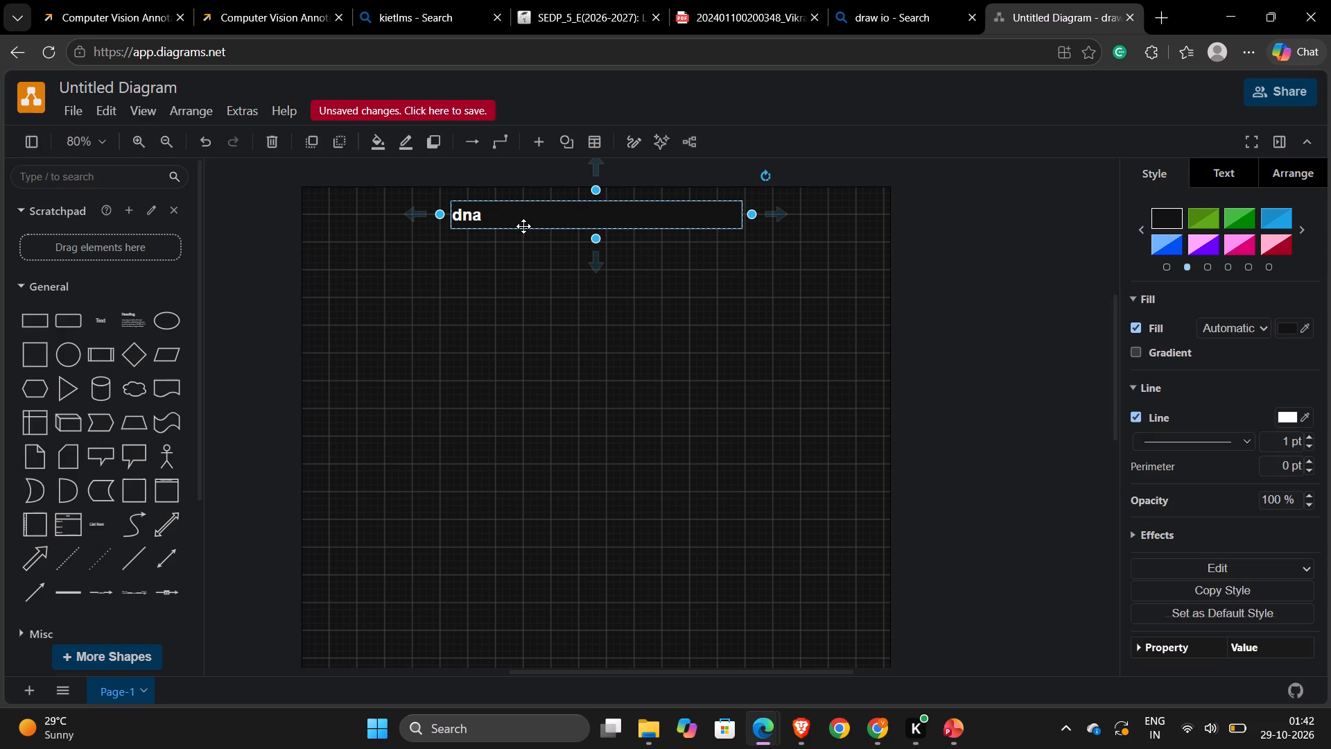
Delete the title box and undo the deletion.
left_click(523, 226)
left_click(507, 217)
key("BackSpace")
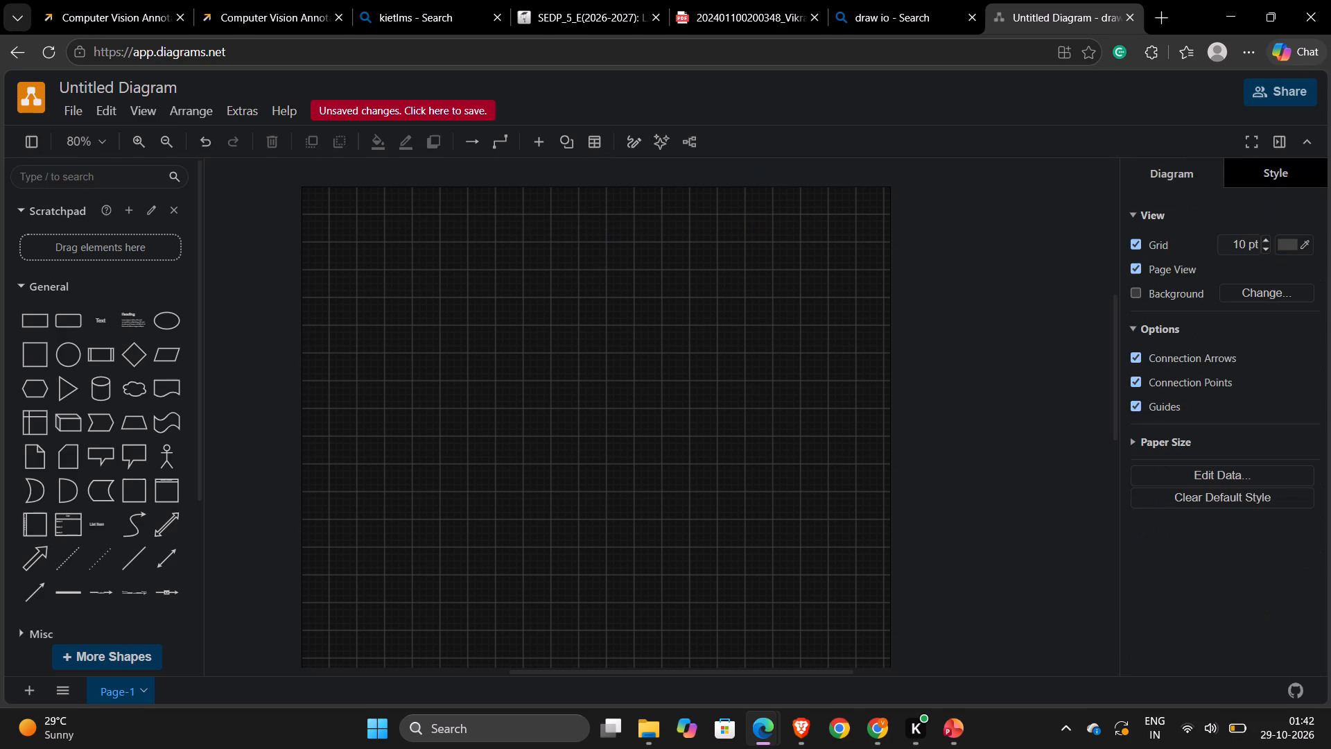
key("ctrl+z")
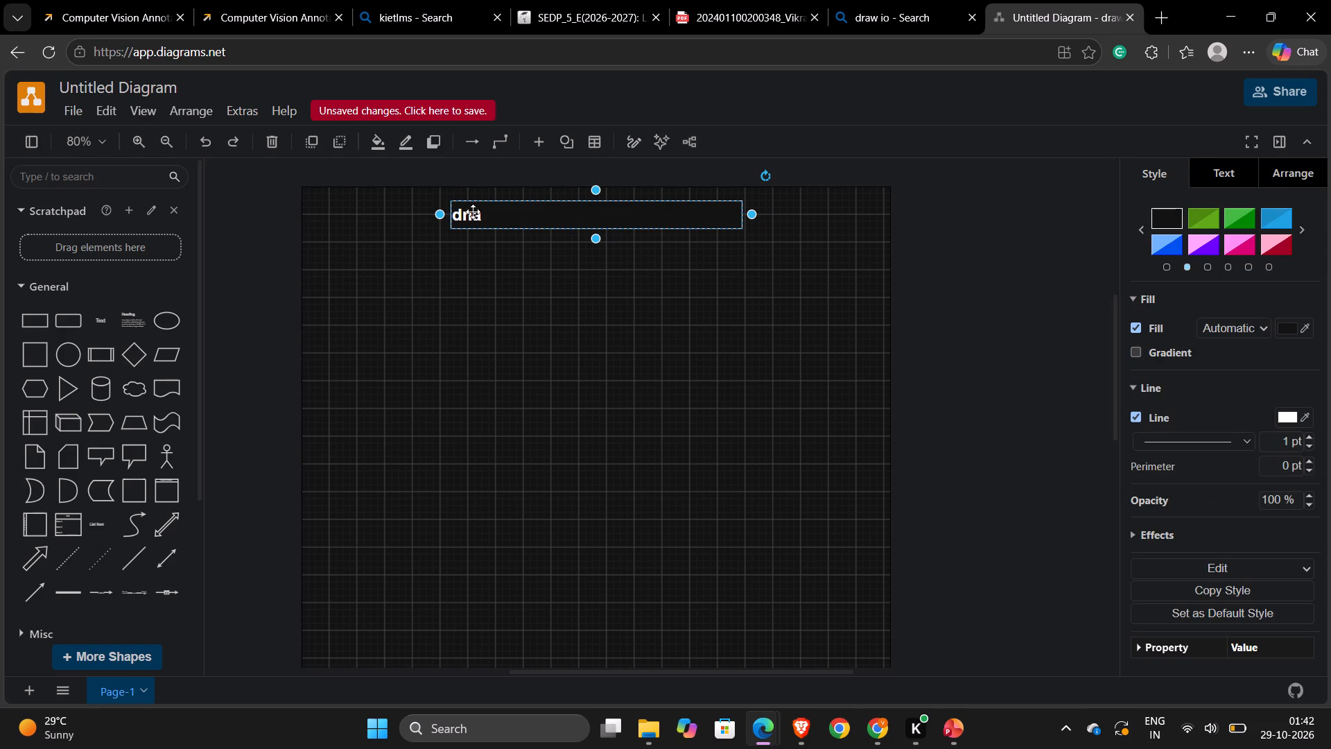
Replace the placeholder text in the title box with "Library Management System" and deselect the box.
left_click(476, 216)
double_click(476, 216)
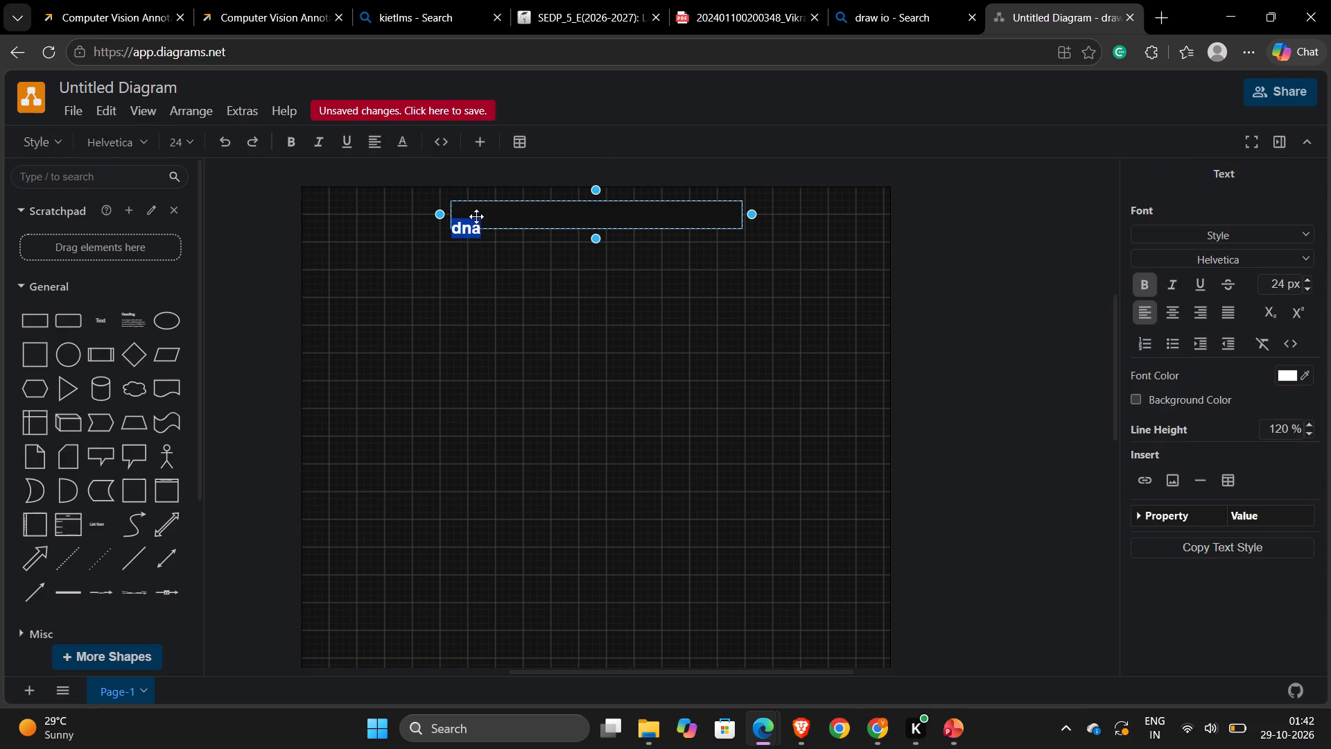
key("BackSpace")
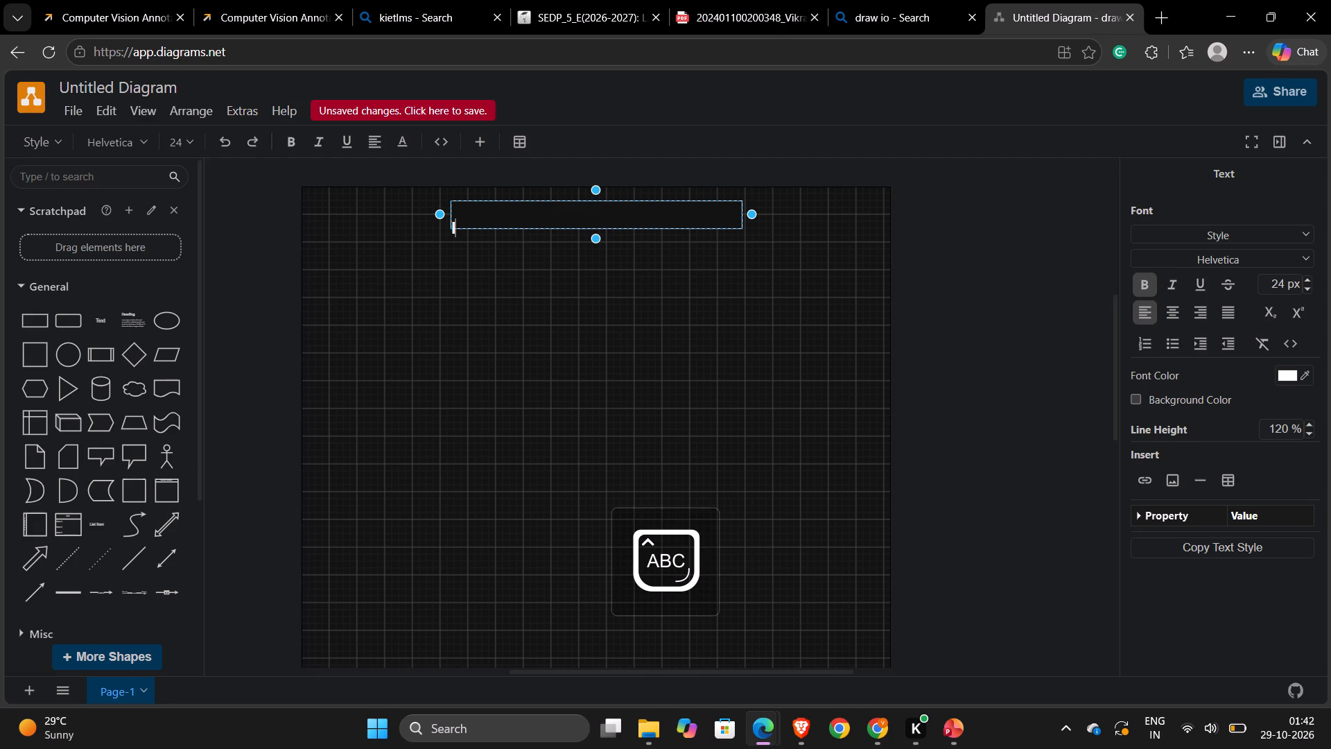
key("BackSpace")
key("BackSpace")
type("Lin")
key("BackSpace")
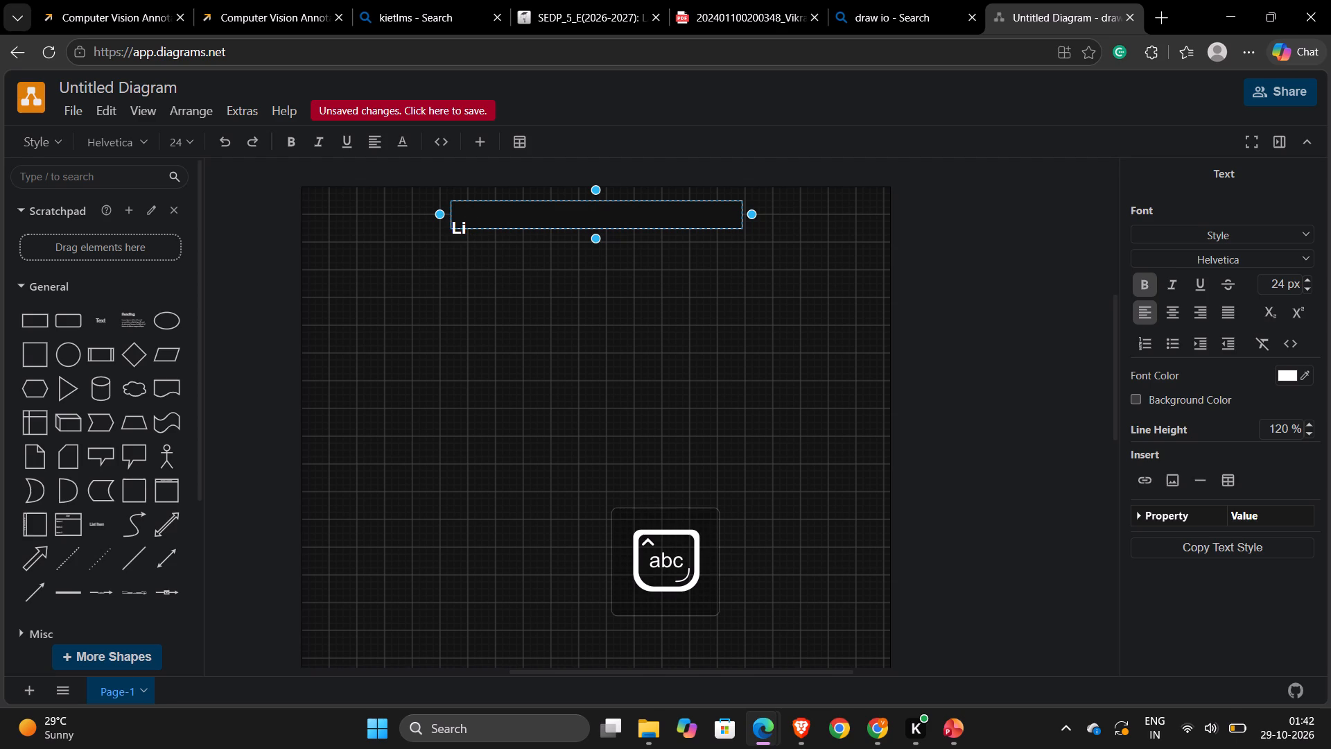
type("brare")
key("space")
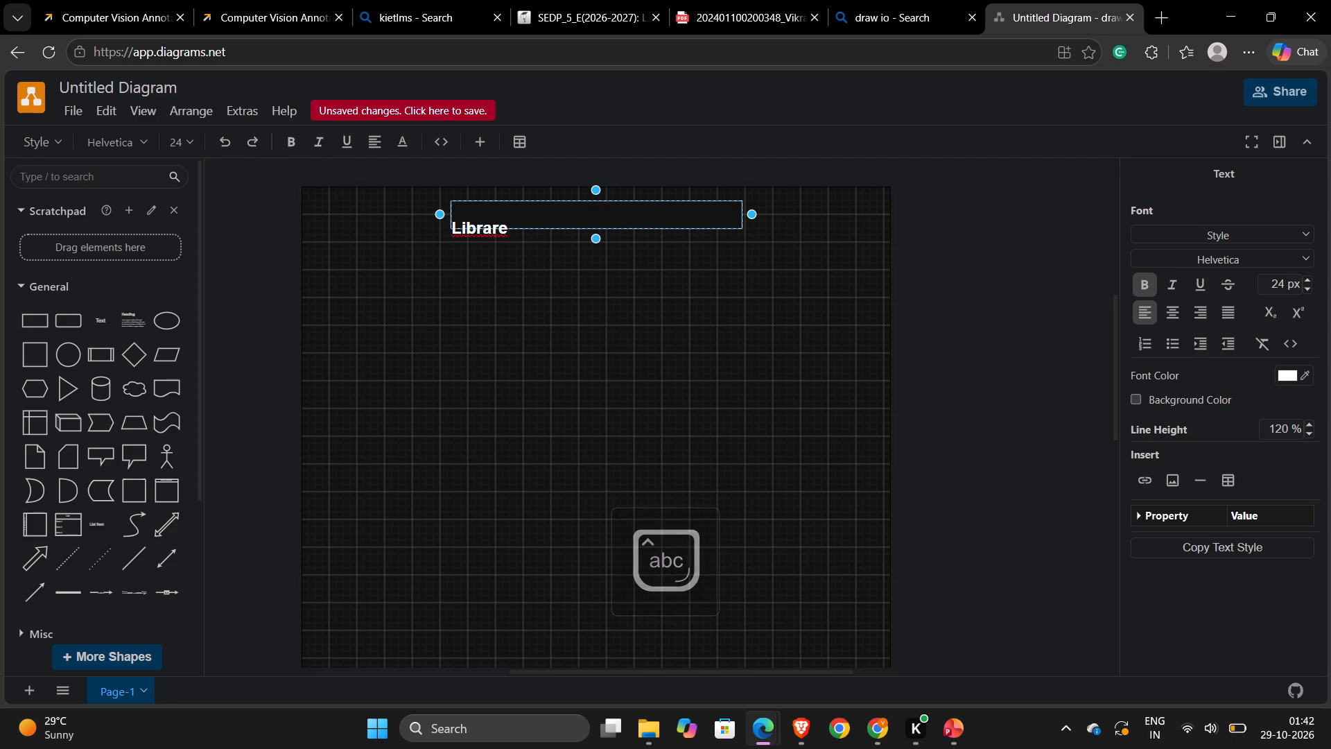
key("BackSpace")
key("BackSpace")
type("y")
key("space")
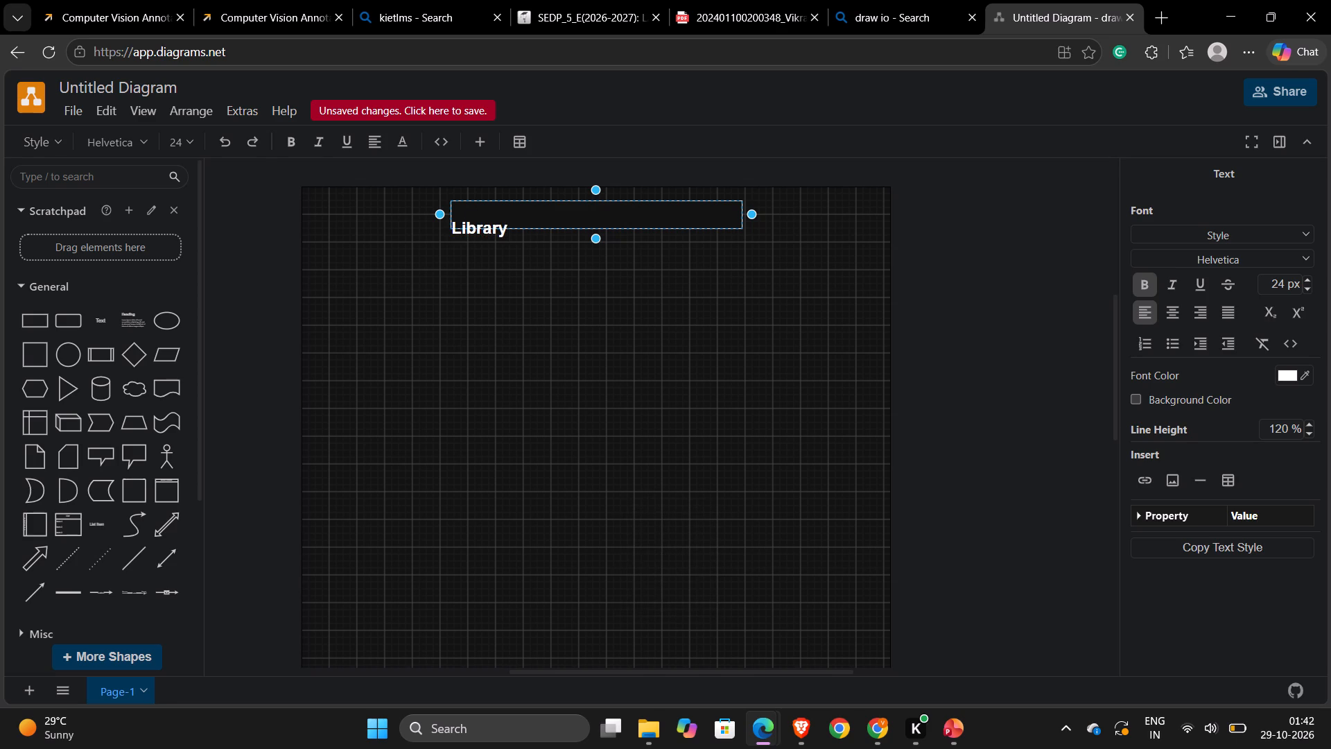
type("Maa")
key("BackSpace")
key("BackSpace")
type("anagement System")
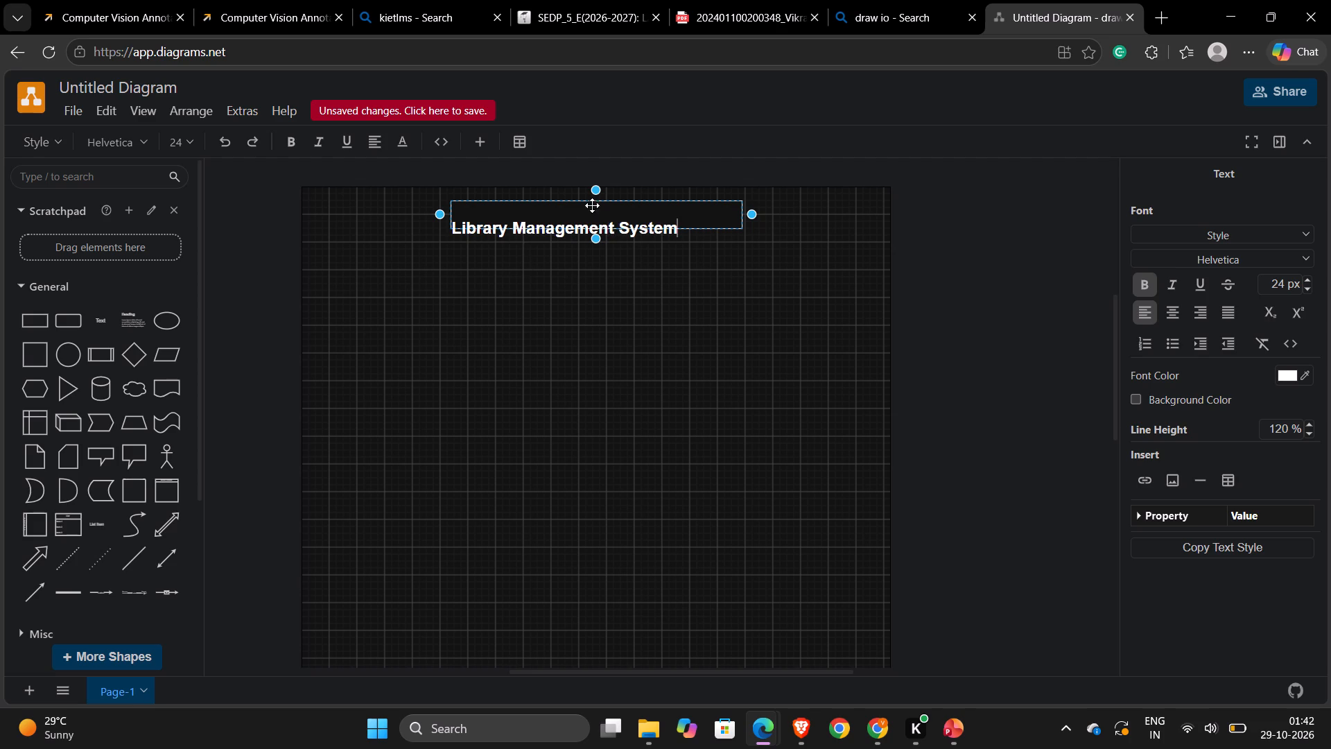
left_click(643, 199)
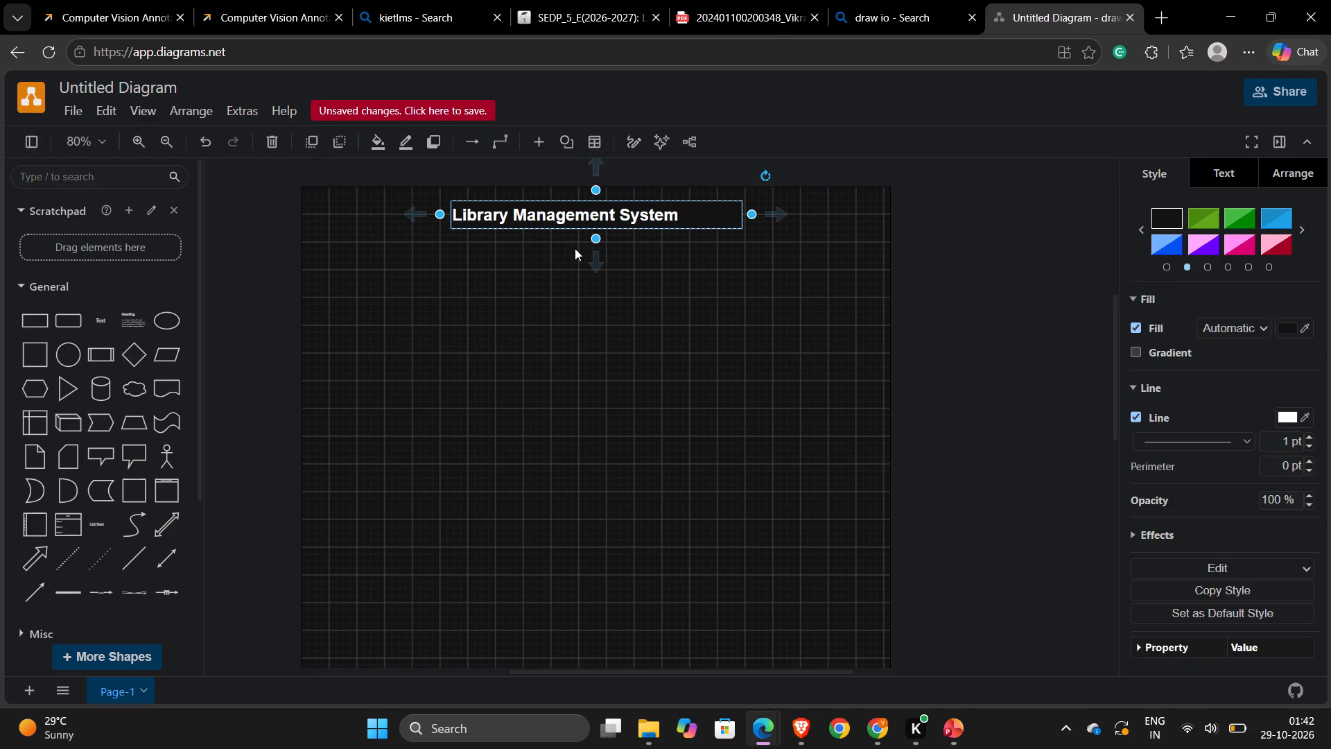
left_click(575, 248)
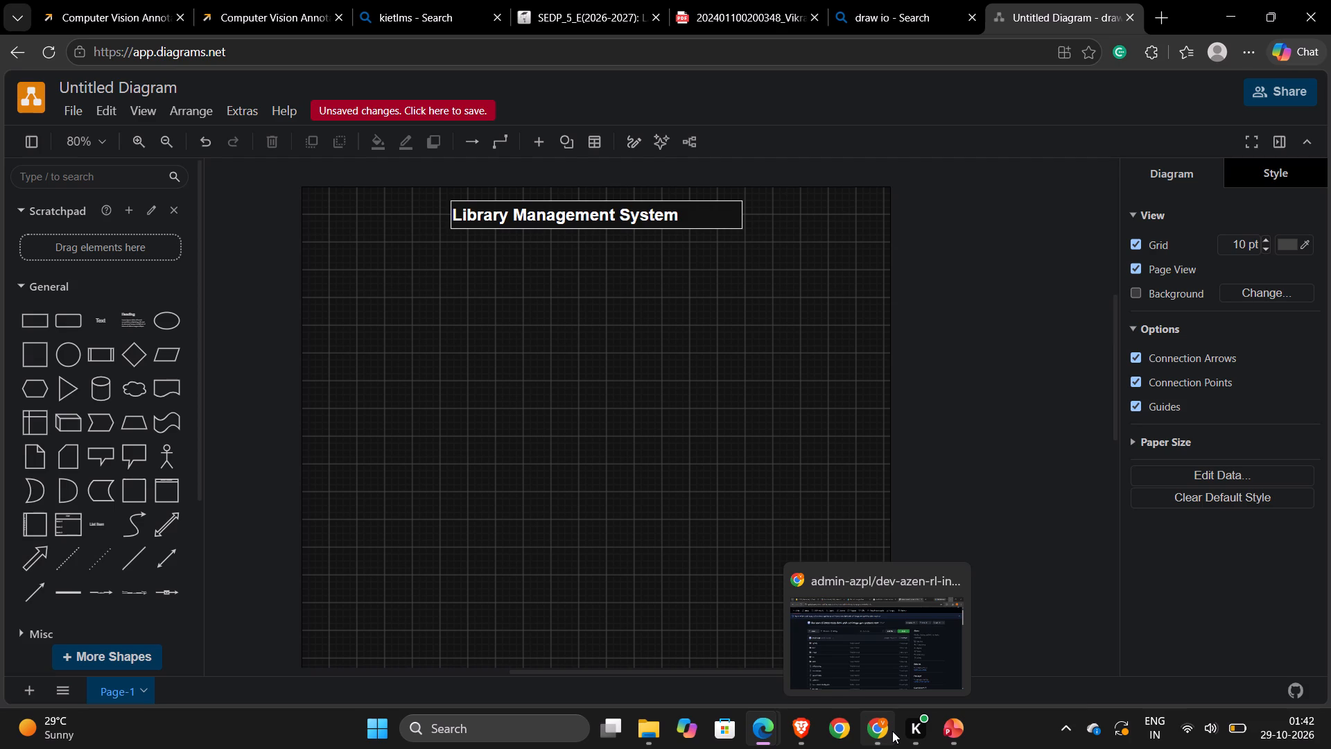
left_click(1028, 496)
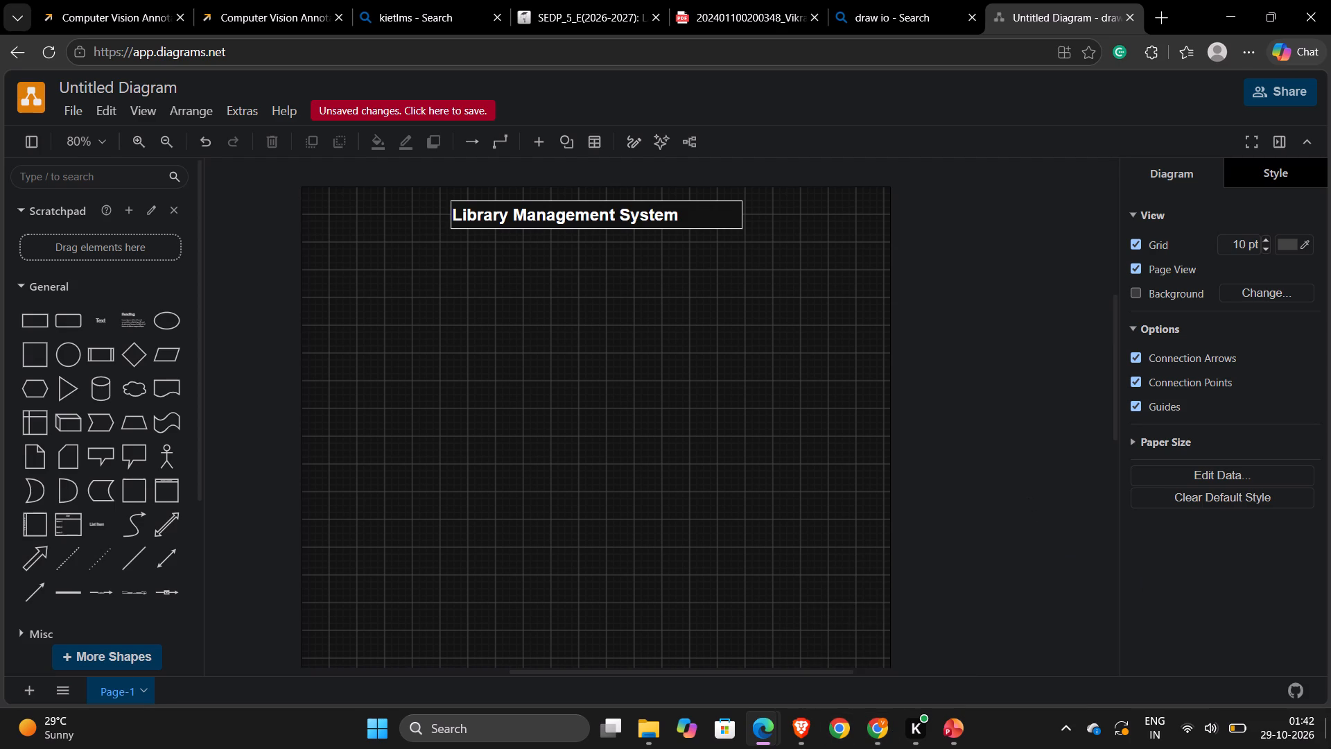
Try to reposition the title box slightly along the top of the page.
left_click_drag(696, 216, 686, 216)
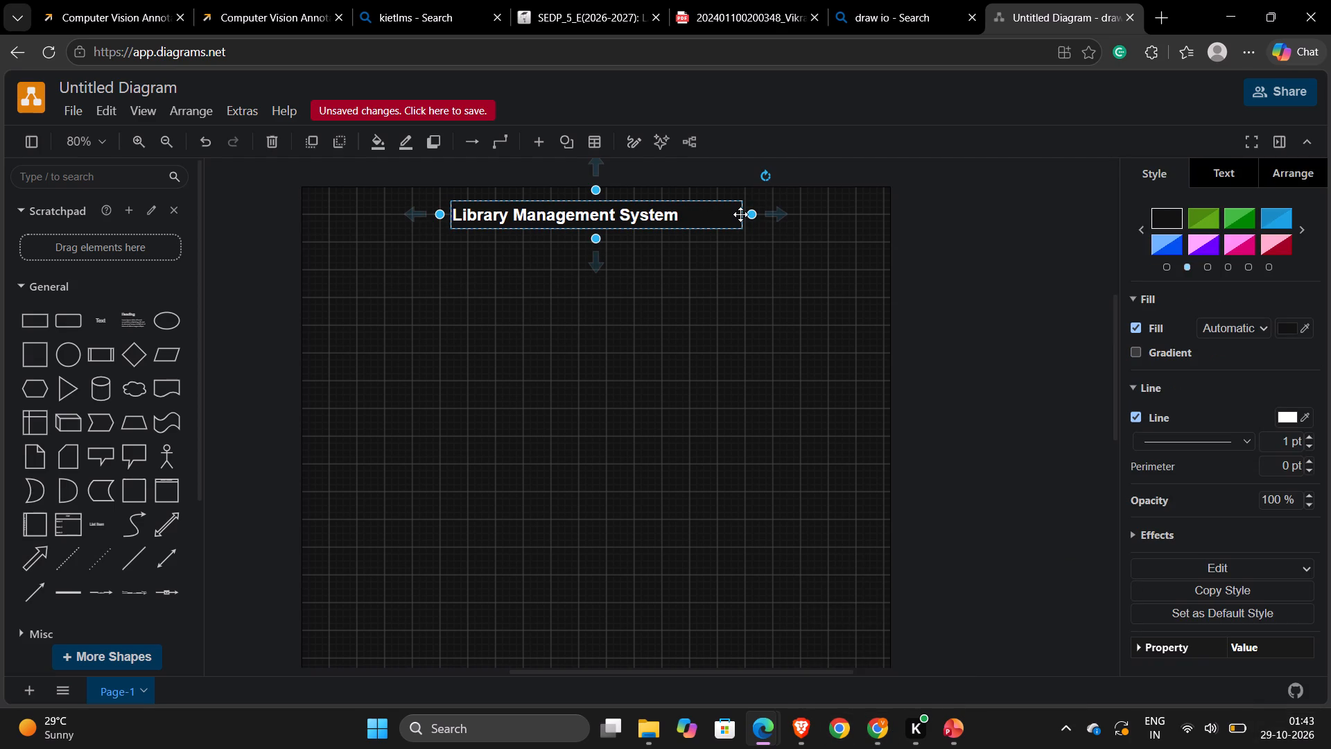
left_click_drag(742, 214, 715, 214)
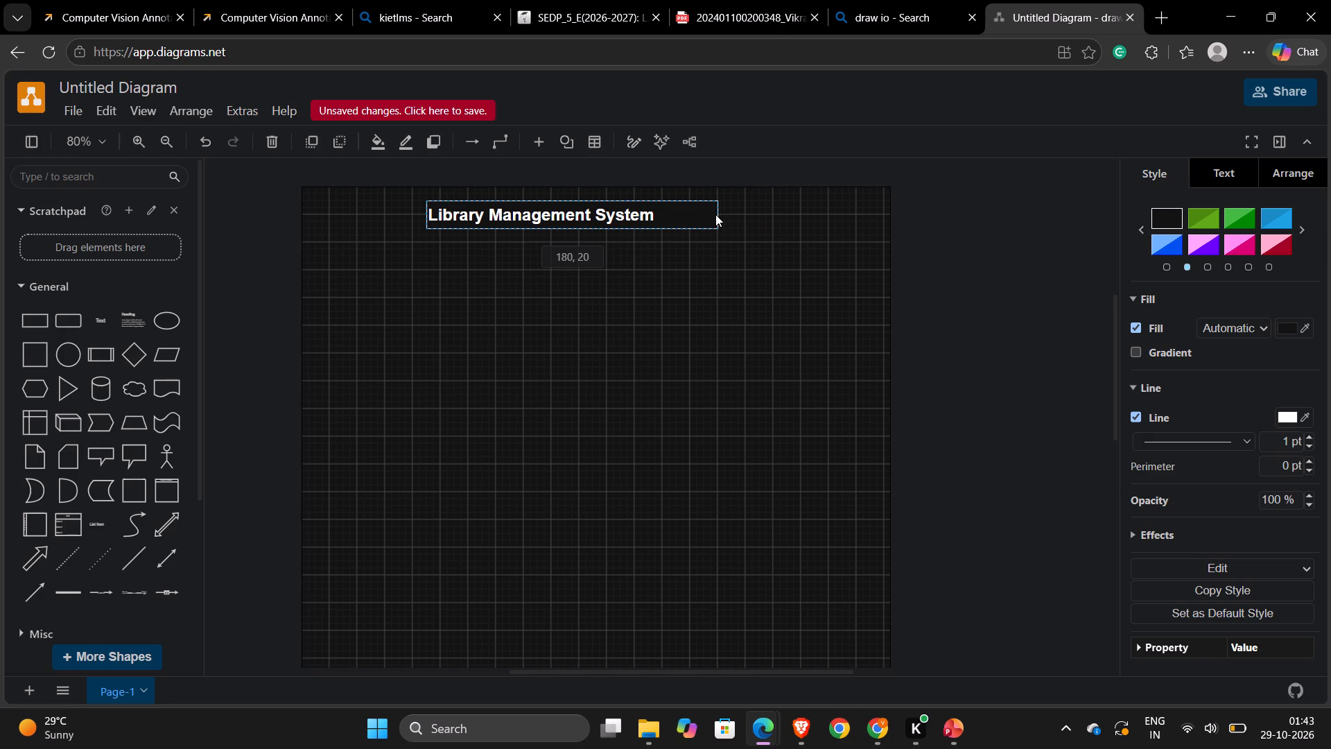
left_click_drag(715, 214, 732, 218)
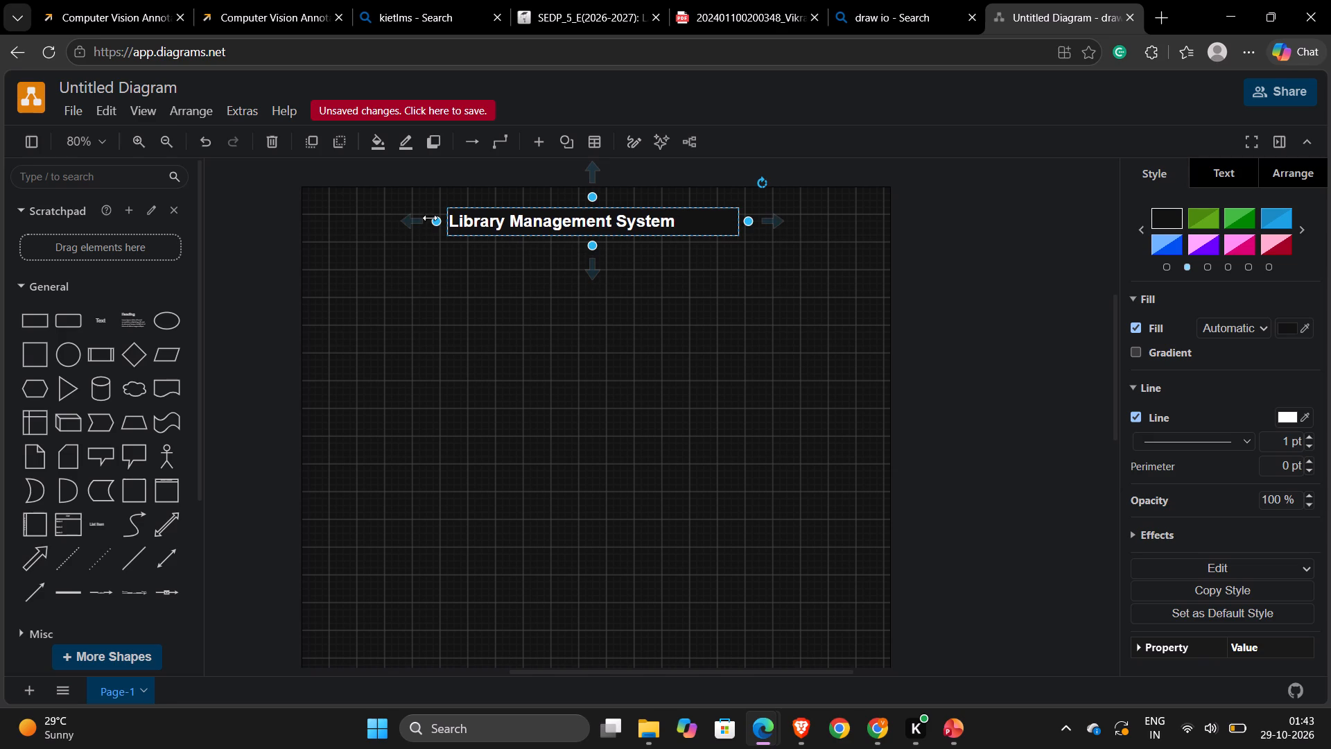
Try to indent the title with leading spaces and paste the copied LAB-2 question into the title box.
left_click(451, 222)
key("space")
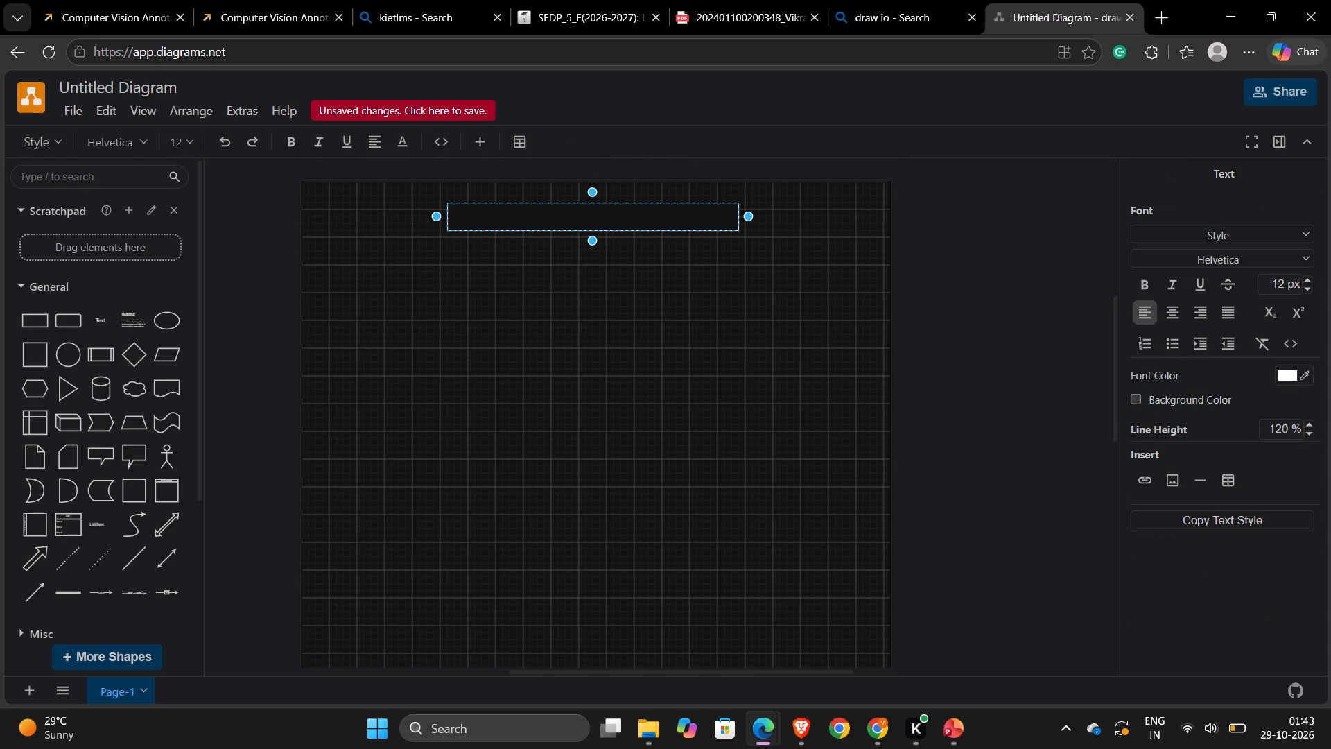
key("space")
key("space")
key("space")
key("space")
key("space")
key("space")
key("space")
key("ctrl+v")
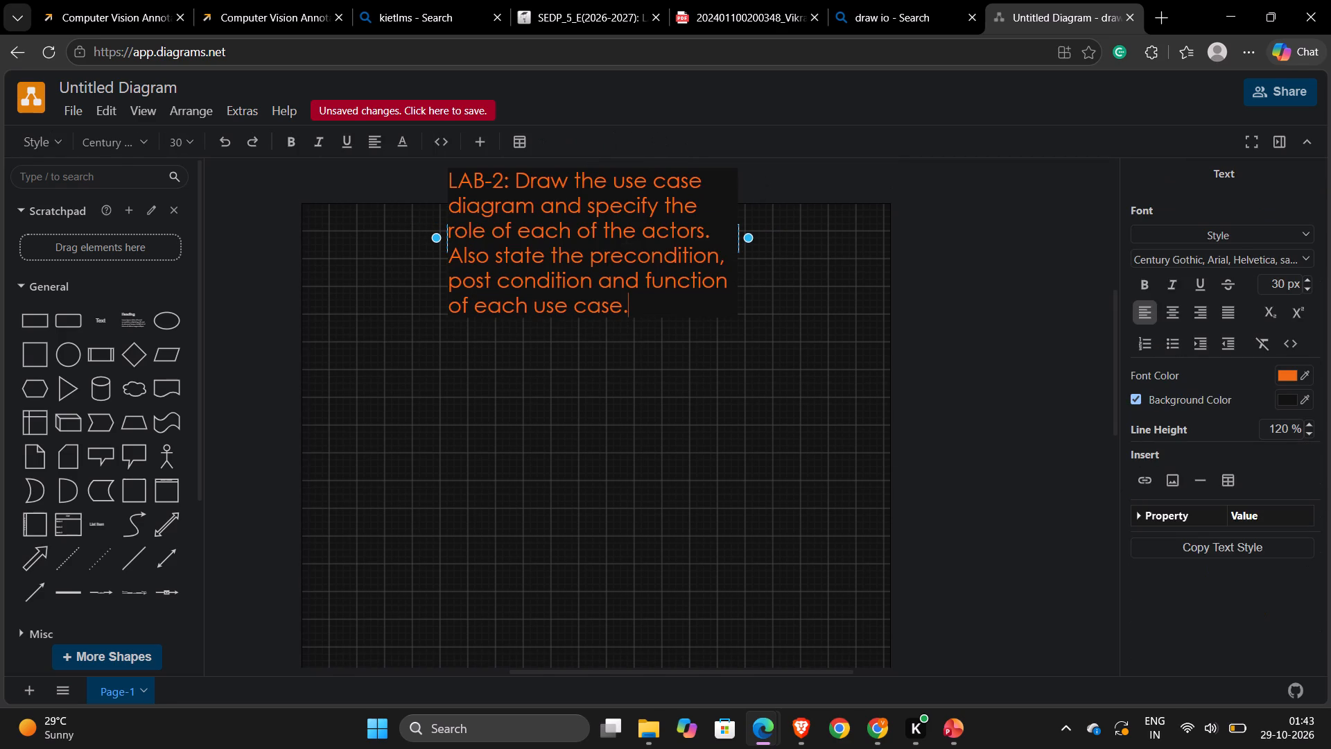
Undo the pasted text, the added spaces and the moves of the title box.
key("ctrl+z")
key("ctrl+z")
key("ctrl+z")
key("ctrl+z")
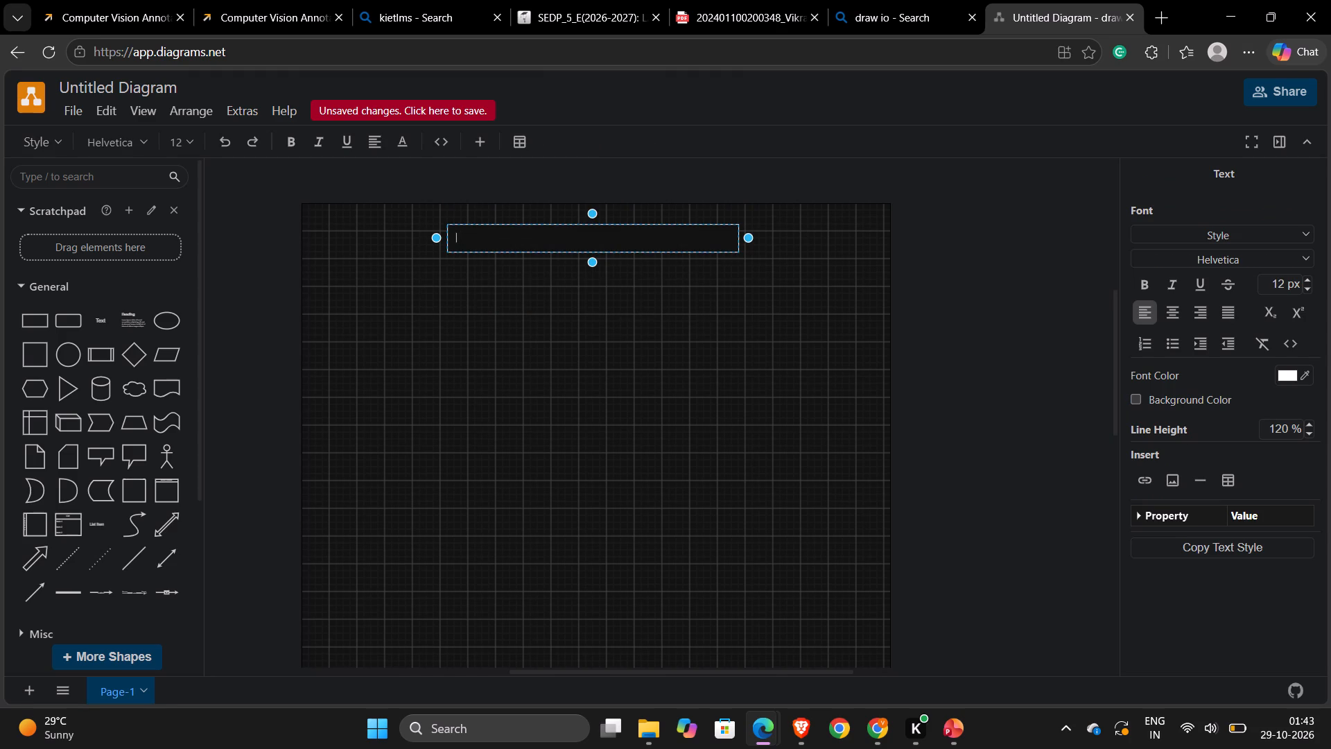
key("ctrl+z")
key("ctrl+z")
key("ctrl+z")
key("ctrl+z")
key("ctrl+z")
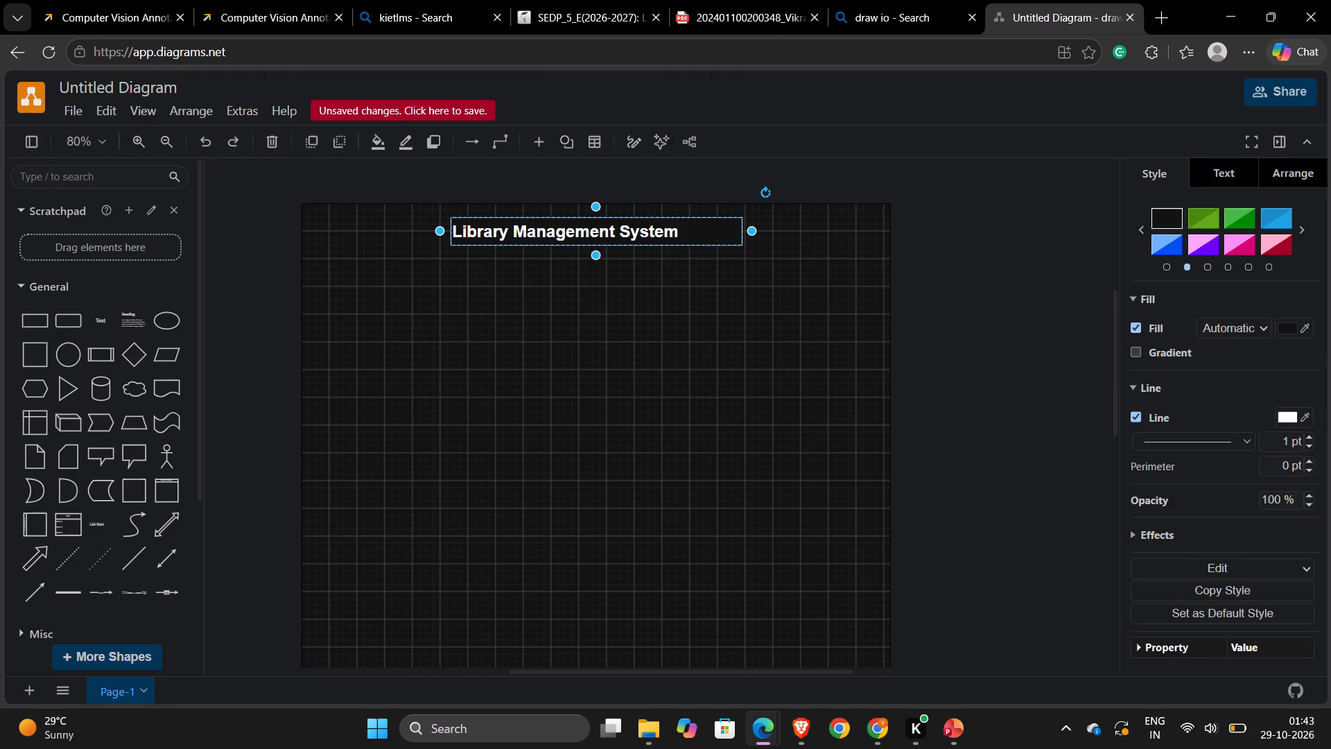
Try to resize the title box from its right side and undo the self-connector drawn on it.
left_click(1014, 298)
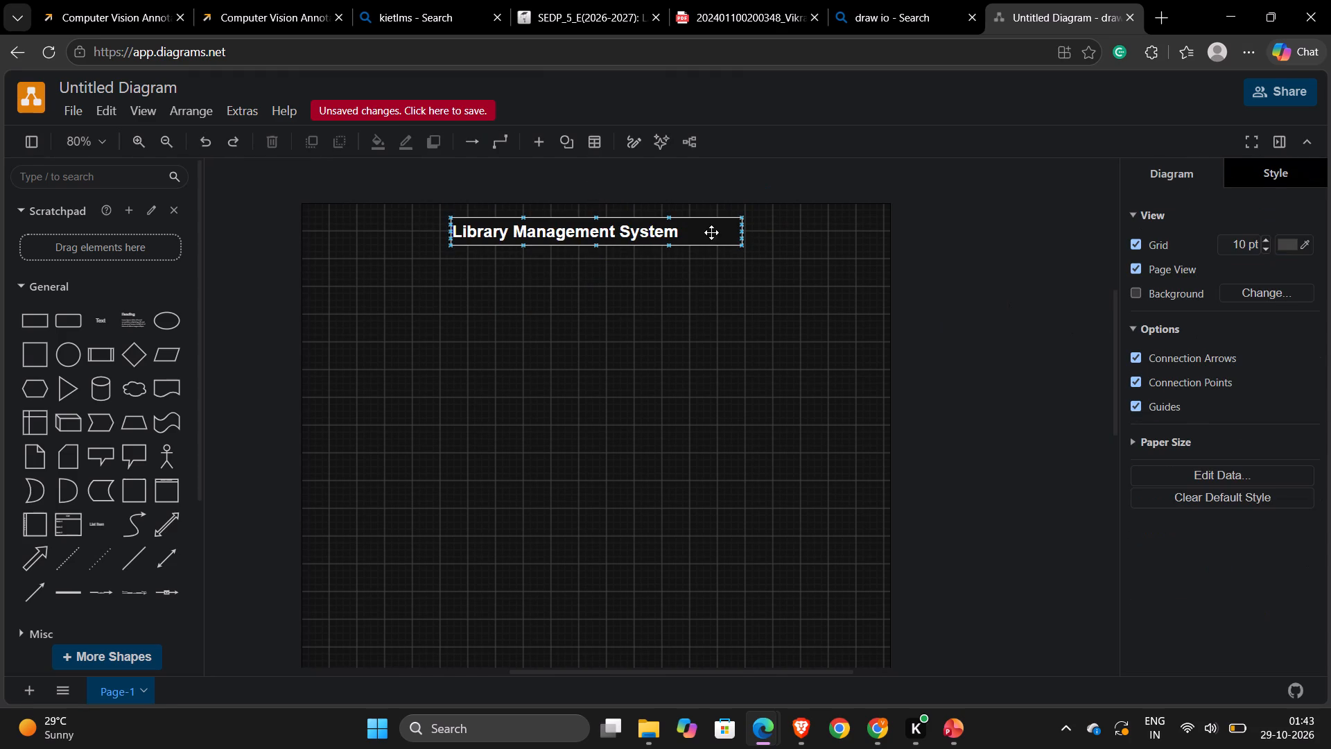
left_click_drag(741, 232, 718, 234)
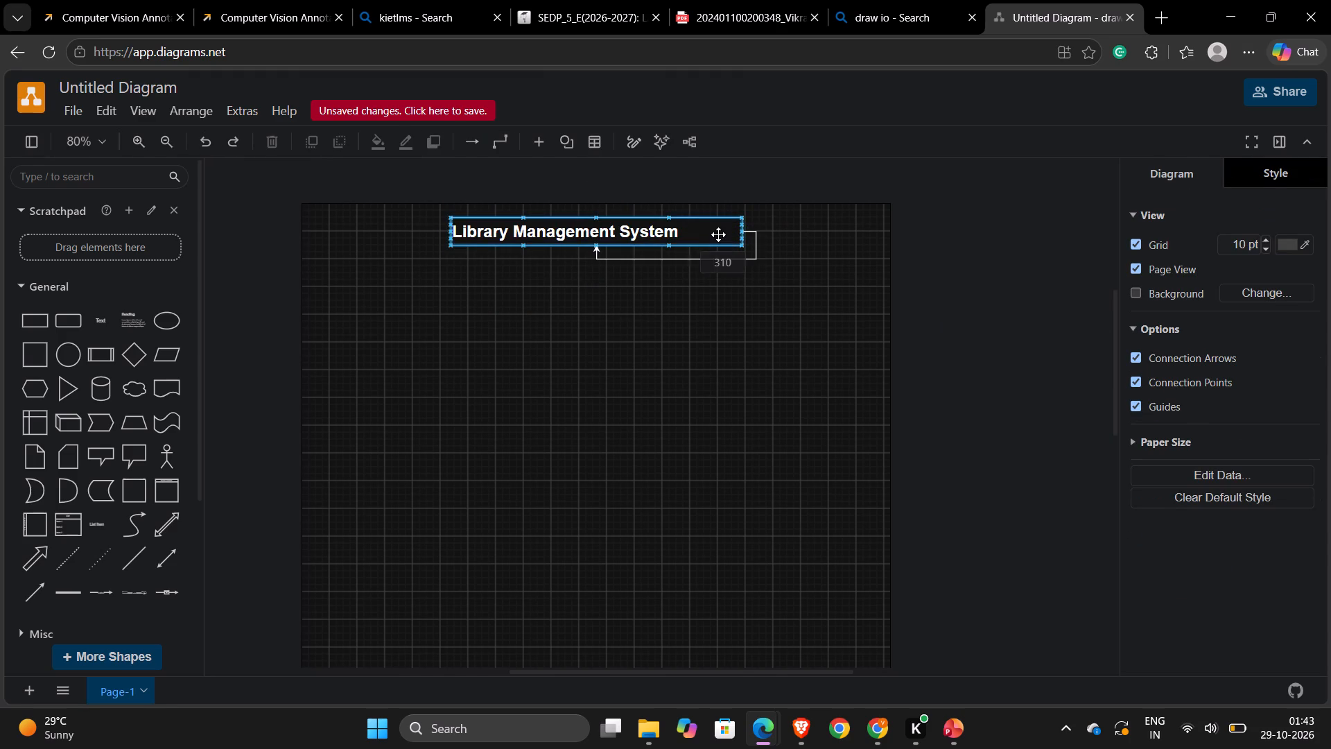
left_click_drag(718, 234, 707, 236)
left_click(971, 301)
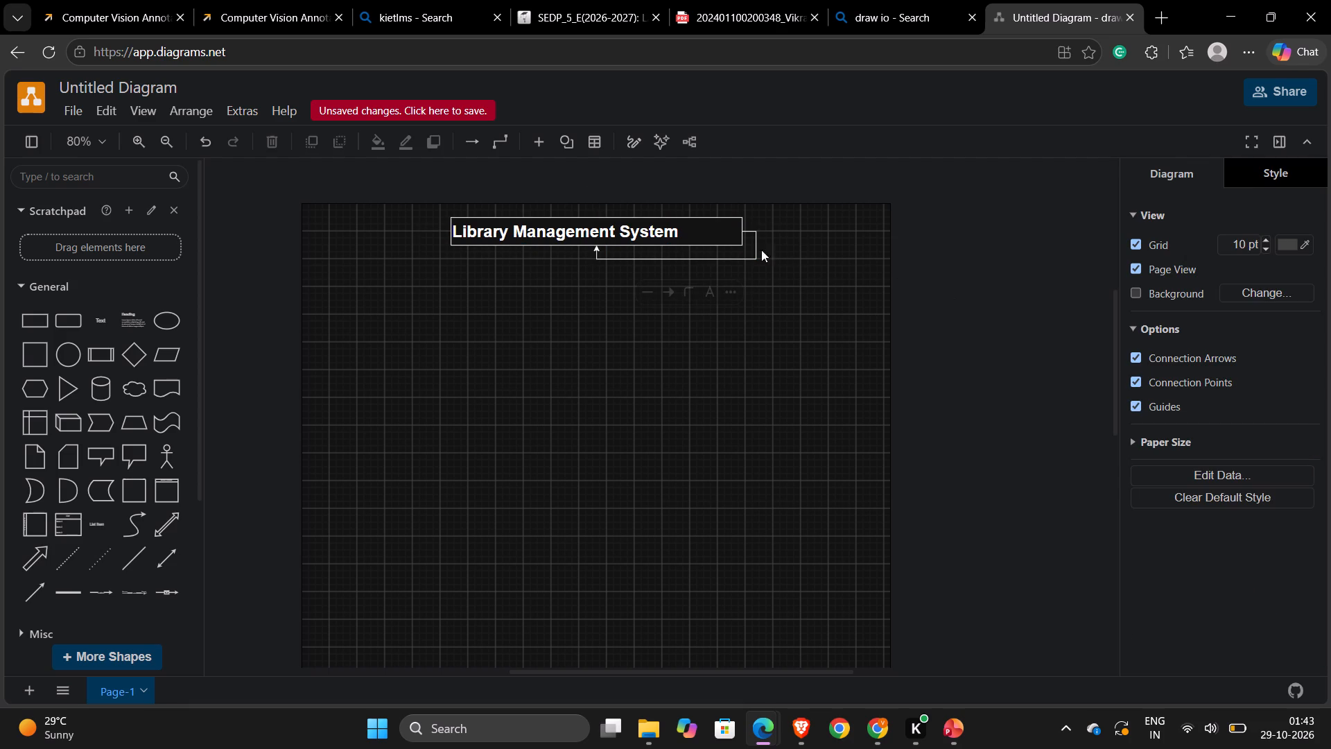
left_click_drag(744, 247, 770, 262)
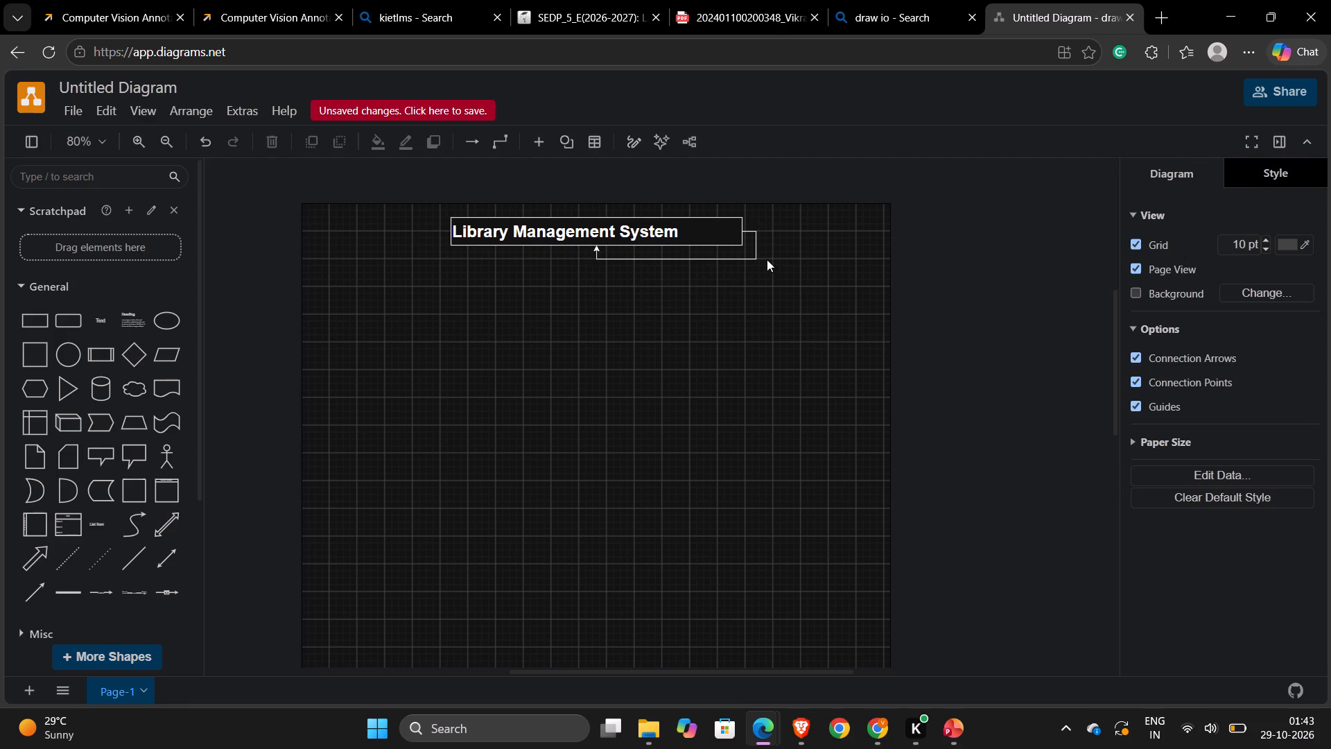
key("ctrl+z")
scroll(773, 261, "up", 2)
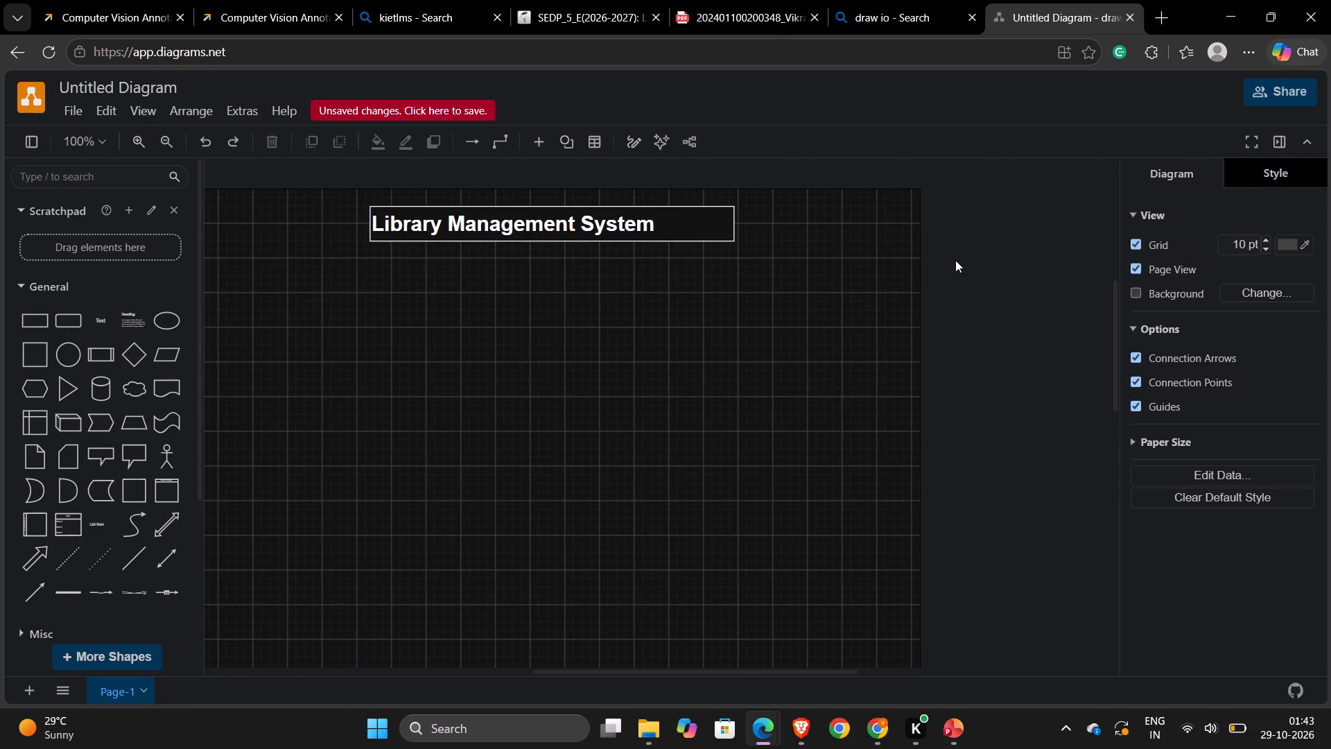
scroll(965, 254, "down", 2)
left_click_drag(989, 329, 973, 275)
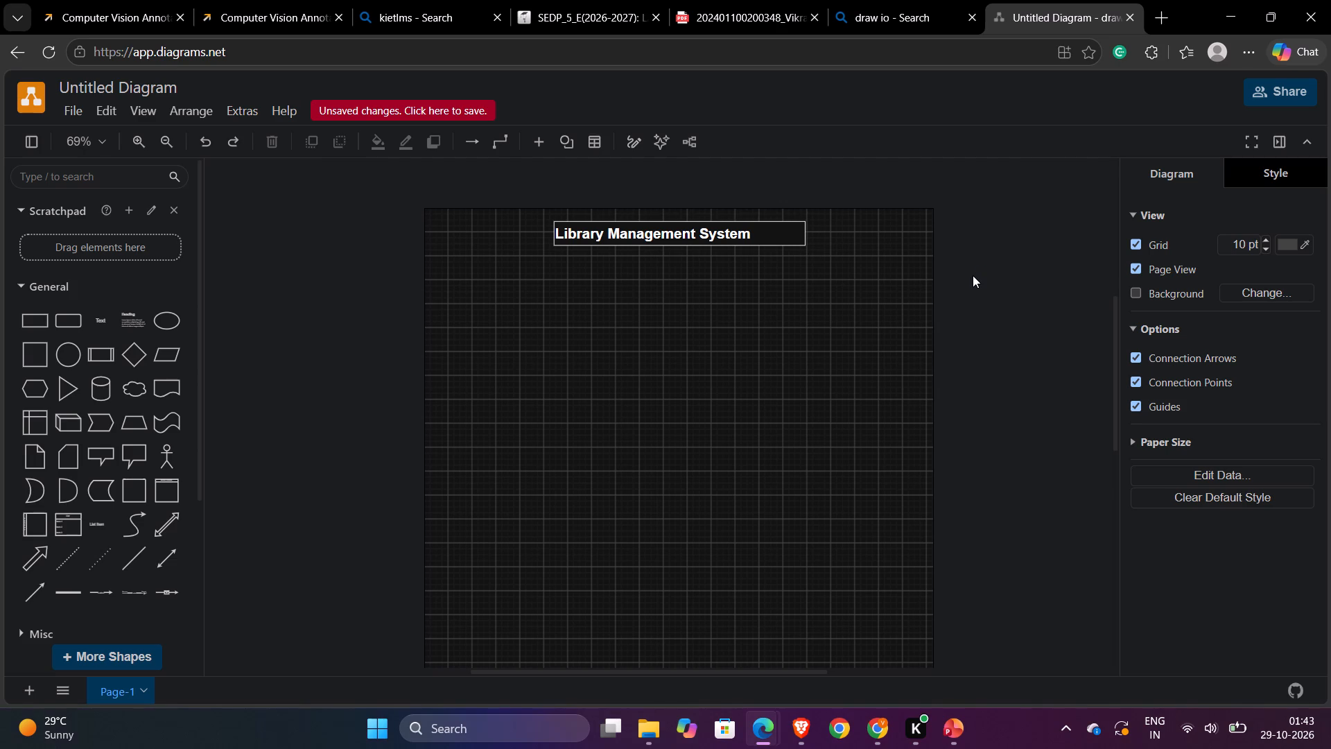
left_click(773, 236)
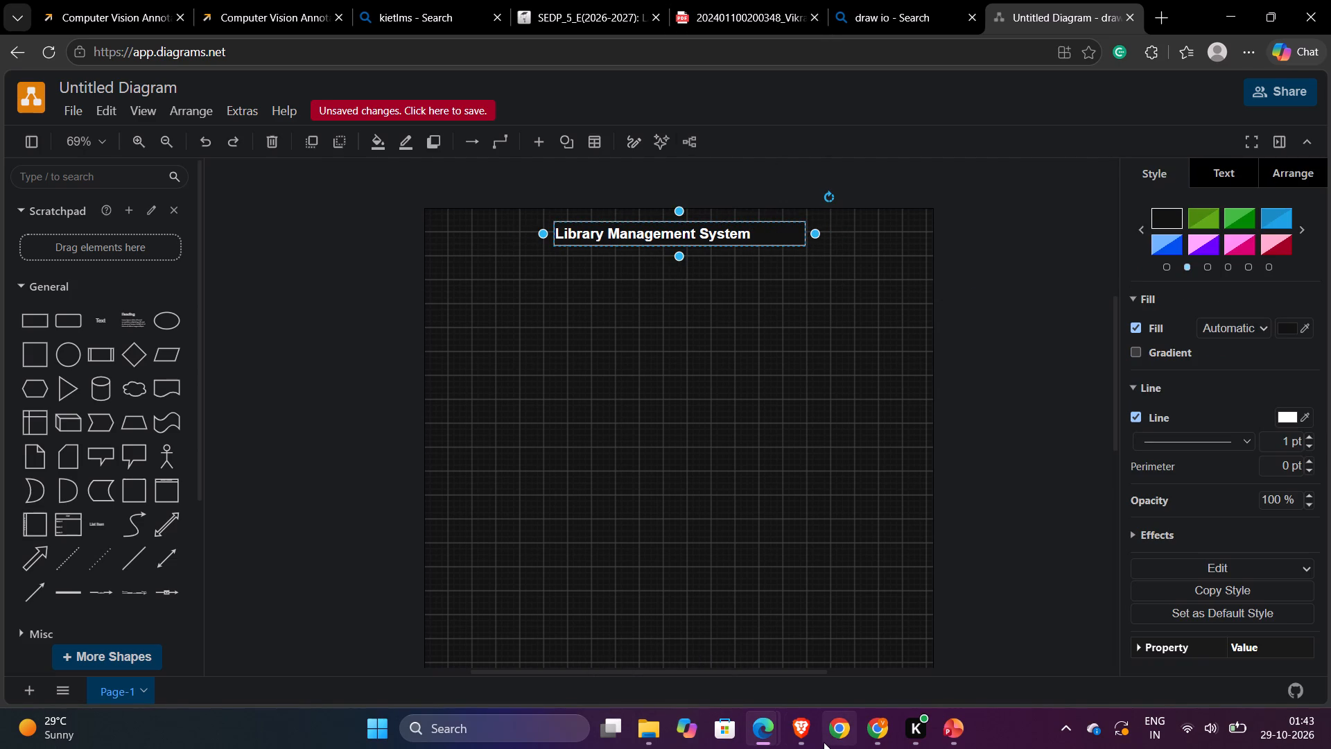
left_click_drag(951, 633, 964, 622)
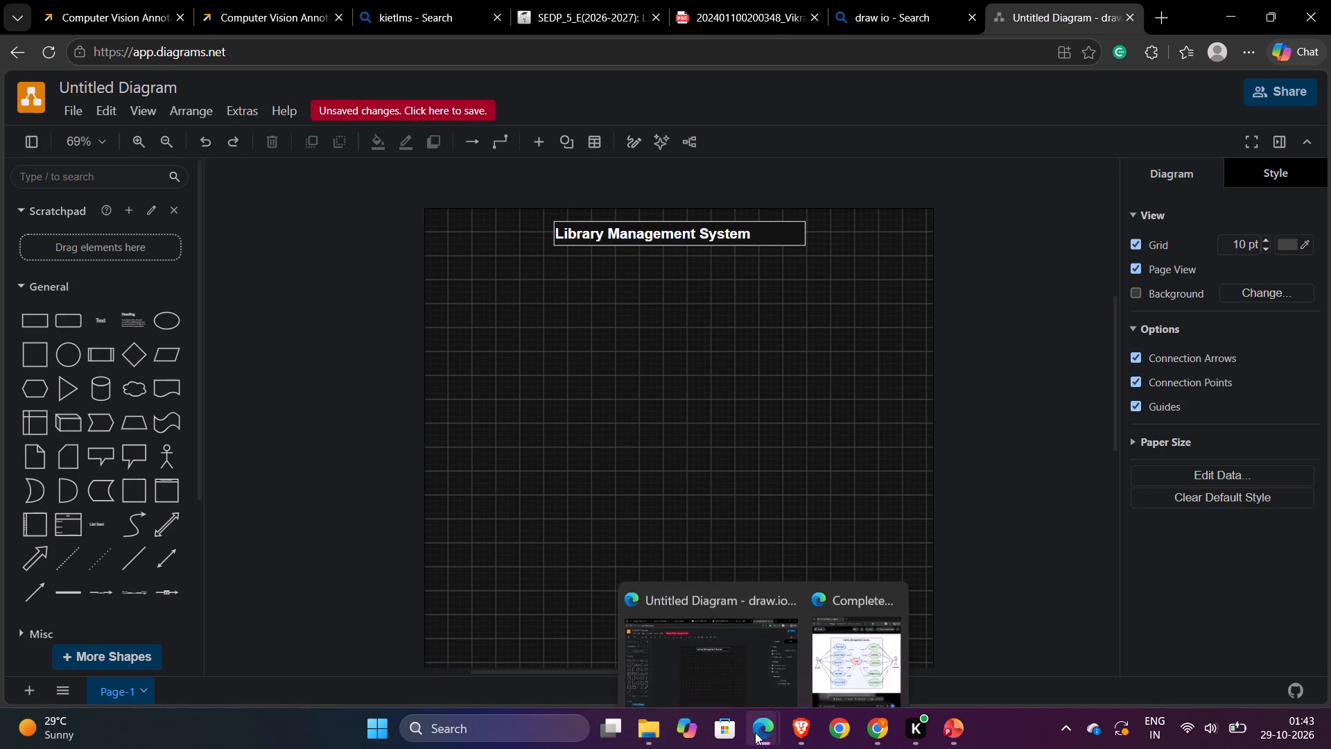
Check ChatGPT's reference diagram and add a large rectangle below the title in draw.io as the system boundary.
left_click(900, 646)
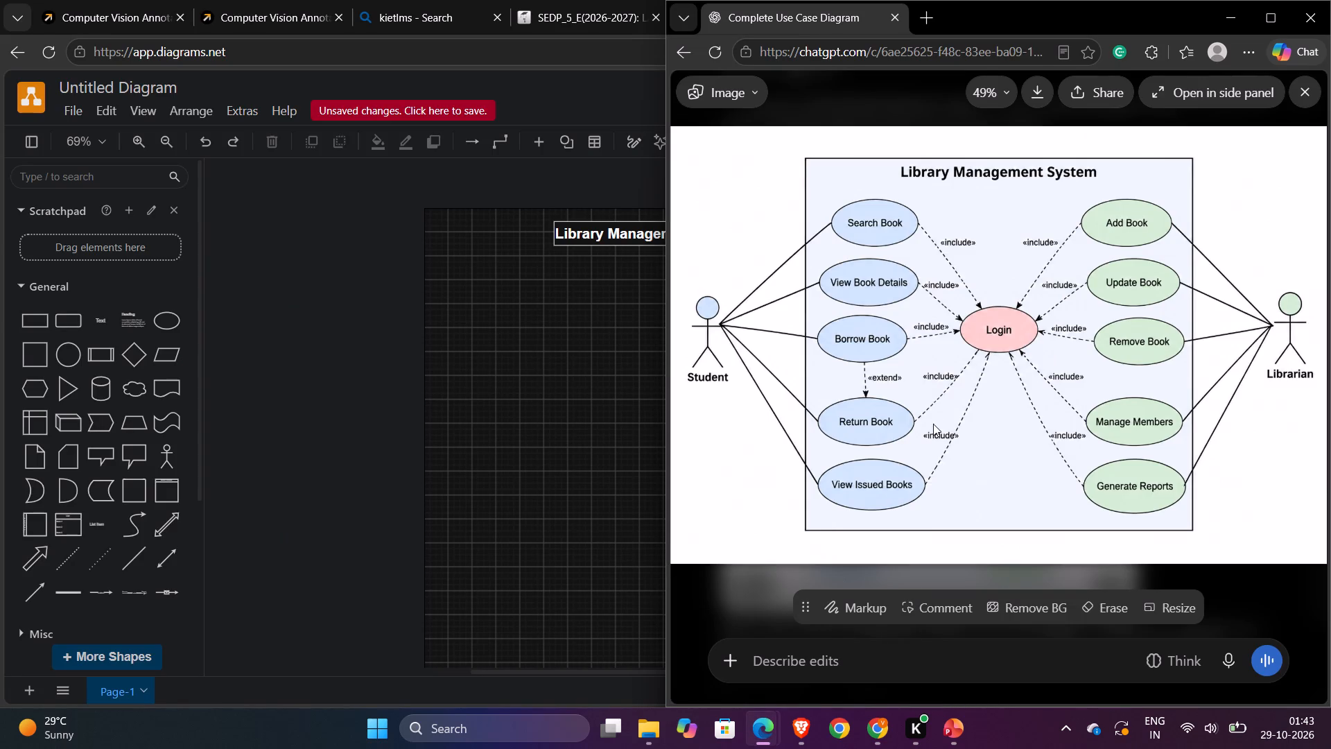
left_click(1239, 17)
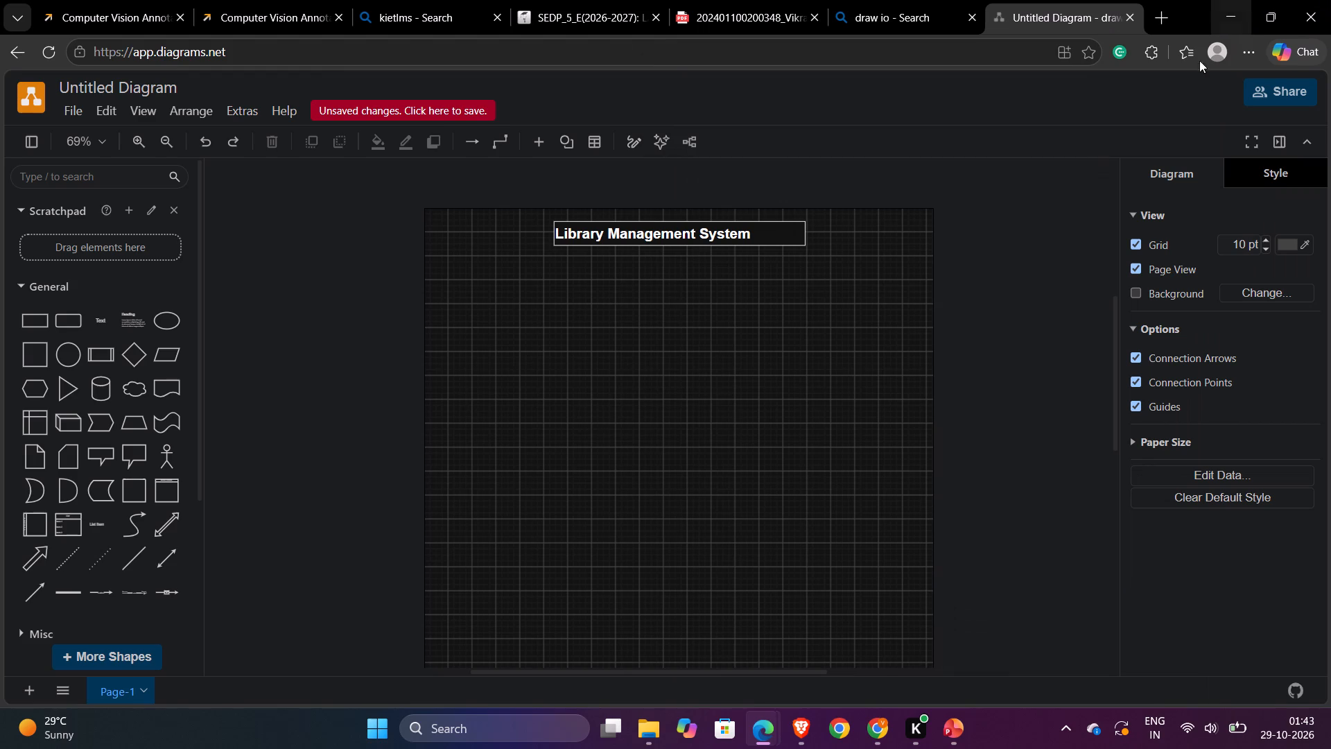
left_click(40, 319)
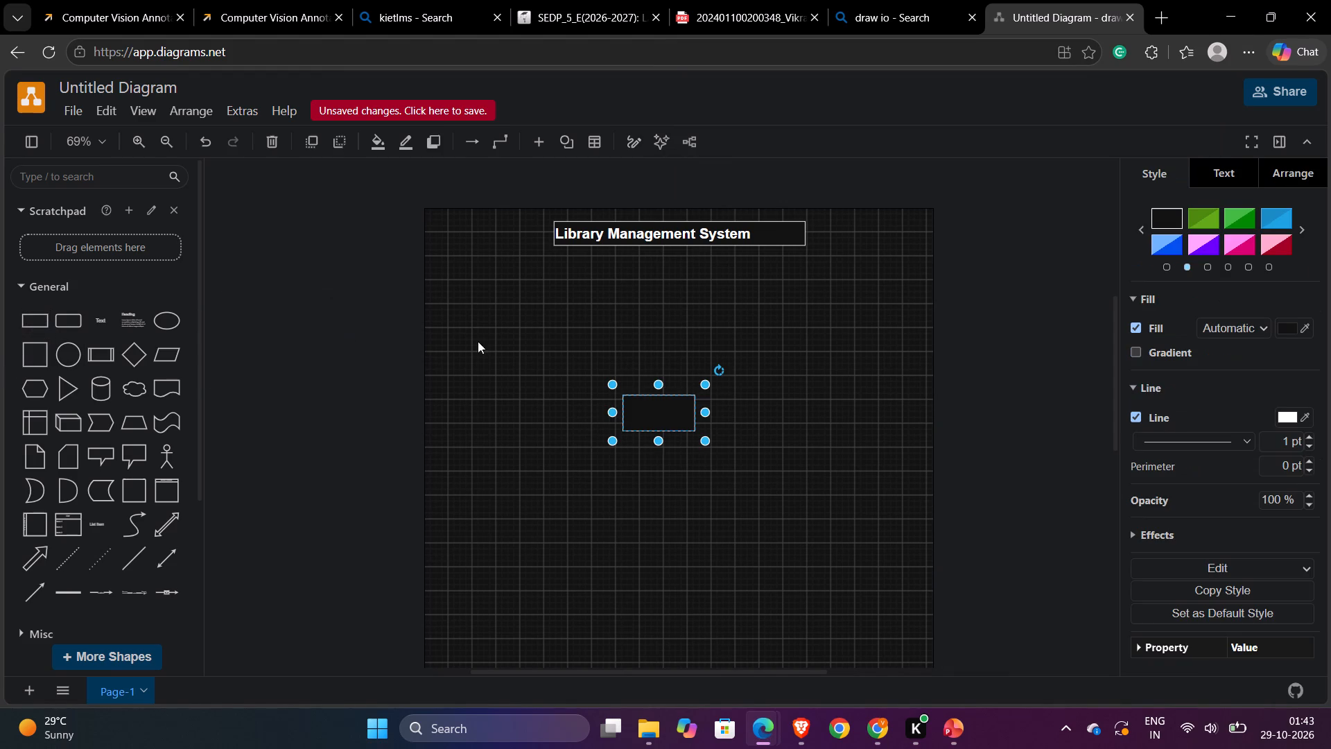
left_click_drag(617, 389, 528, 285)
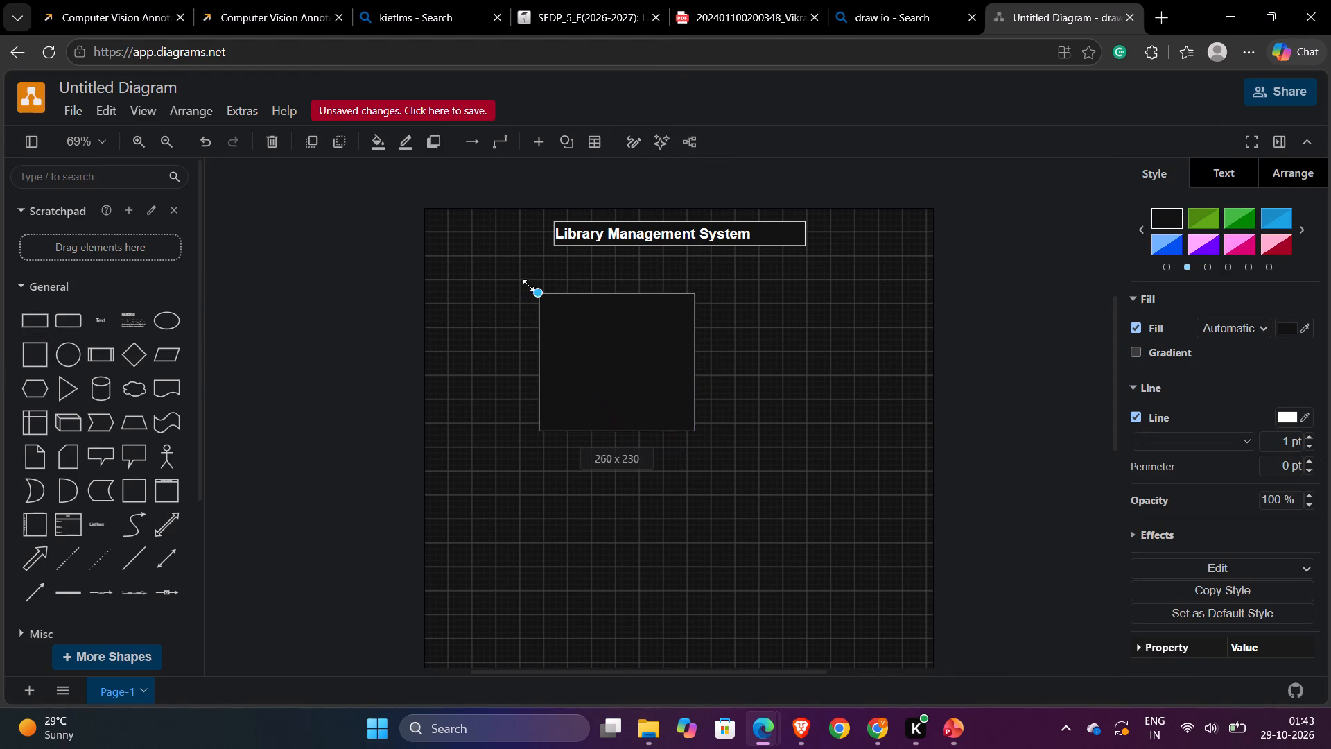
left_click_drag(528, 285, 507, 283)
left_click_drag(693, 431, 851, 591)
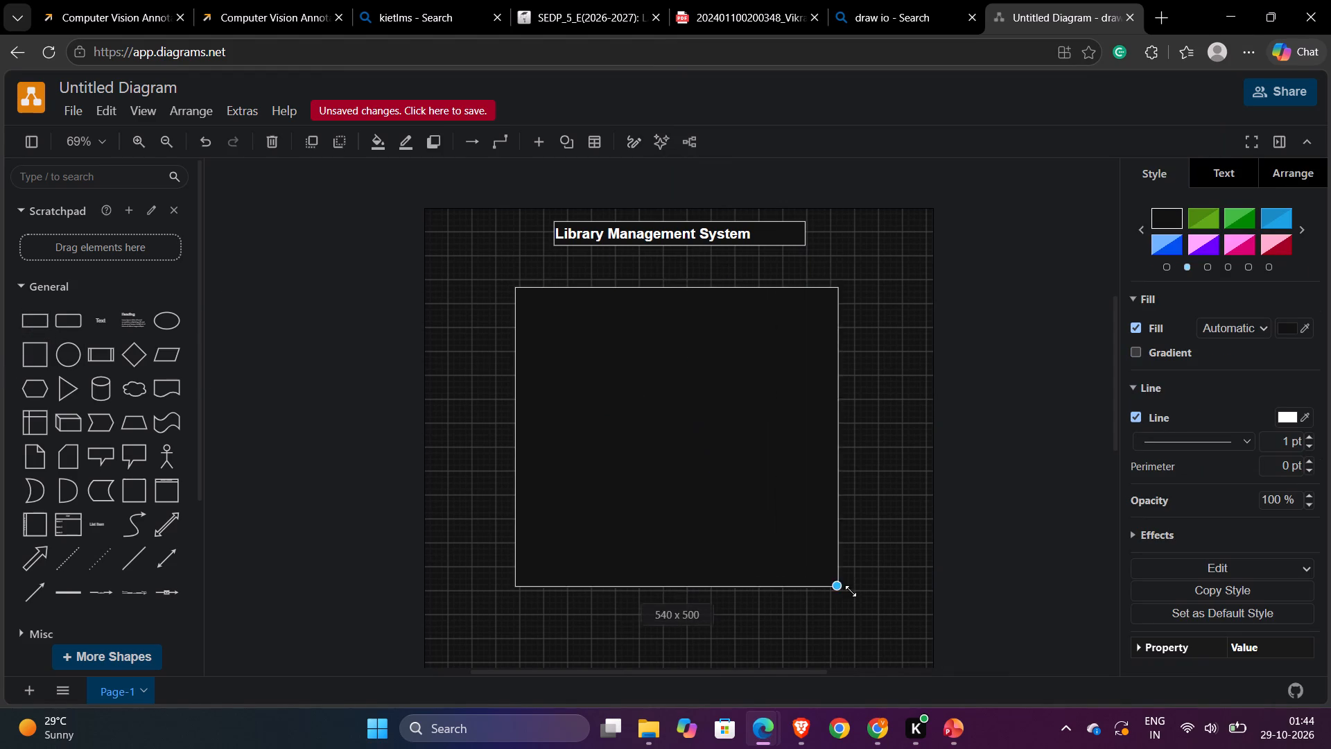
left_click_drag(851, 591, 820, 589)
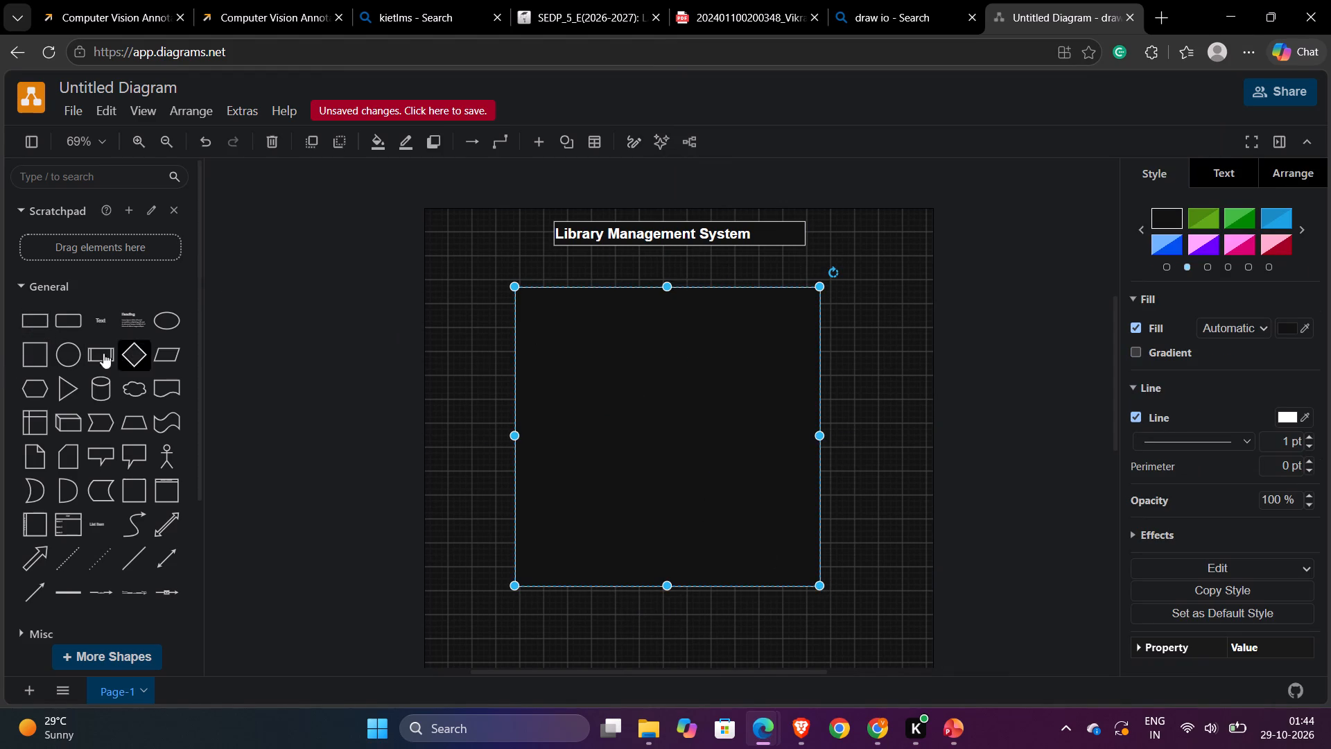
Add an ellipse for the first use case in the upper-left area of the system boundary.
left_click(166, 330)
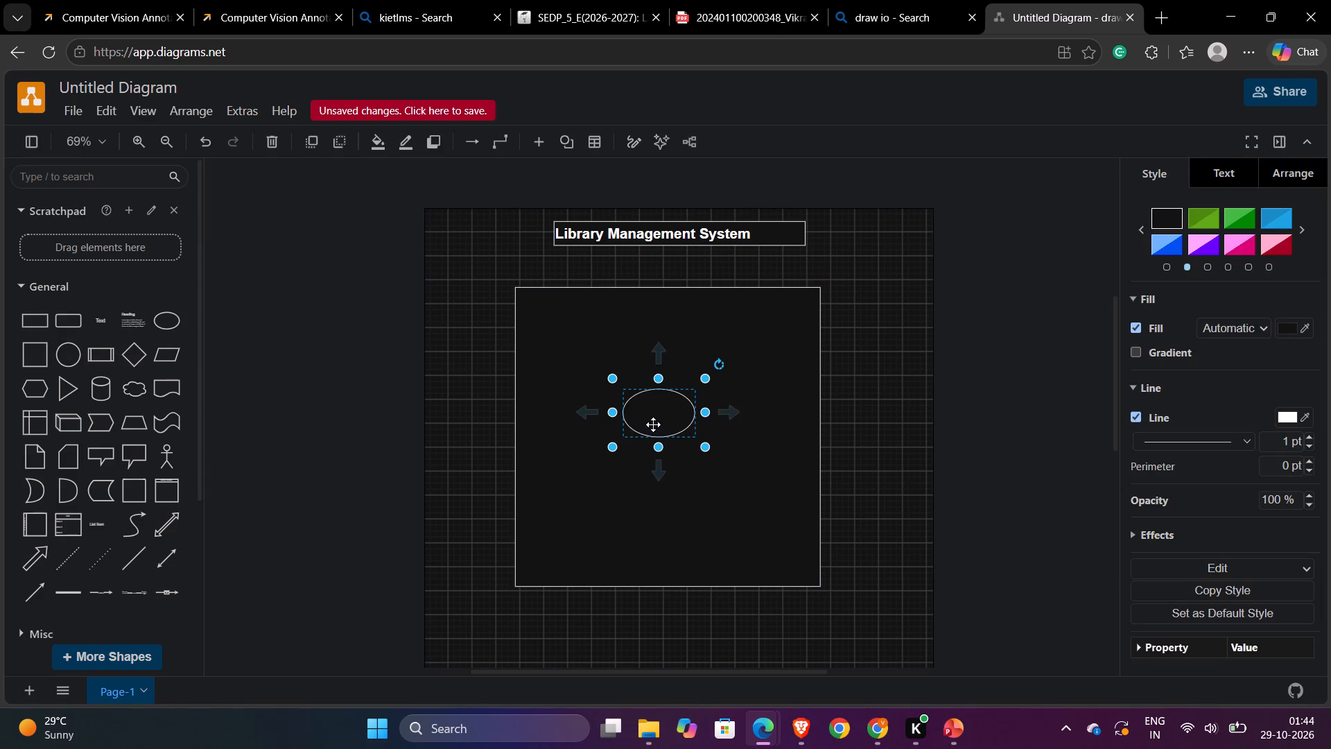
left_click_drag(653, 424, 580, 361)
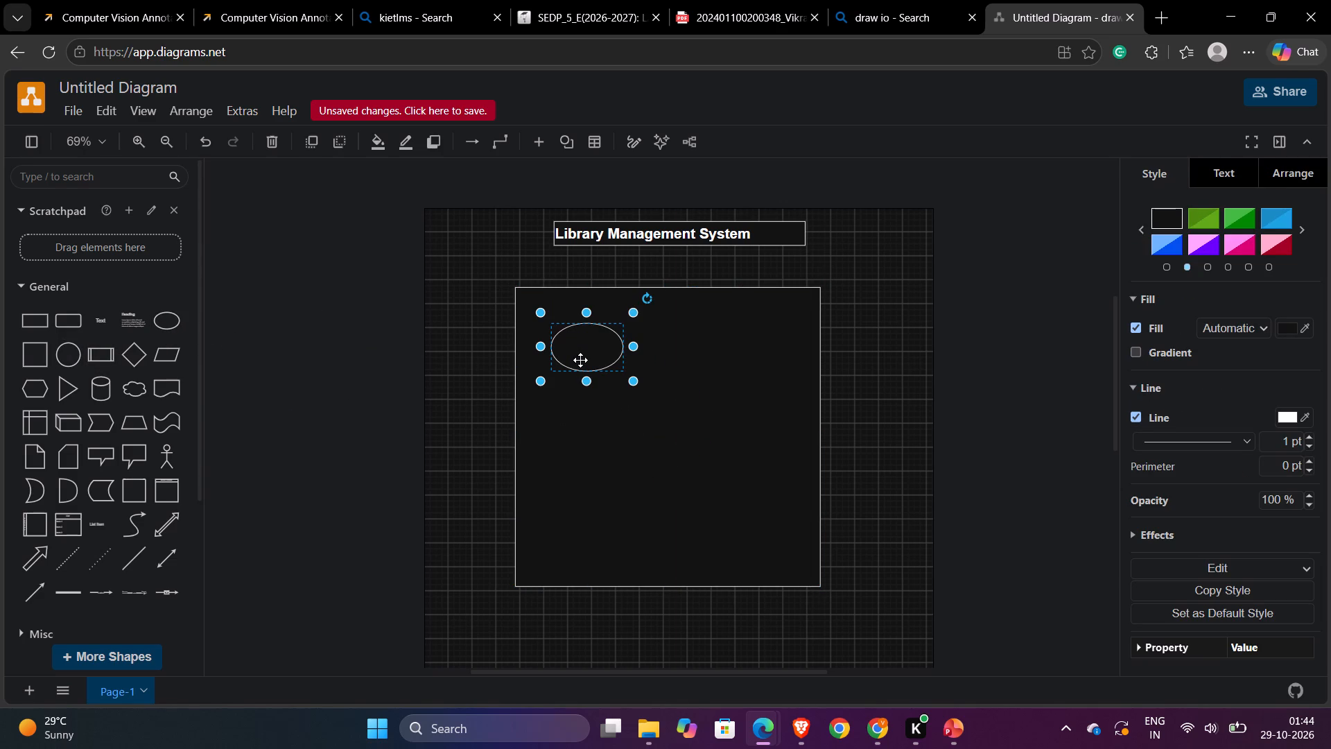
Label the ellipse "Search Book" with the font size set to 16 px.
left_click(580, 359)
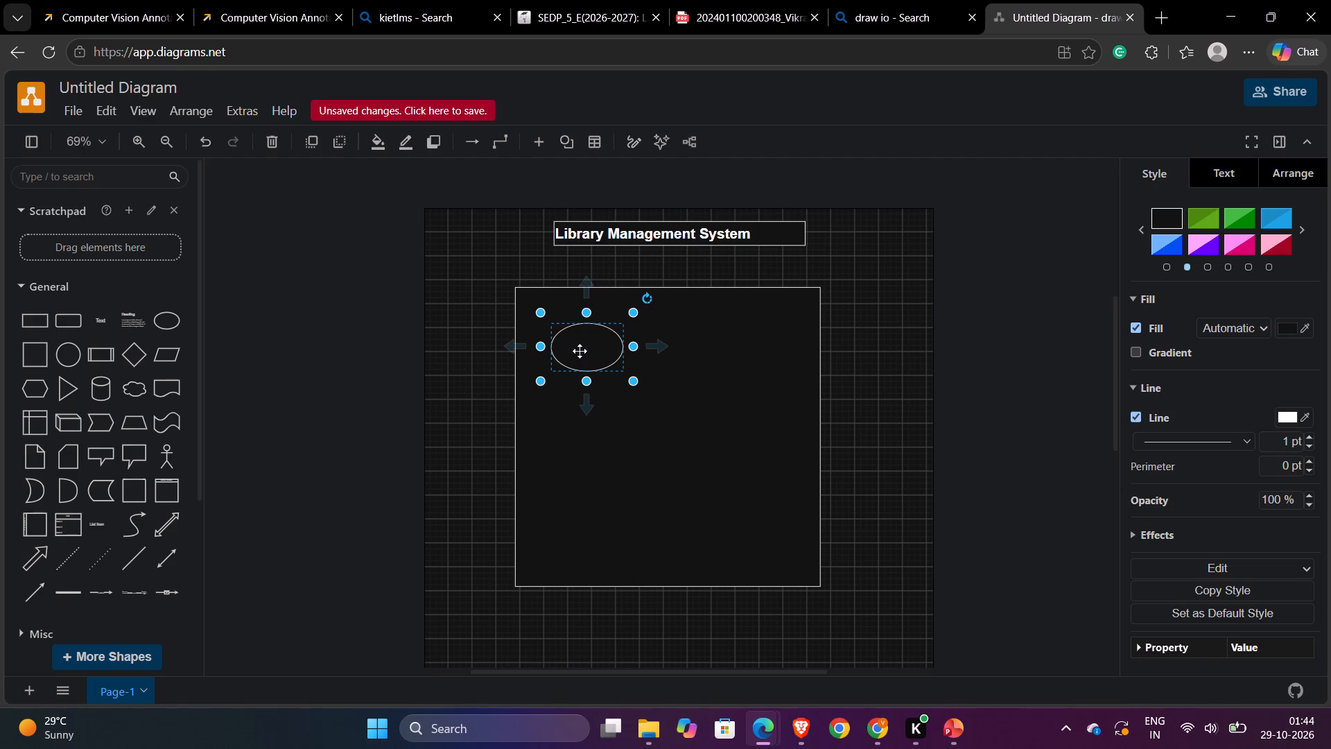
left_click(584, 345)
type("seae")
key("BackSpace")
key("BackSpace")
key("BackSpace")
key("BackSpace")
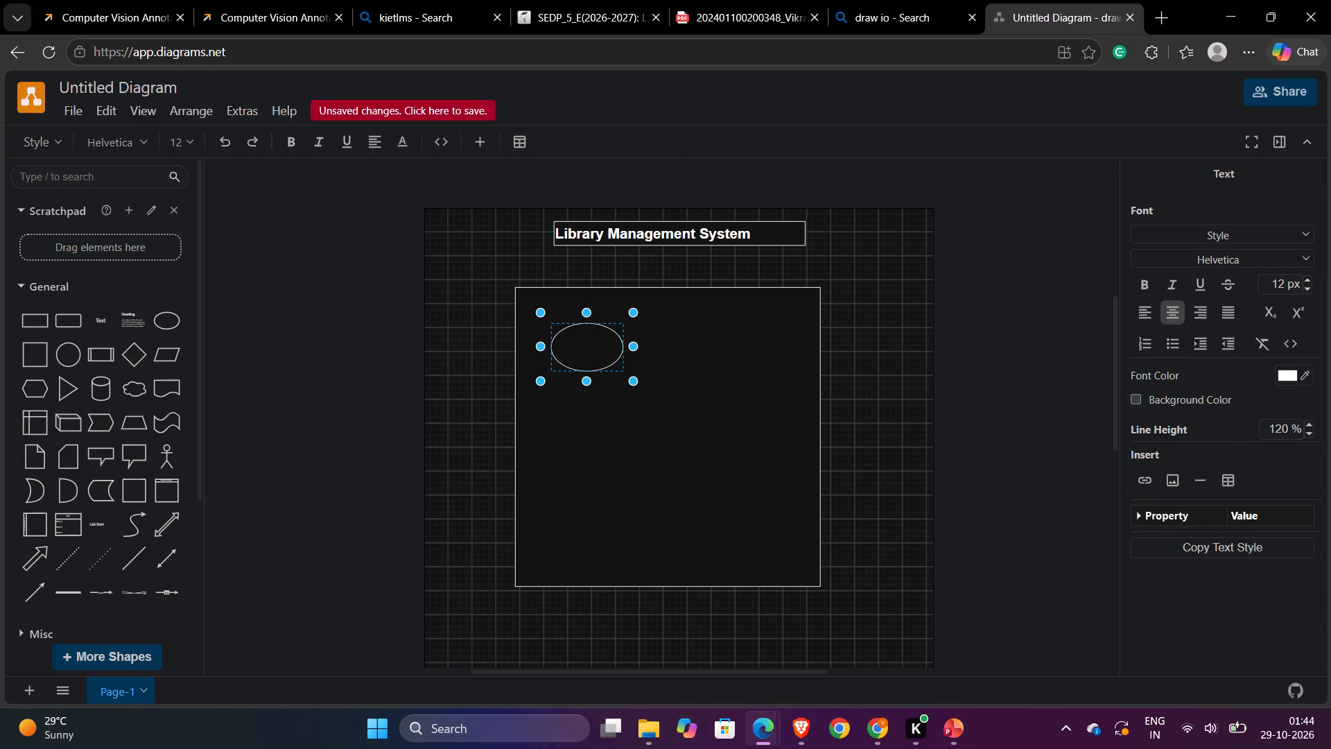
left_click(192, 145)
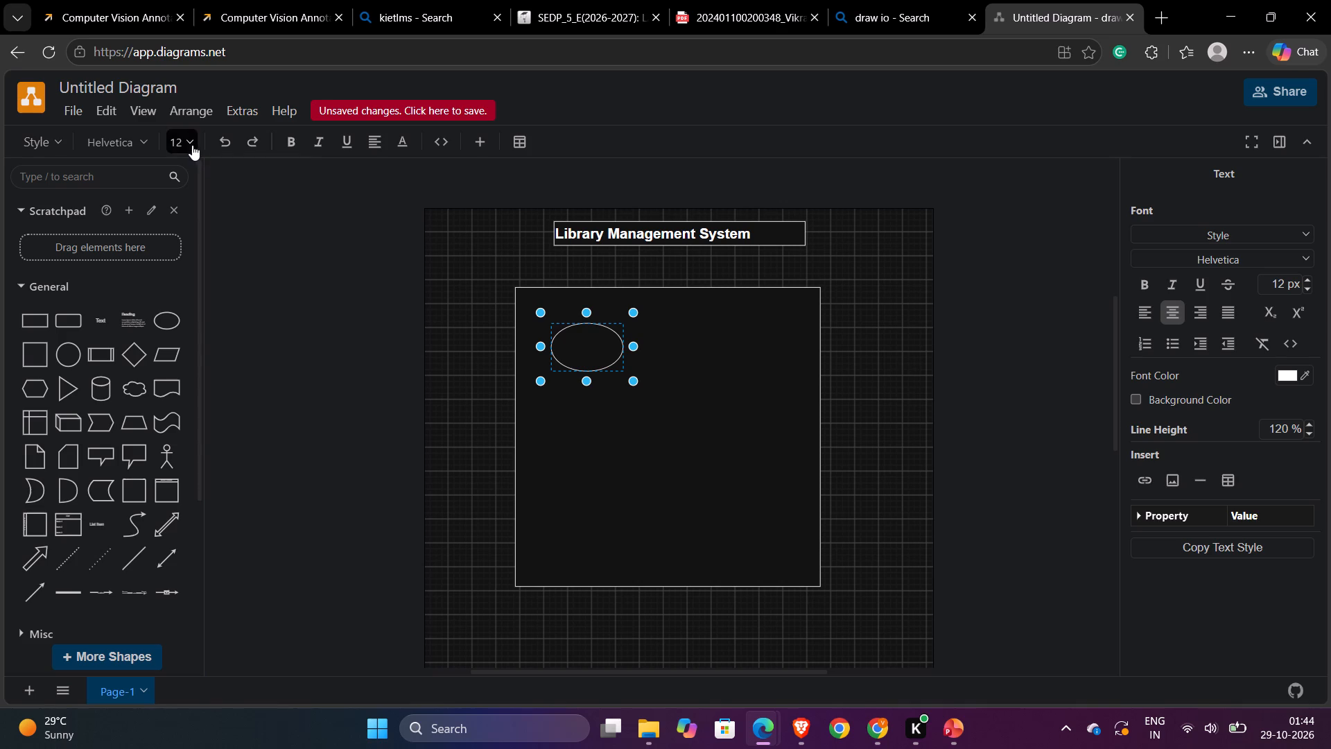
left_click(234, 323)
key("shift+d")
key("BackSpace")
type("Sea")
type("rch Book")
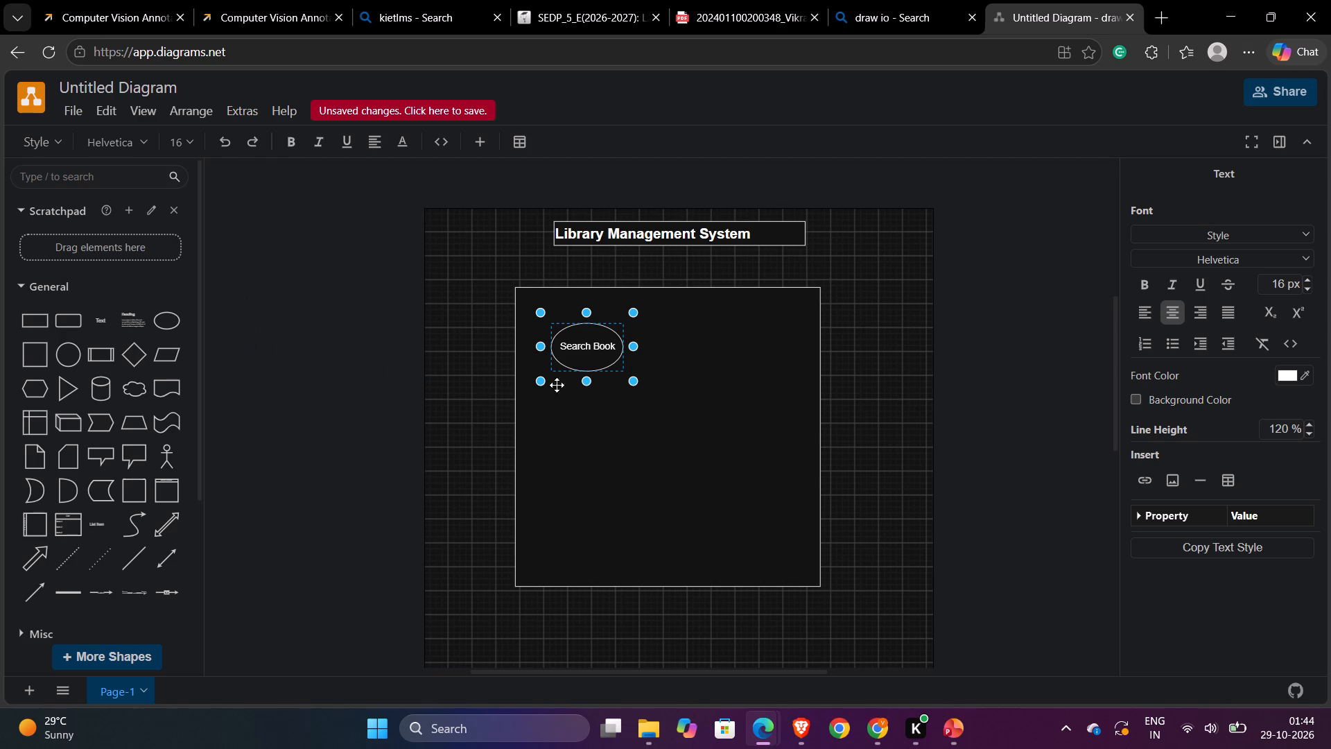
Flatten the Search Book ellipse and move it closer to the boundary's upper-left corner.
left_click_drag(588, 386, 590, 363)
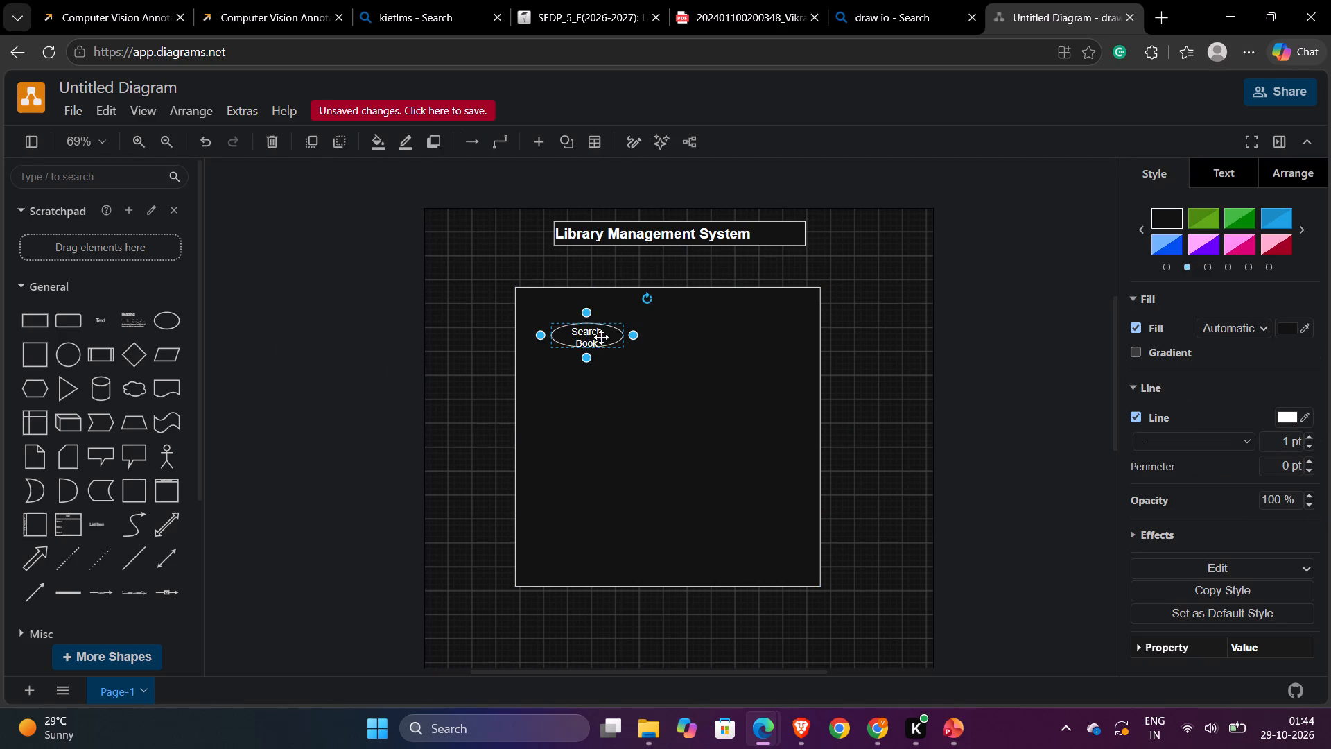
left_click_drag(605, 336, 583, 329)
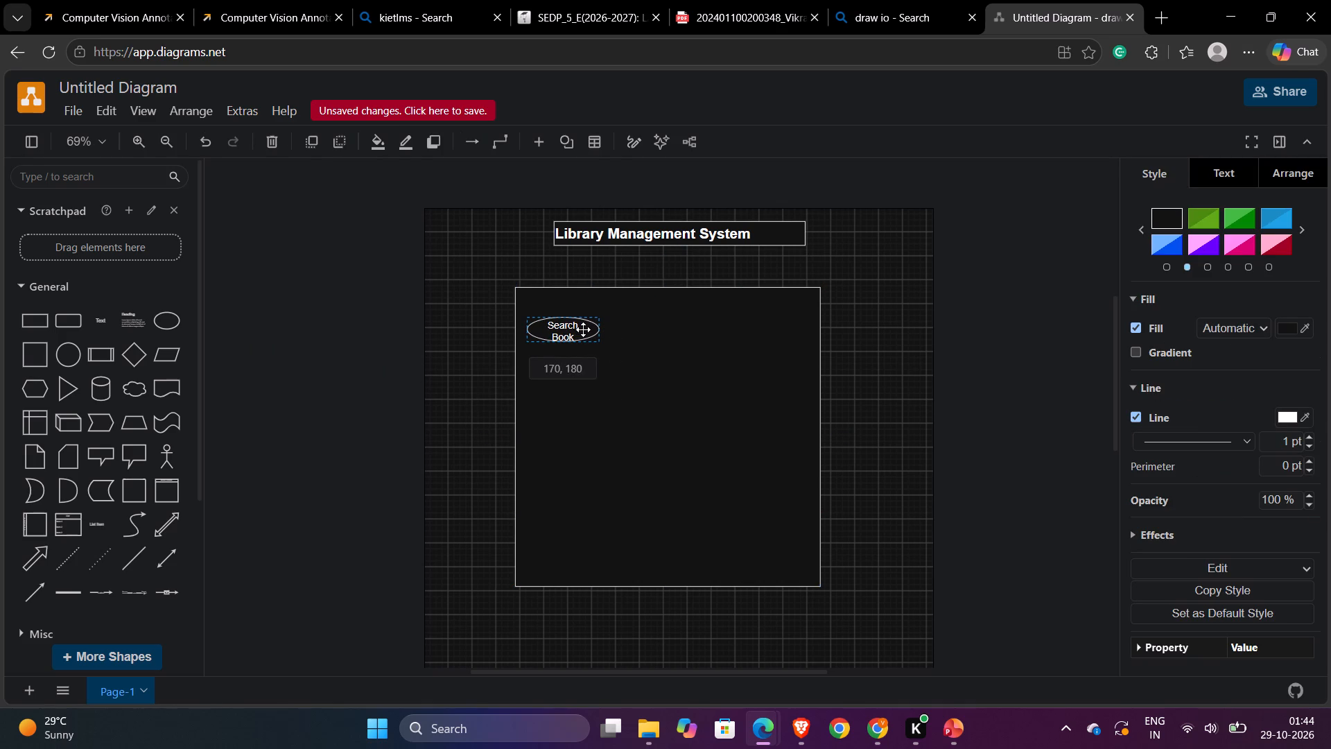
left_click_drag(583, 329, 591, 329)
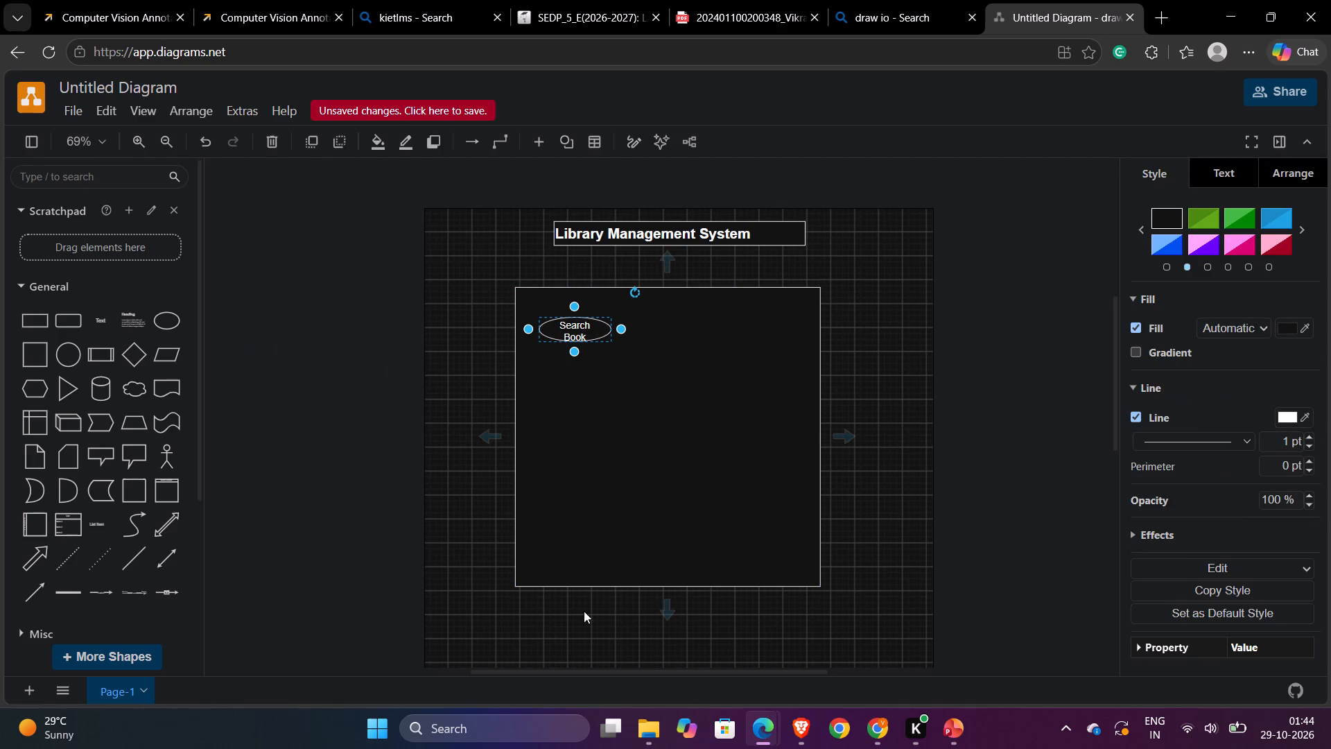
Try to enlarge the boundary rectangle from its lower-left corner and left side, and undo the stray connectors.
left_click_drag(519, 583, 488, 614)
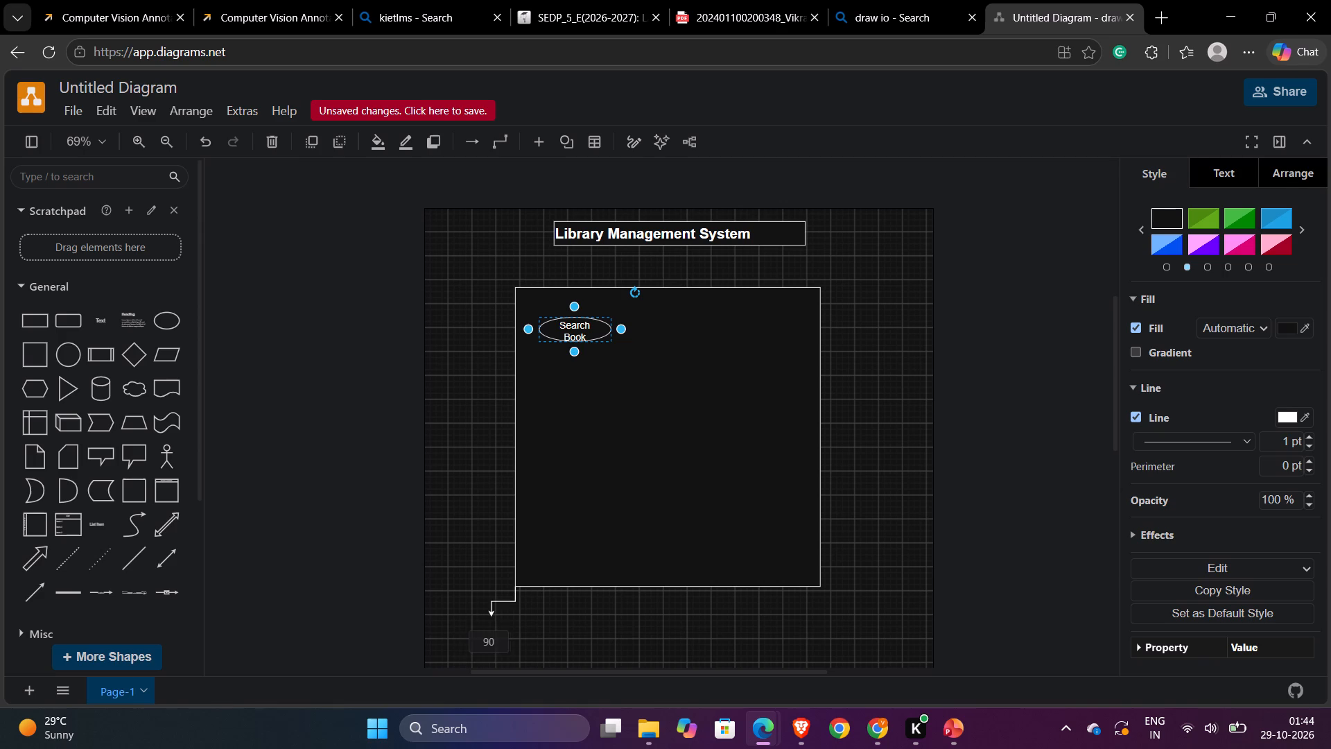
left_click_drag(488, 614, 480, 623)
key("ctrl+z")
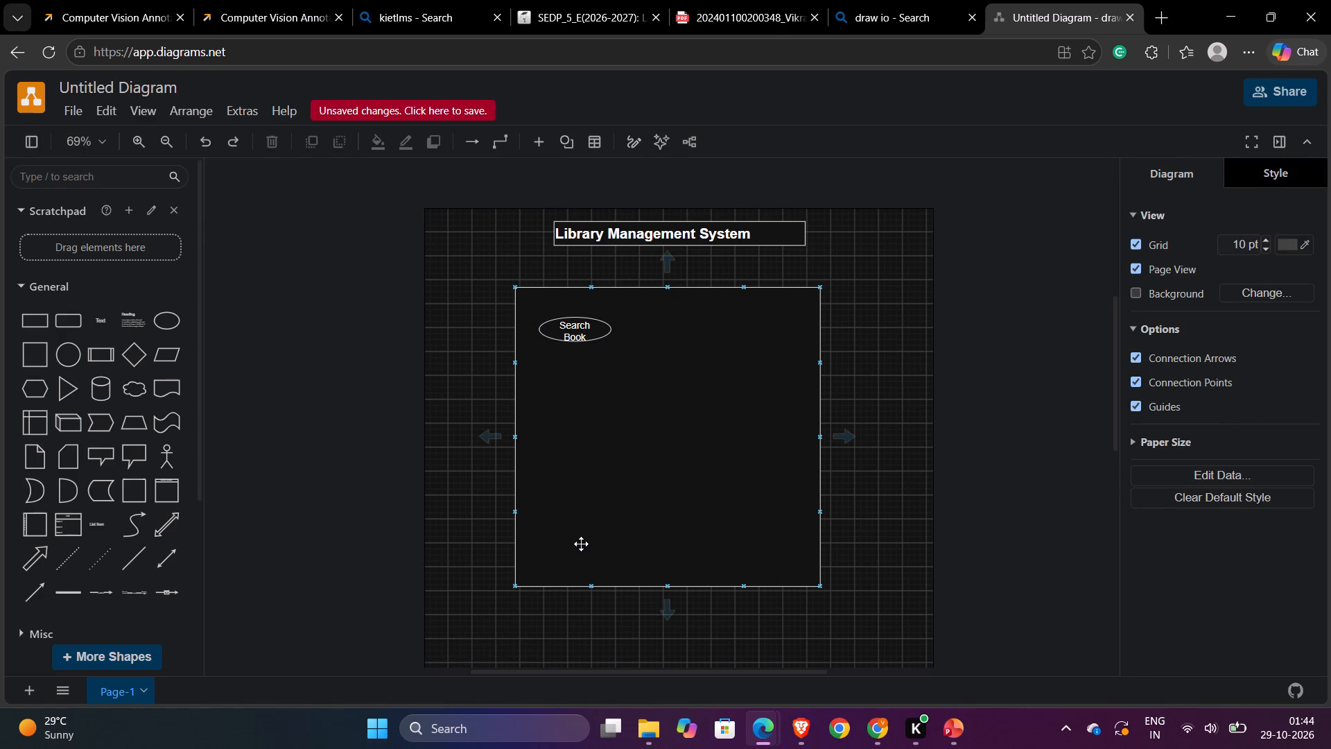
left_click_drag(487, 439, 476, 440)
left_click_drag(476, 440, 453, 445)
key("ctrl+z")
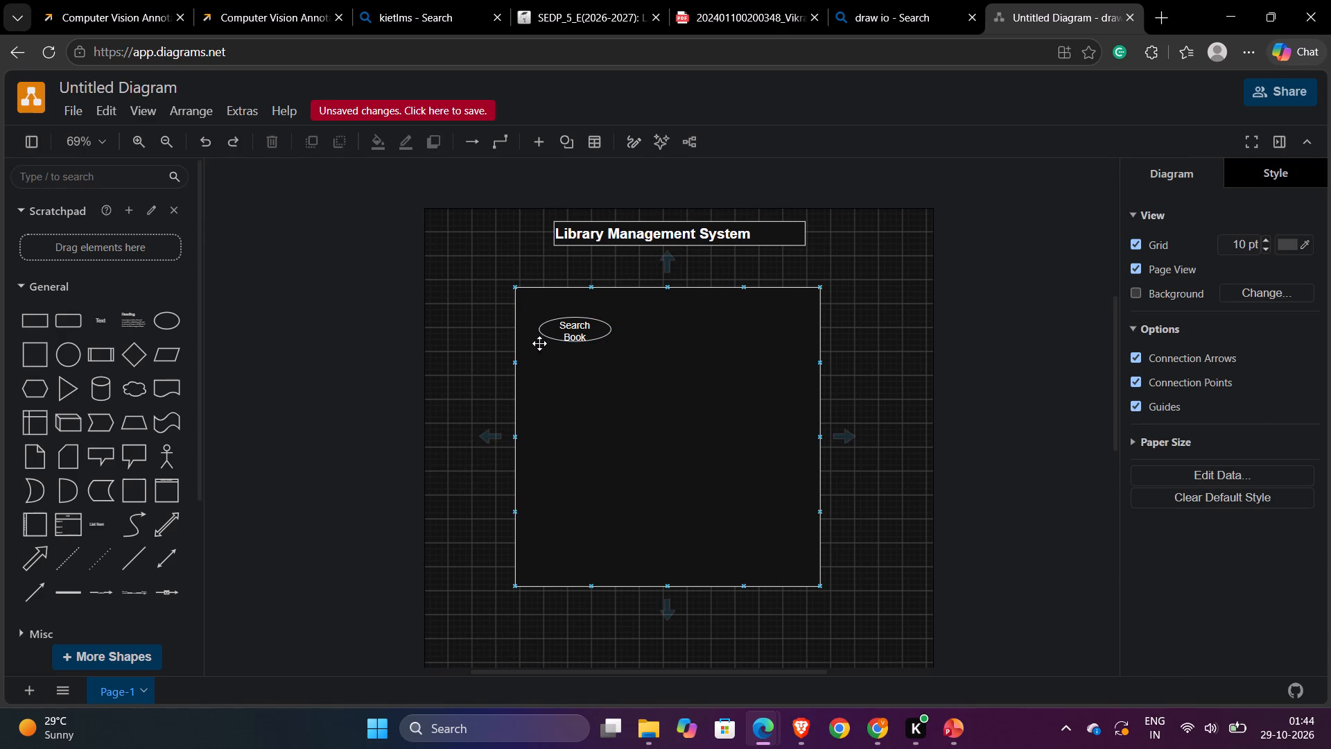
Enlarge the boundary rectangle at its upper-left and lower-right corners to fill most of the page below the title.
left_click(553, 381)
left_click_drag(512, 290, 482, 258)
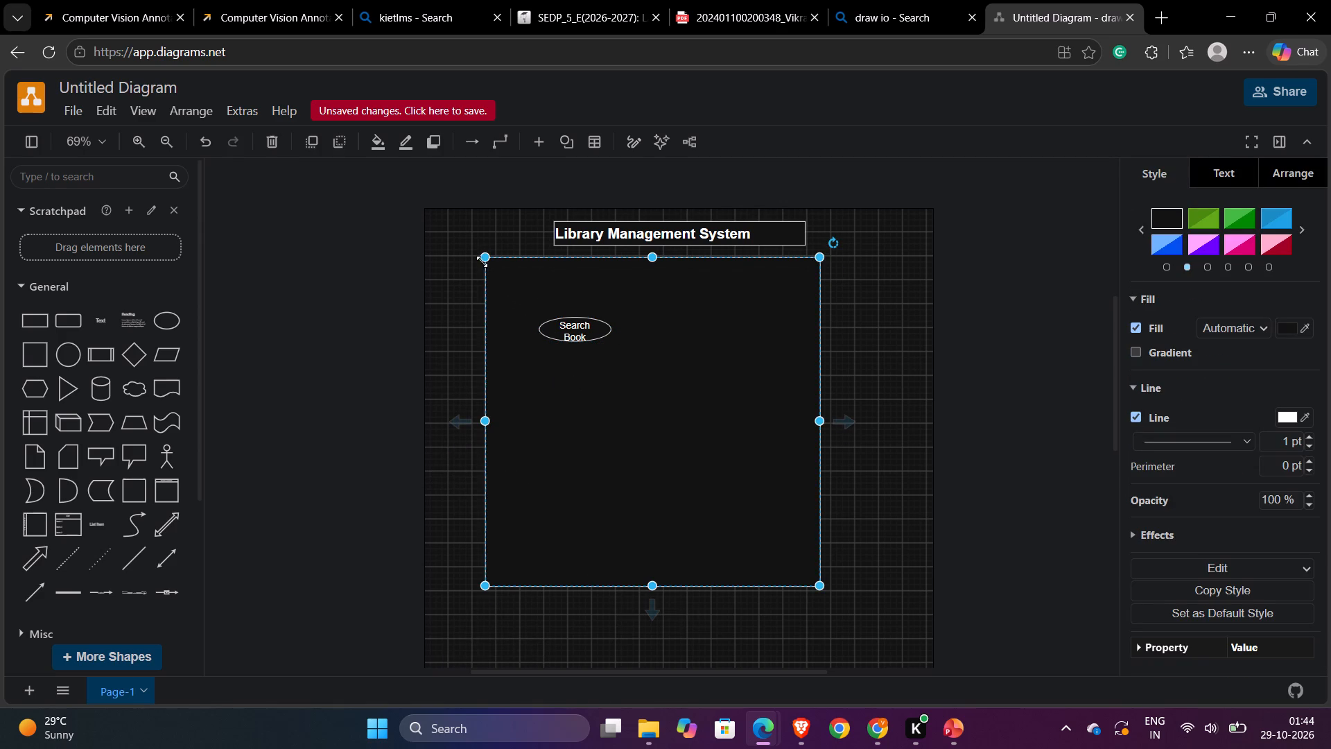
left_click_drag(815, 585, 862, 628)
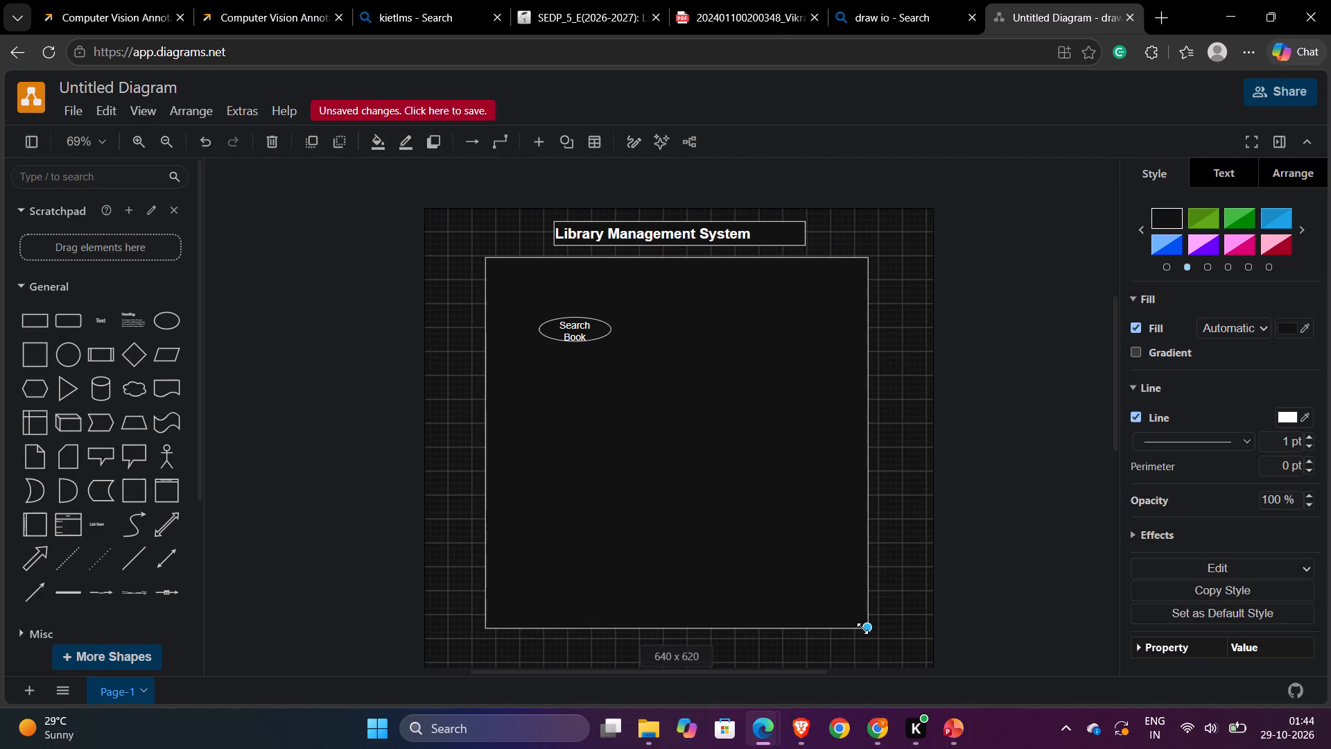
left_click_drag(862, 628, 840, 632)
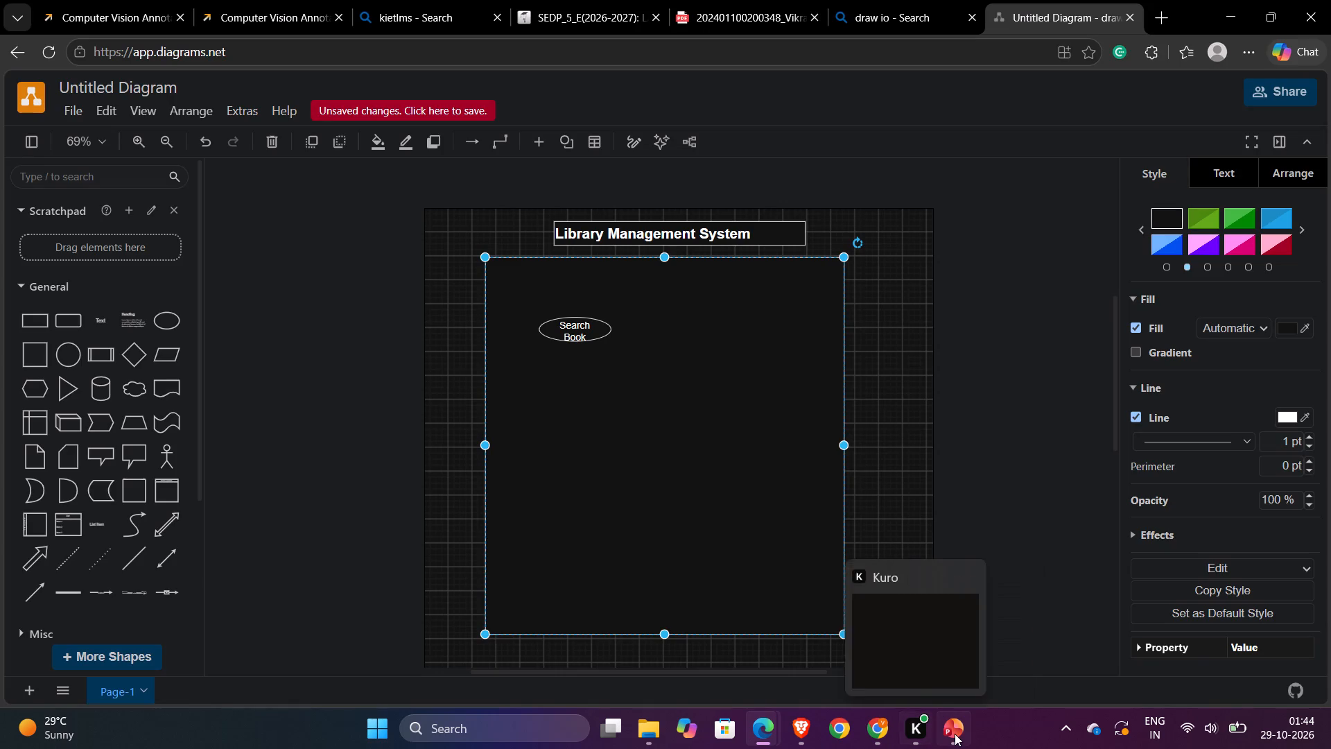
Bring up ChatGPT's reference use case diagram to check the remaining use cases.
left_click(955, 734)
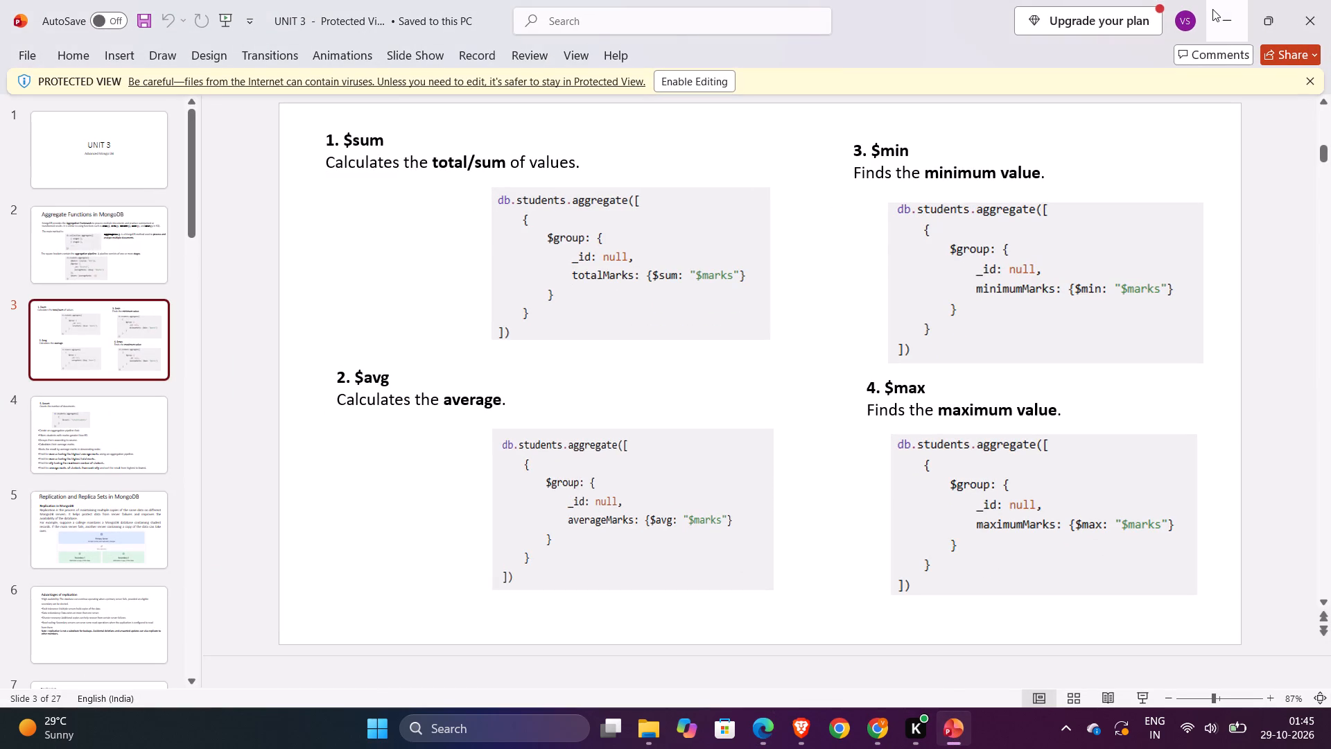
left_click(1215, 9)
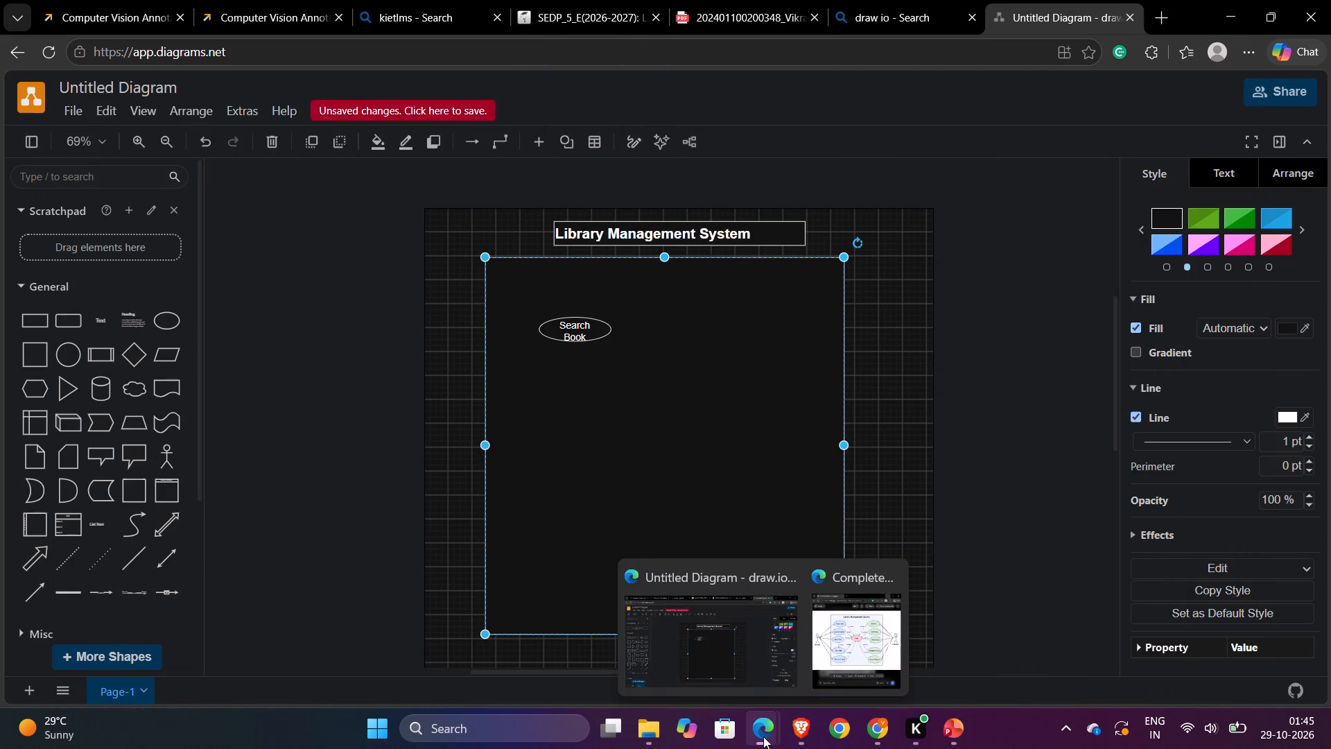
left_click(870, 648)
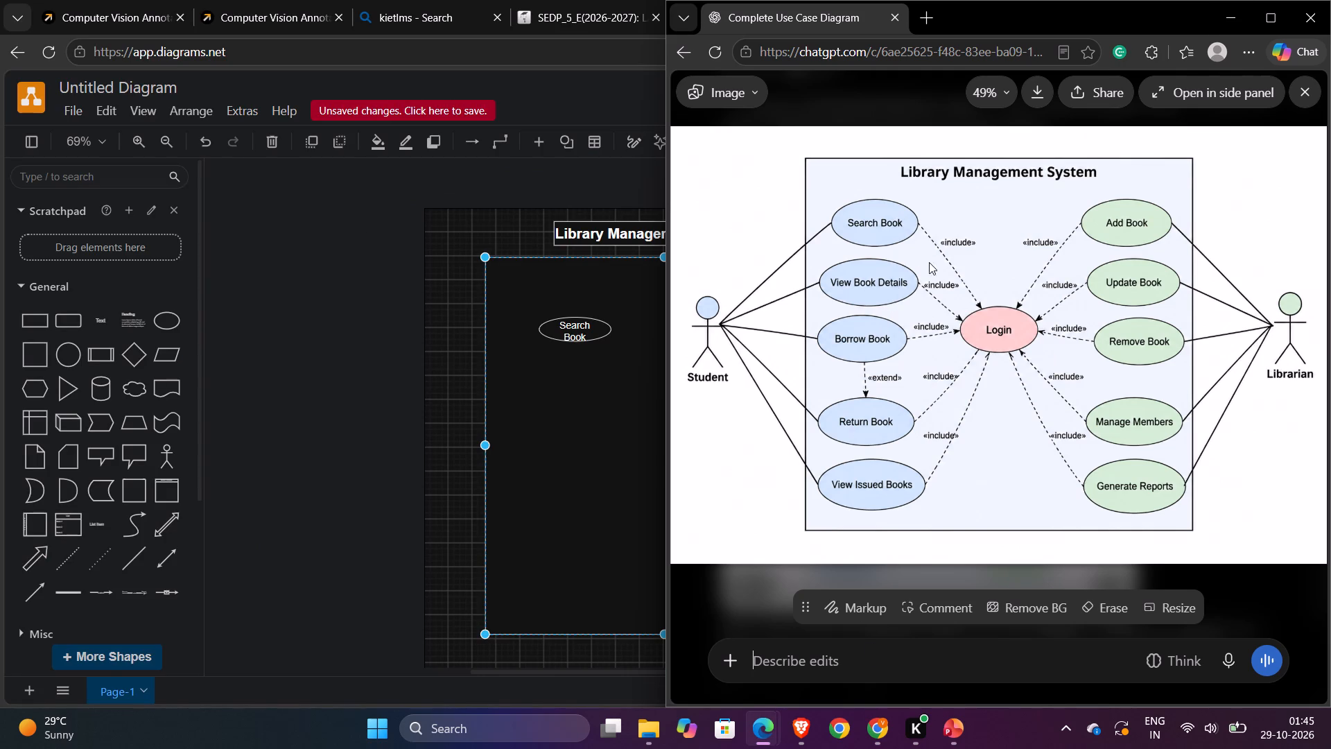
Return to the diagram and move the Search Book ellipse closer to the boundary rectangle's upper-left corner.
left_click(1224, 18)
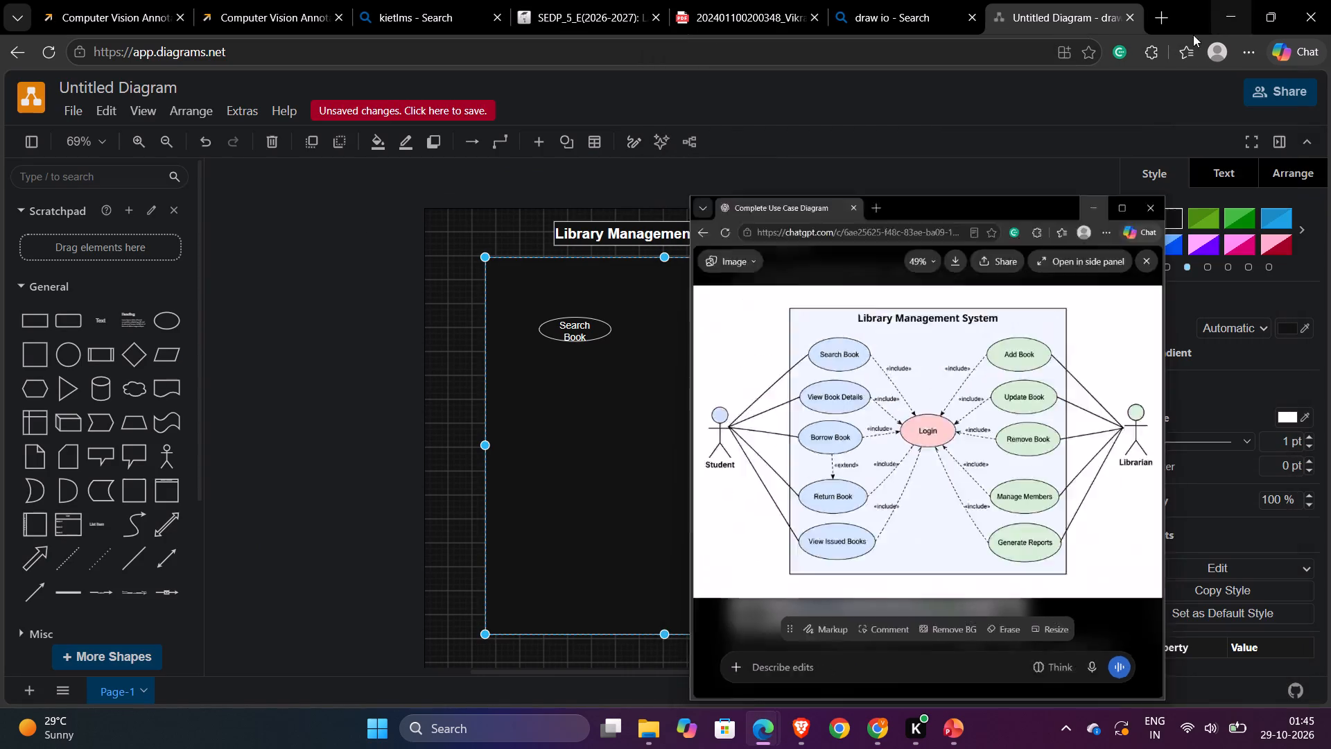
left_click_drag(577, 330, 547, 309)
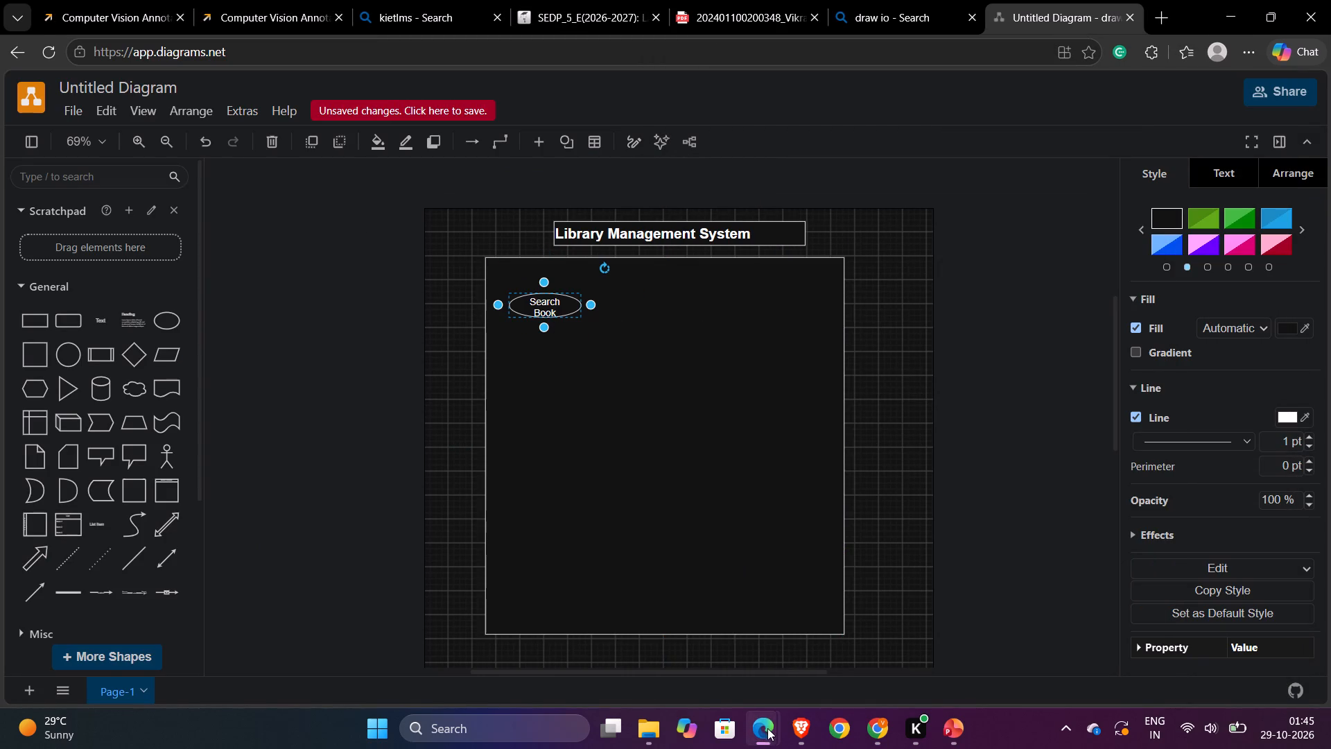
Check the reference diagram, and shrink the boundary rectangle from its upper-left and lower-right corners to leave room for actors outside it.
left_click(842, 645)
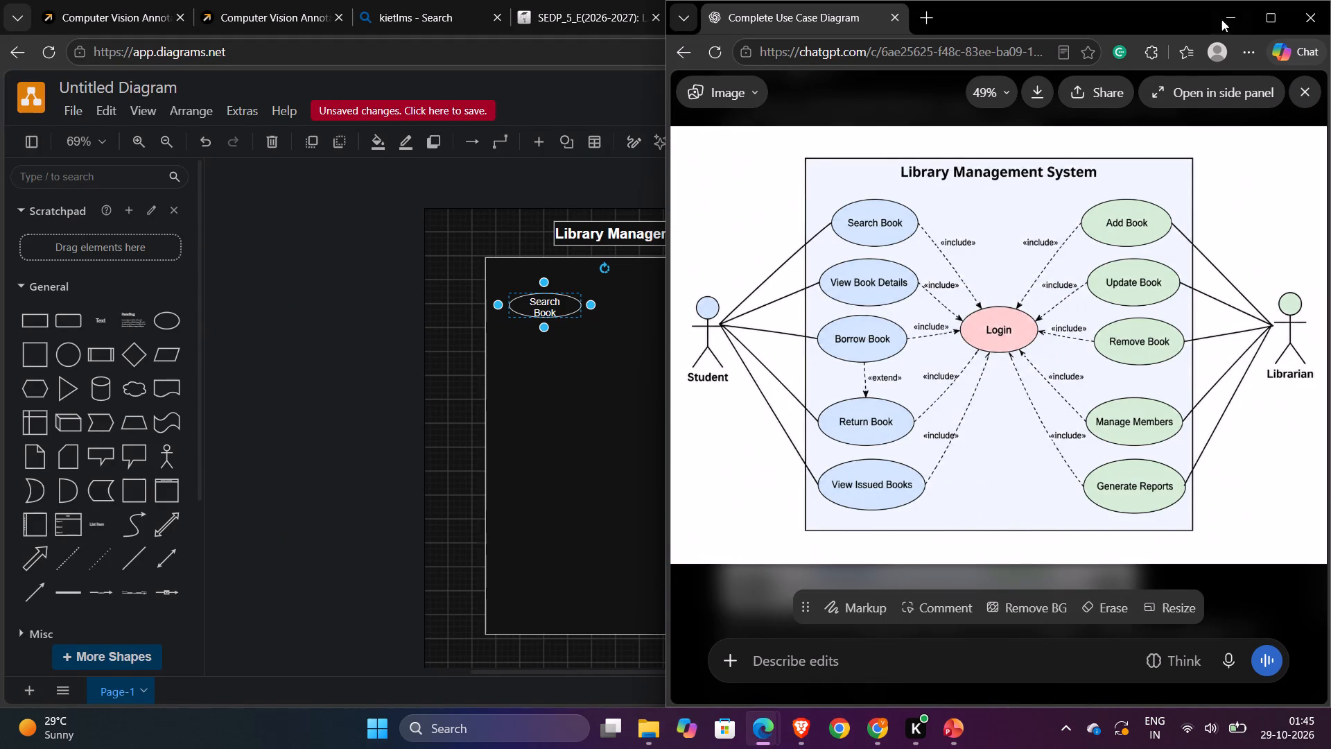
left_click(1230, 17)
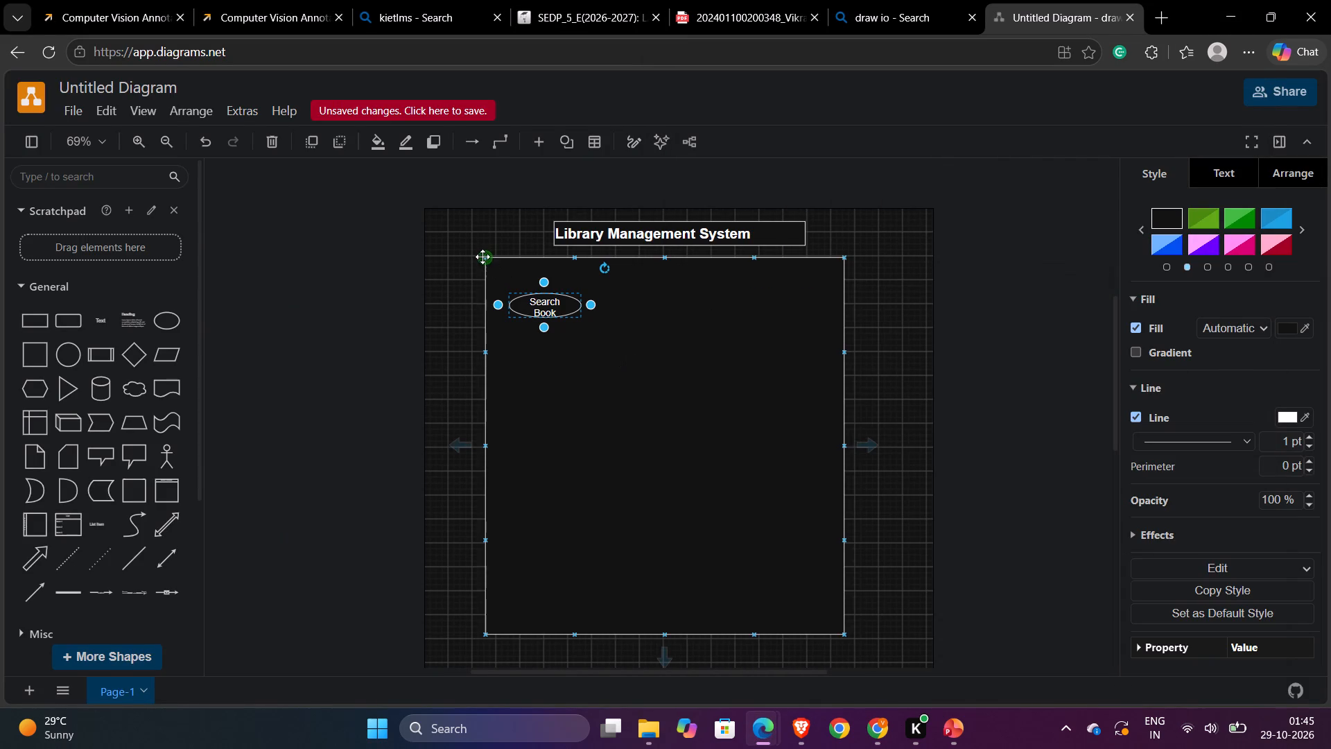
left_click(498, 284)
left_click_drag(485, 259, 497, 267)
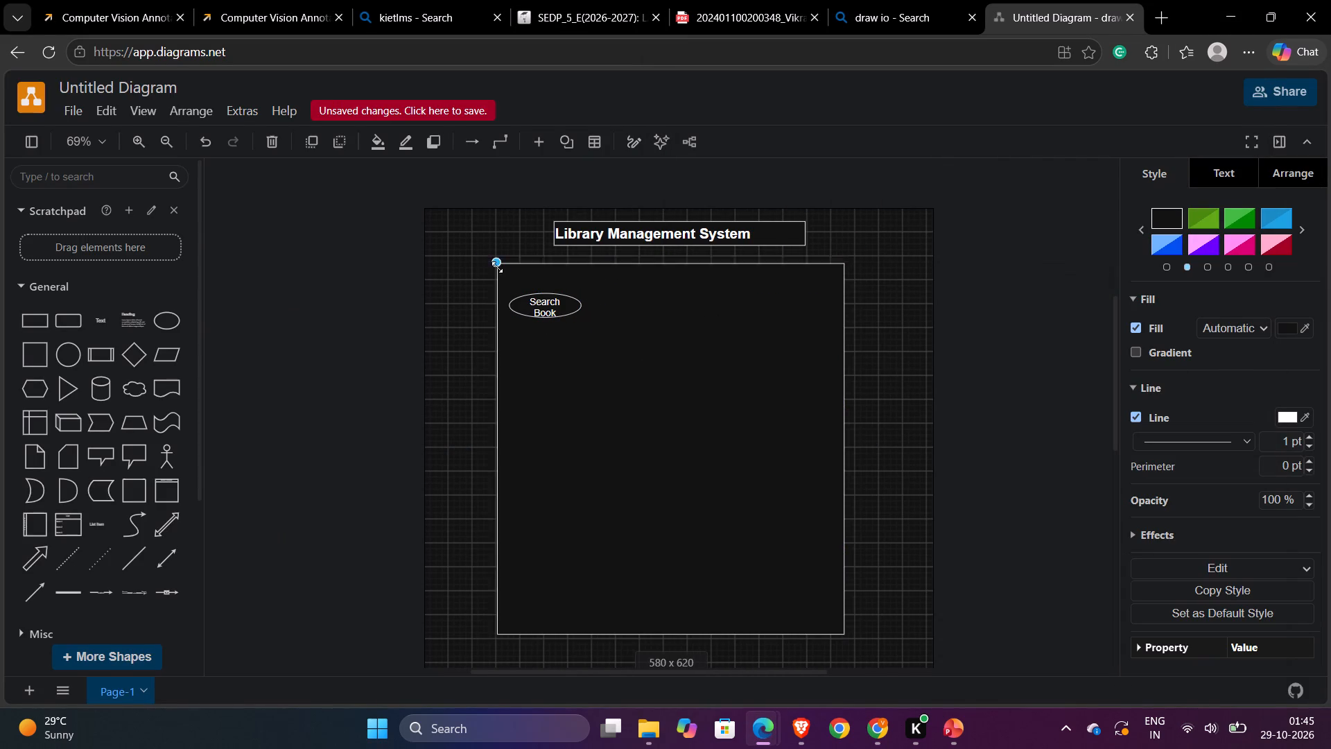
left_click_drag(497, 267, 505, 290)
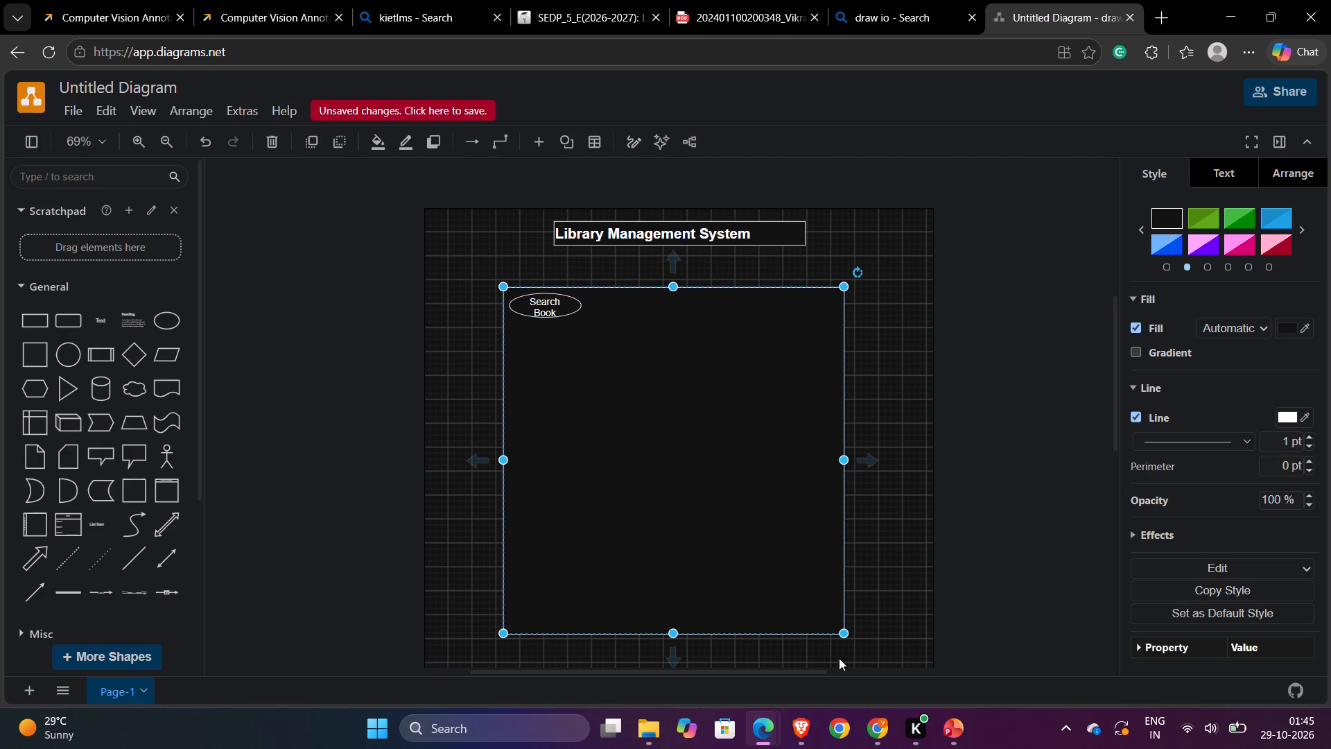
left_click_drag(843, 639, 828, 621)
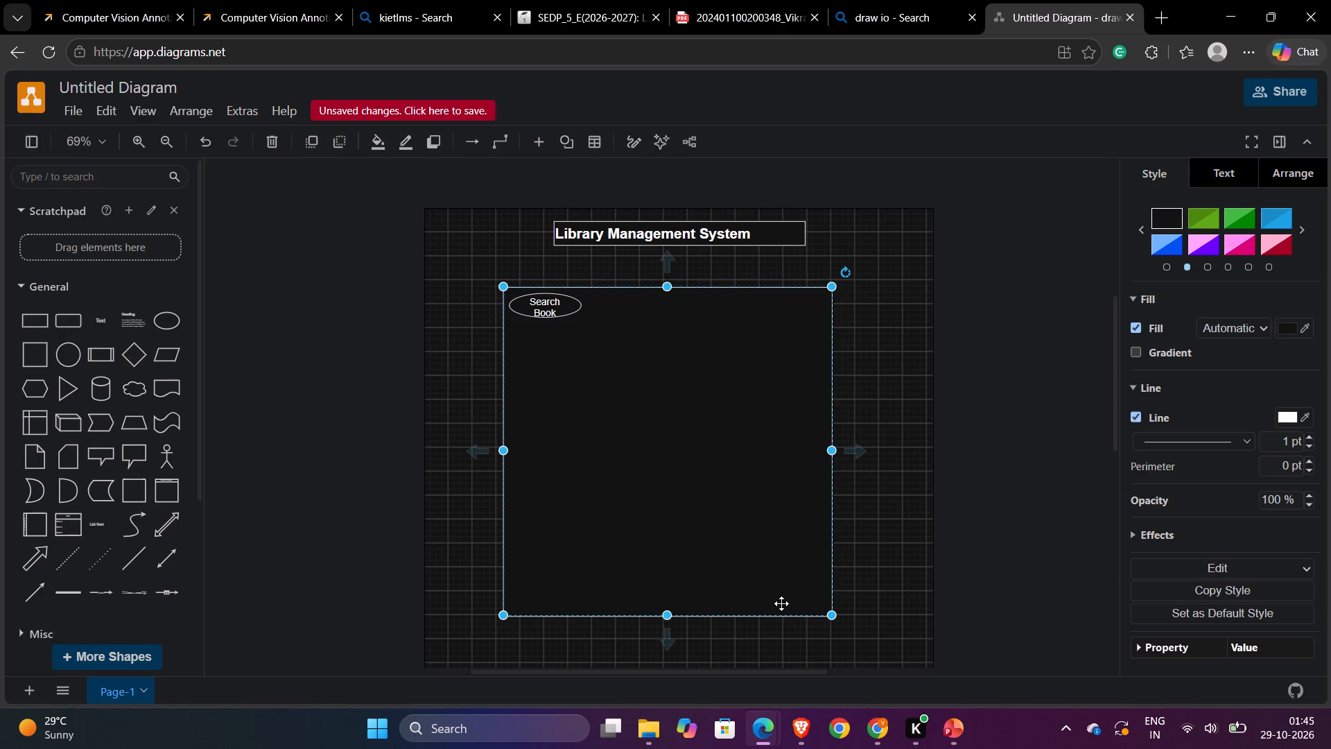
Add a circle outside the boundary's left side, below Search Book's level, as the head of the Student stick figure.
left_click(79, 361)
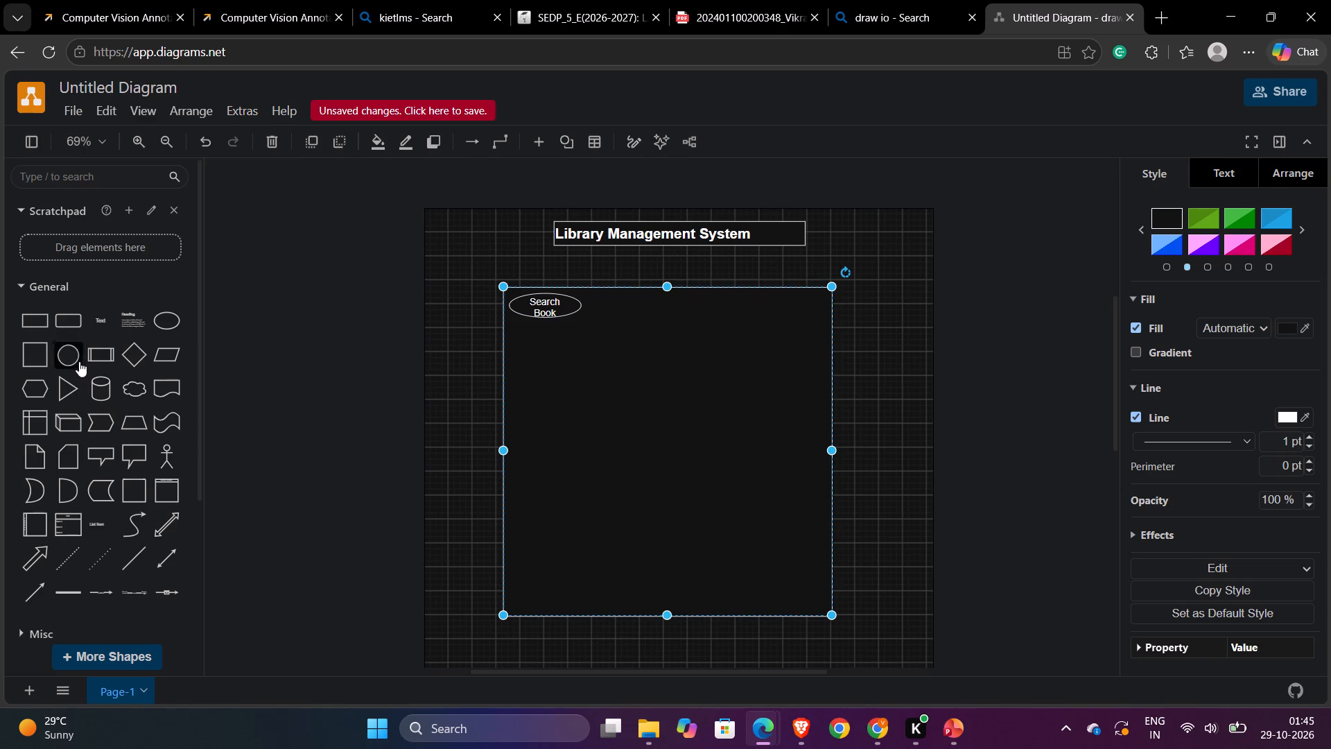
left_click_drag(653, 421, 461, 386)
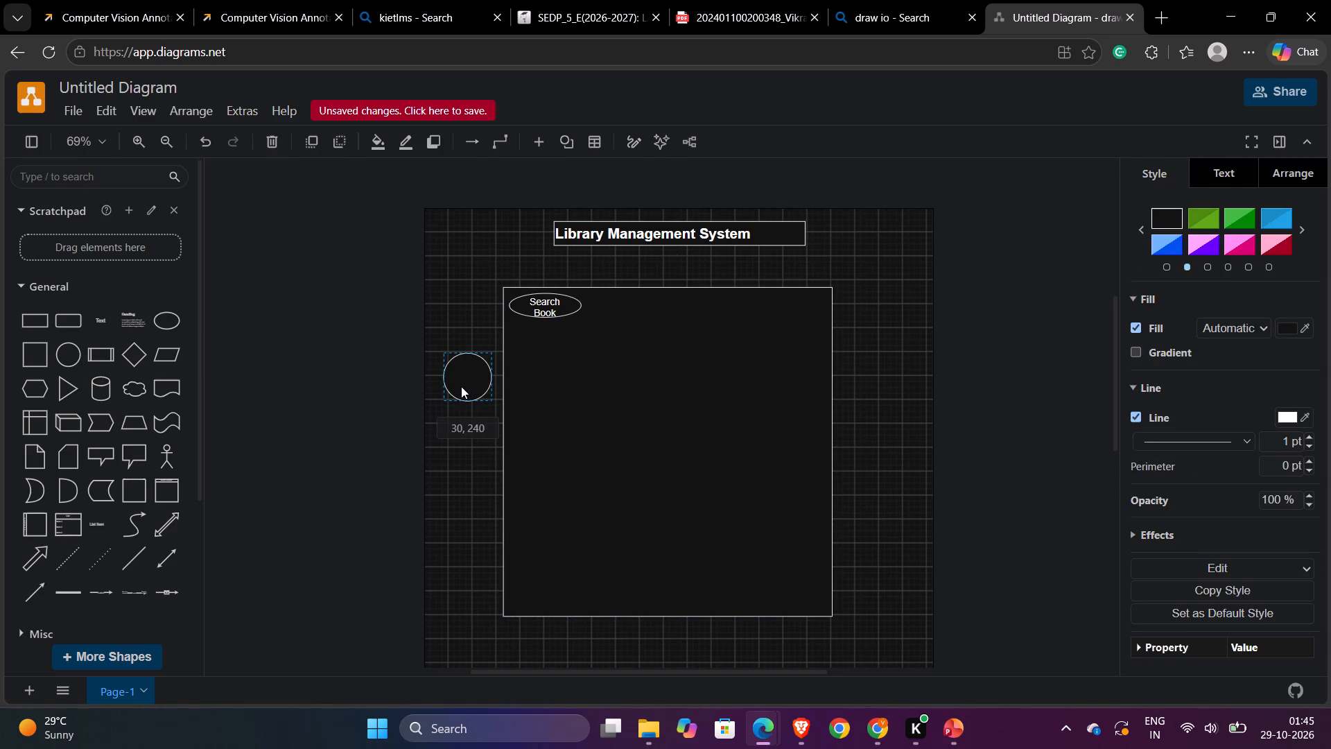
left_click_drag(461, 386, 456, 384)
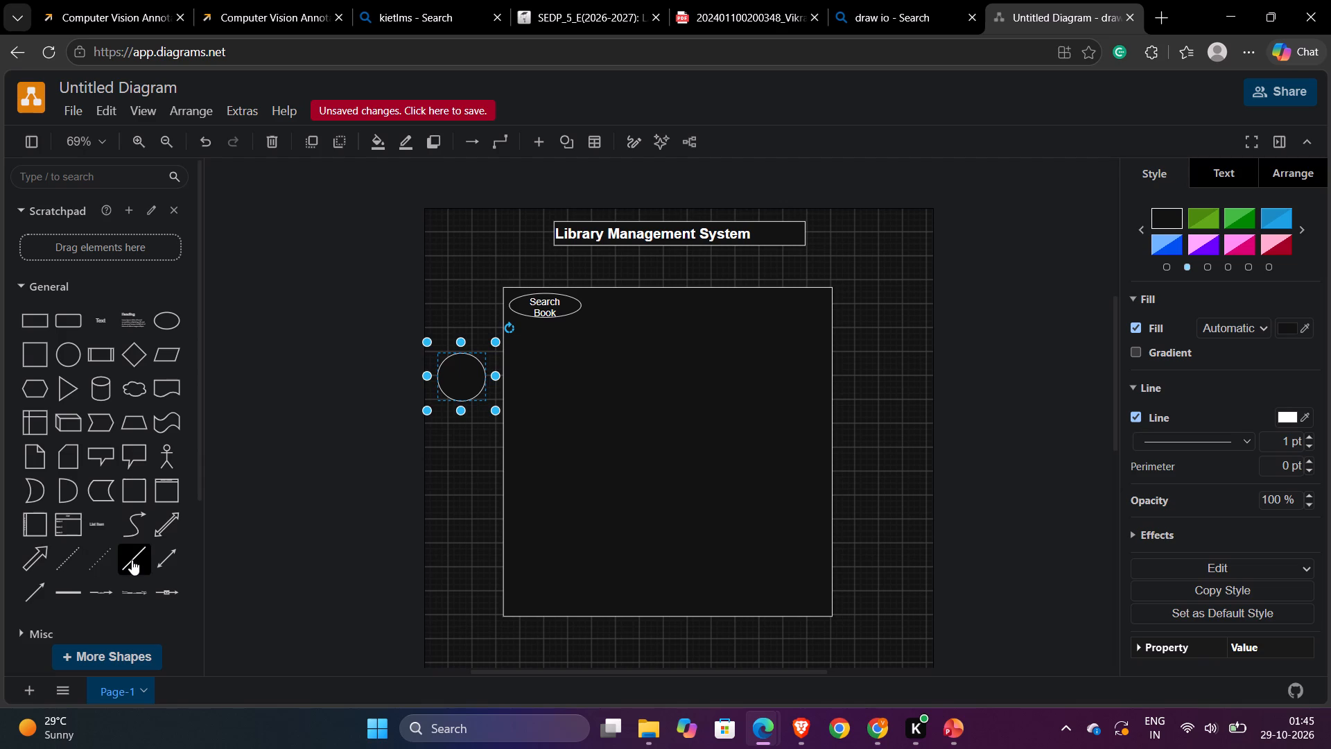
Add a plain line running vertically down from the bottom of the head circle as the stick figure's body.
left_click(132, 560)
left_click_drag(656, 416, 521, 420)
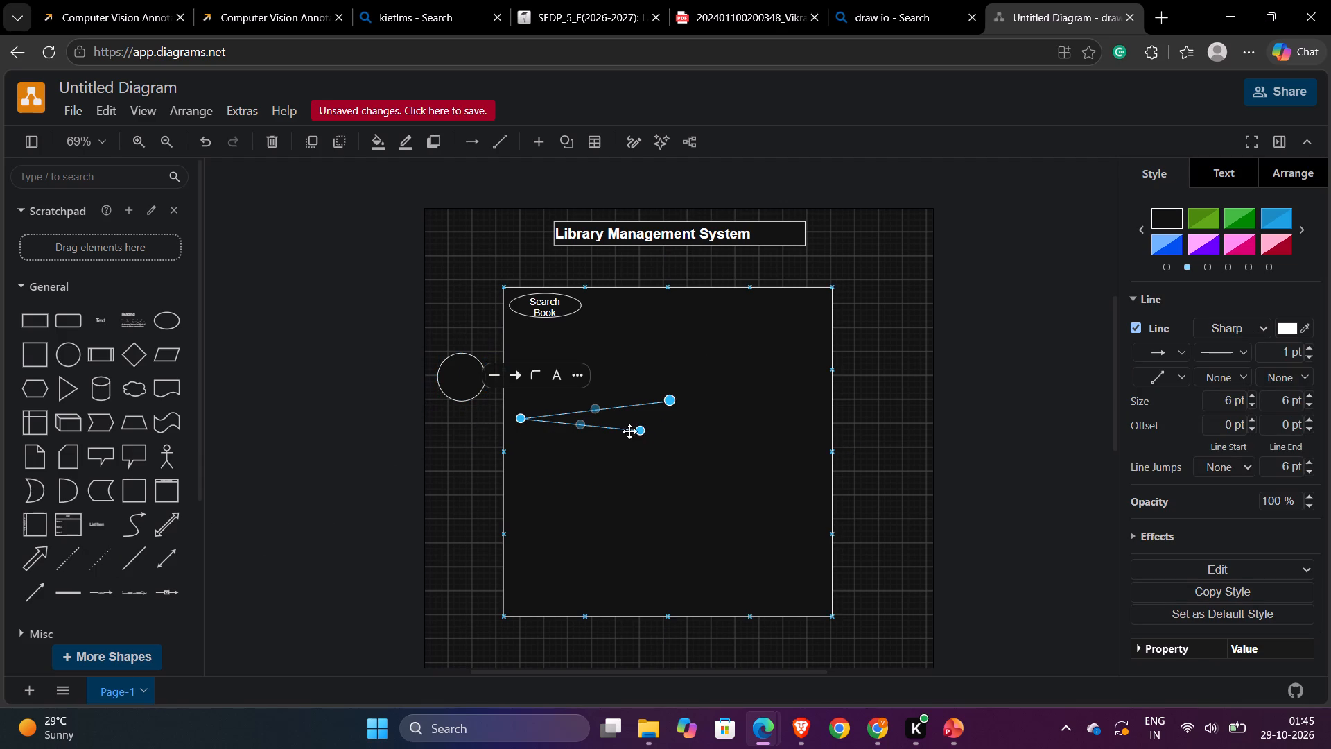
left_click_drag(639, 431, 460, 499)
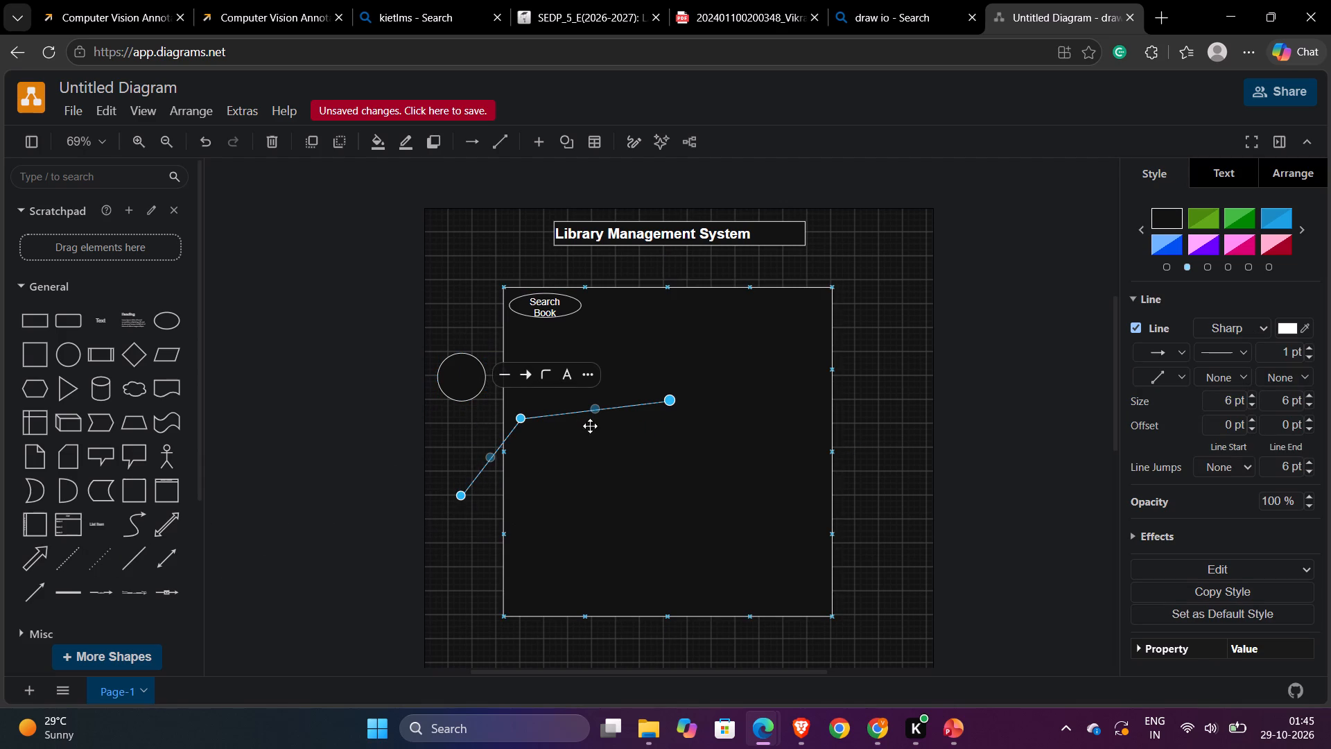
left_click_drag(669, 402, 498, 404)
left_click_drag(498, 404, 469, 405)
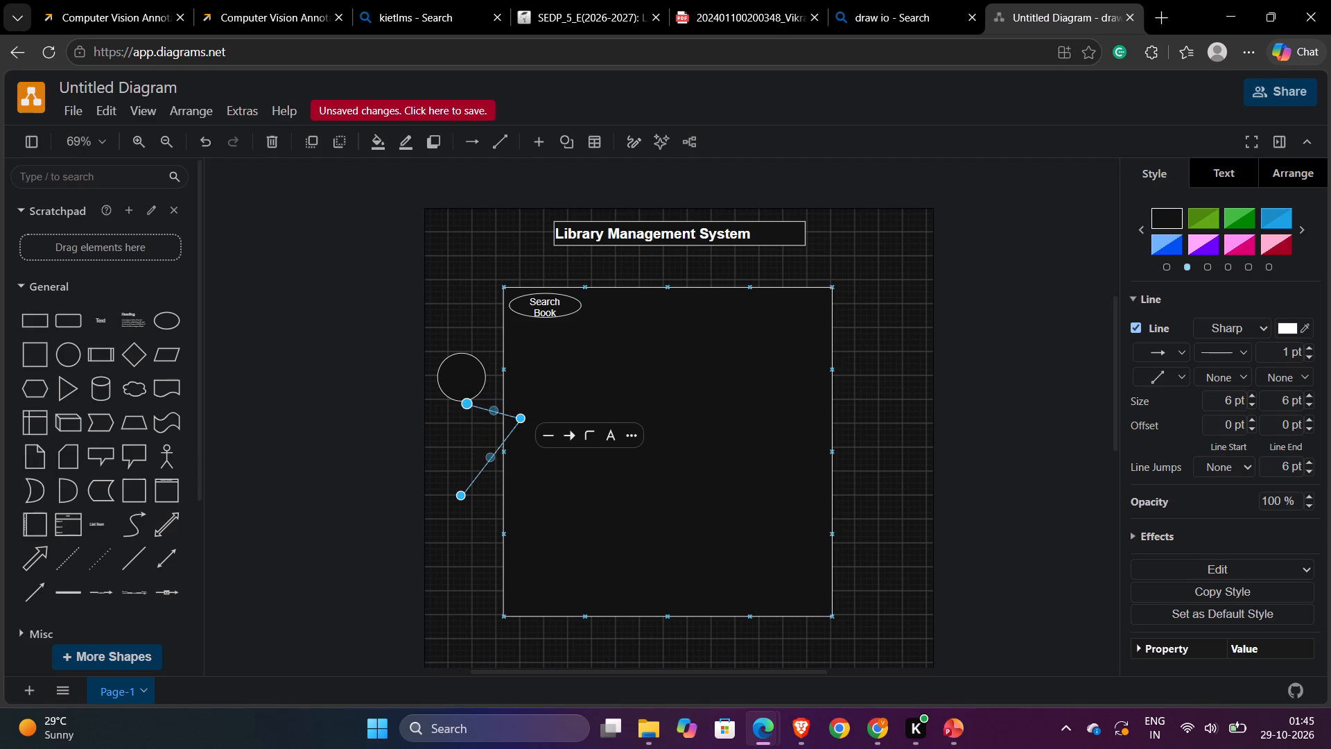
left_click_drag(519, 420, 469, 422)
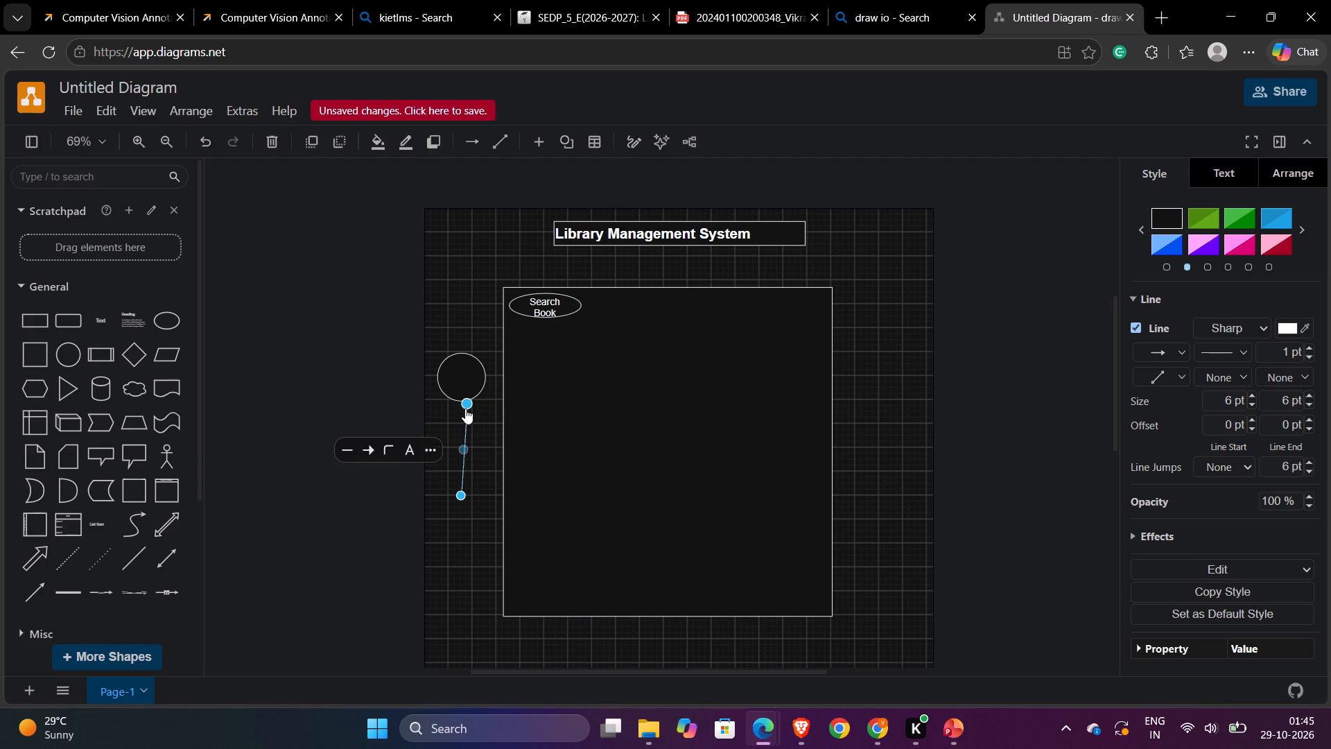
left_click(466, 402)
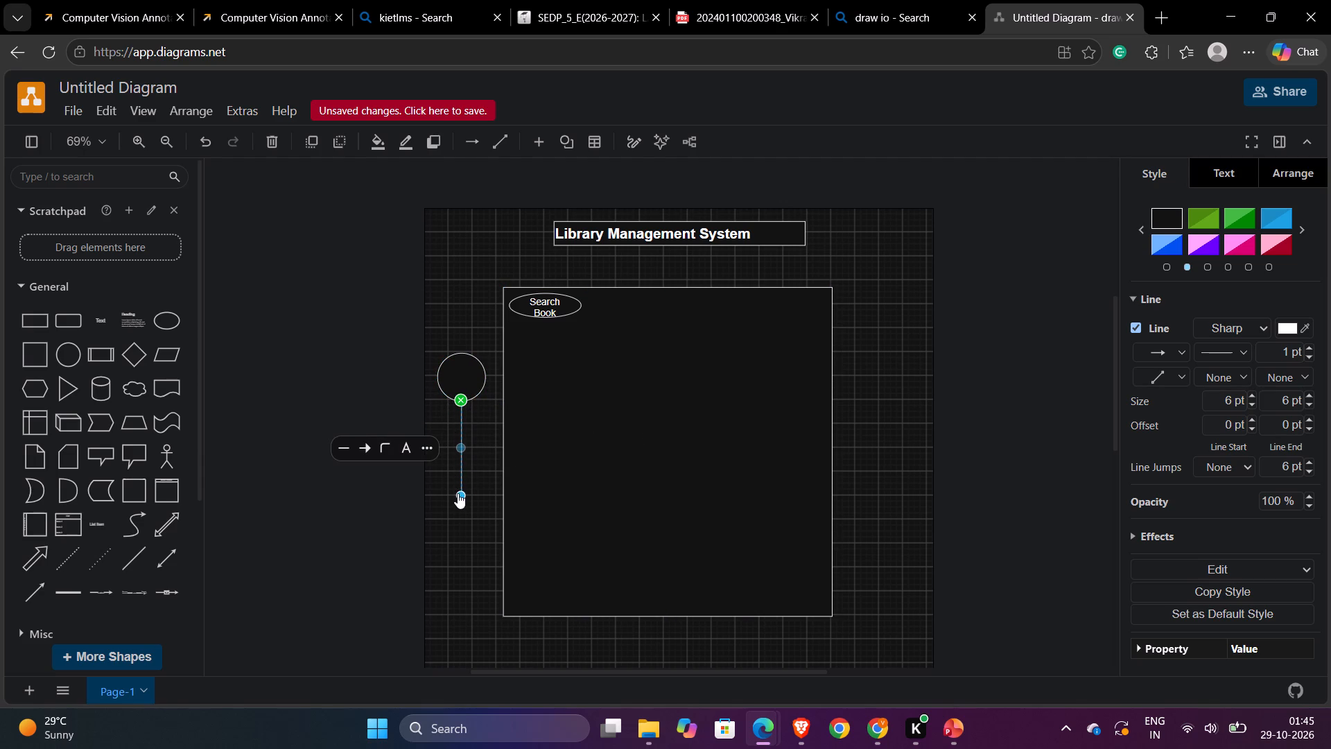
left_click_drag(458, 493, 458, 481)
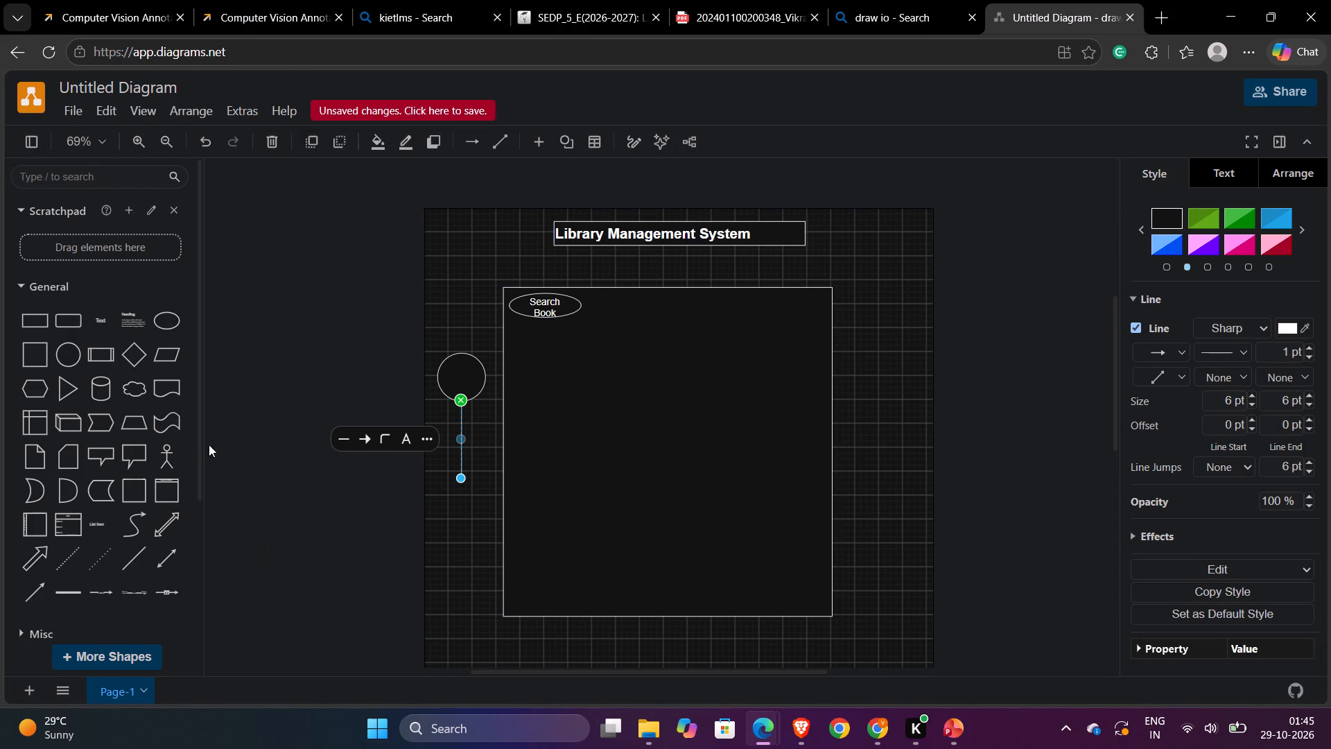
Add a short horizontal line across the body just below the head as the stick figure's arms.
scroll(96, 516, "down", 5)
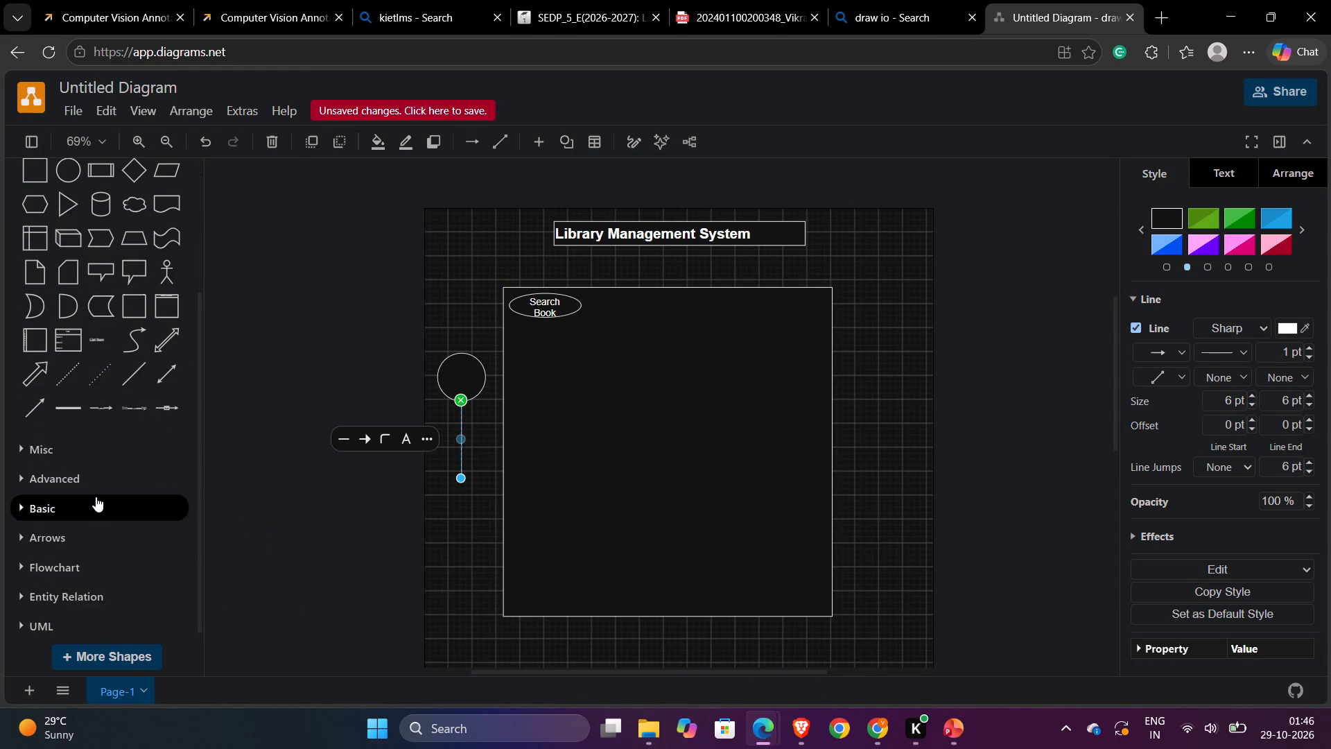
scroll(115, 393, "up", 3)
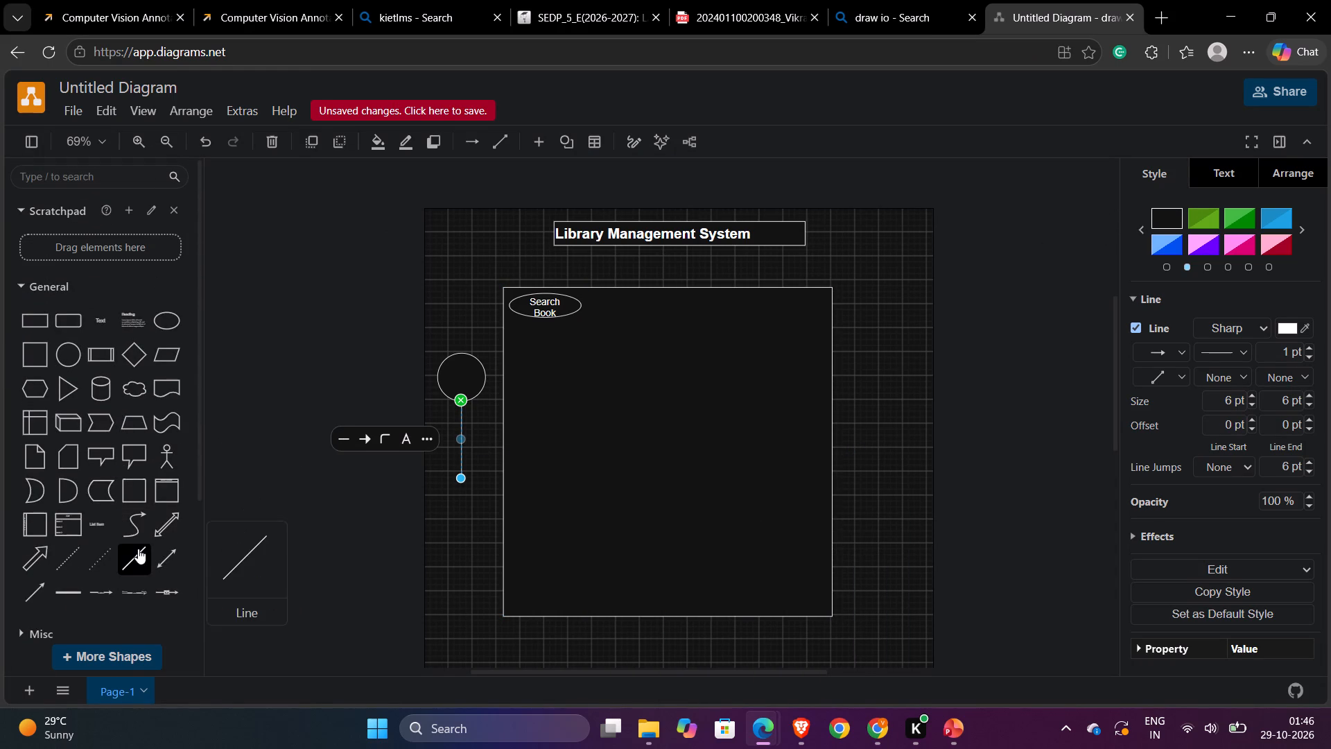
left_click(139, 552)
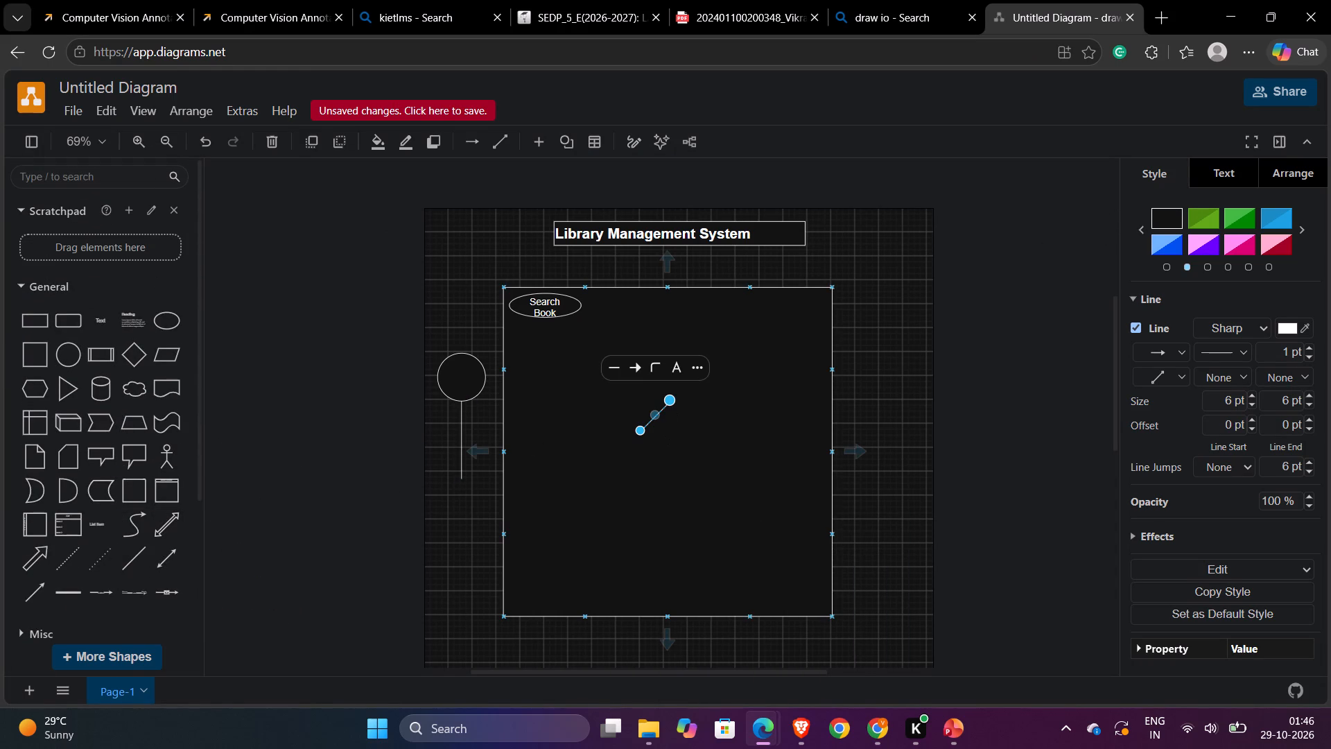
left_click(613, 363)
left_click(711, 443)
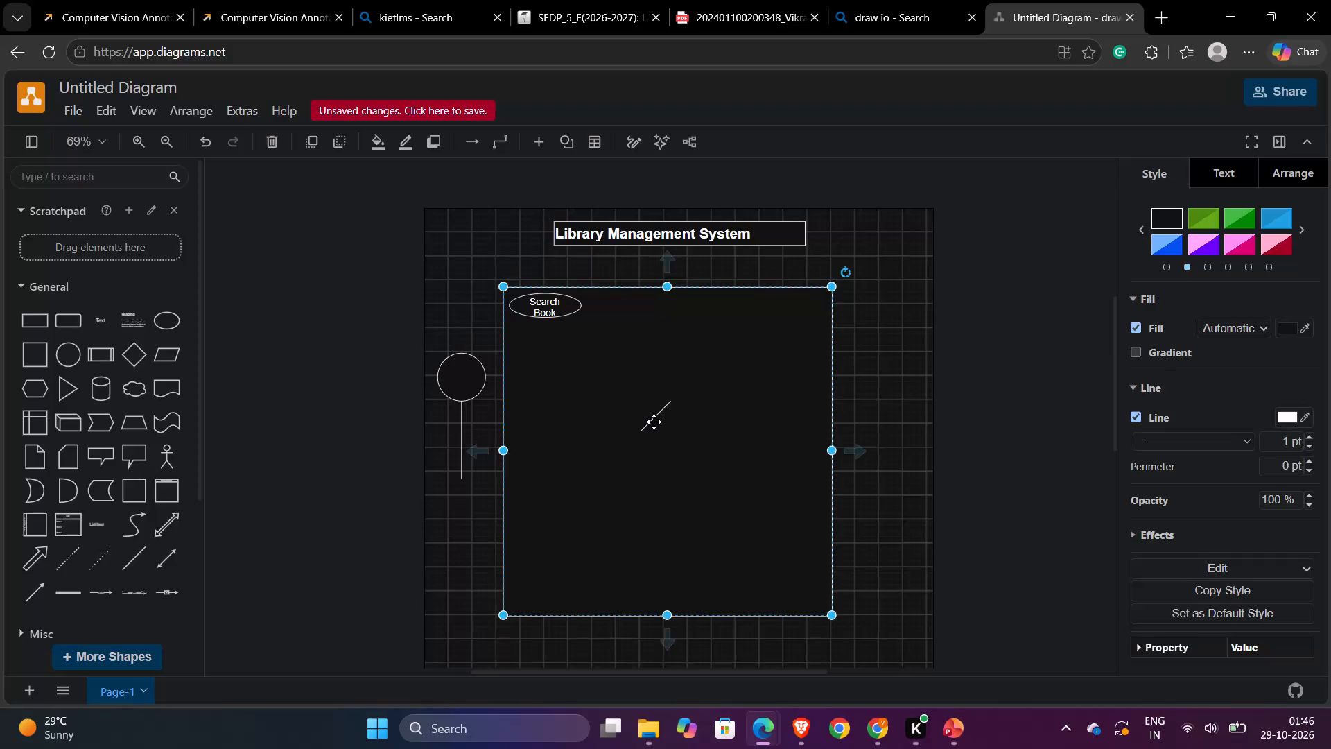
left_click(654, 422)
left_click_drag(654, 422, 448, 412)
left_click_drag(640, 431, 541, 419)
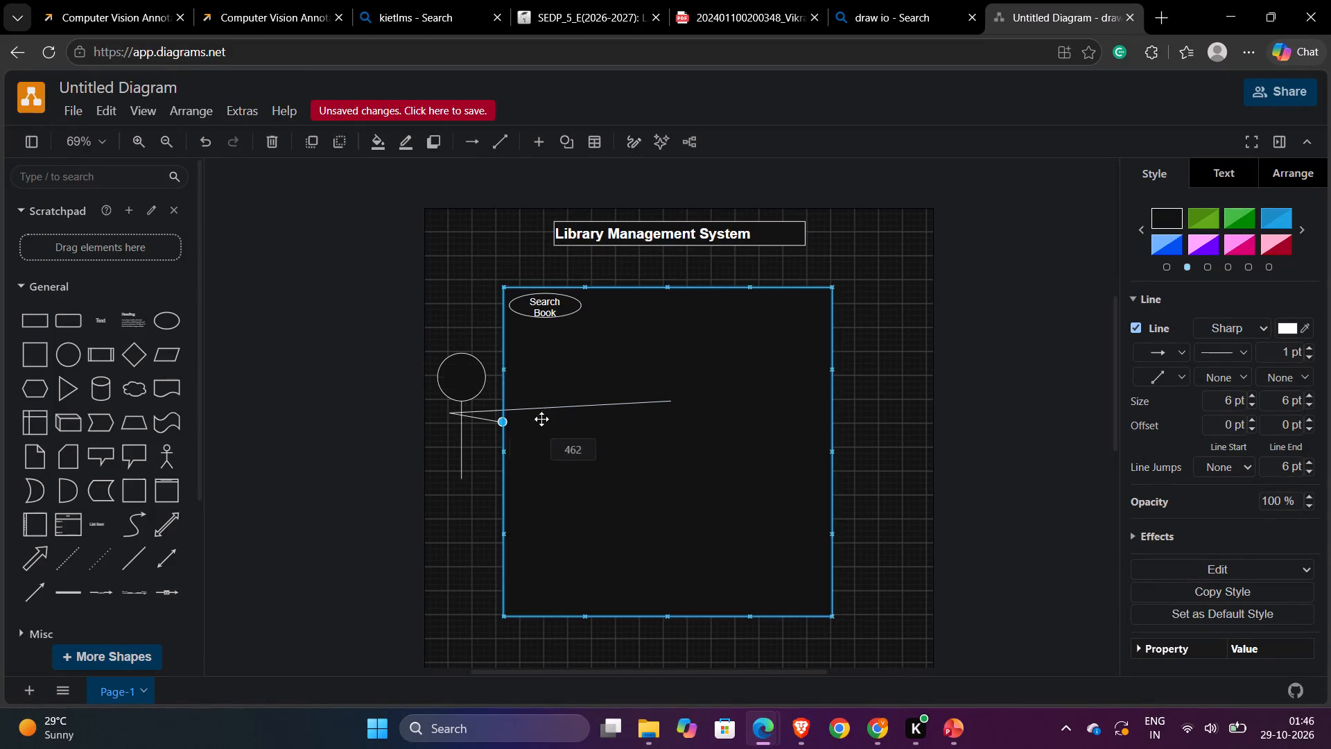
left_click_drag(541, 419, 441, 412)
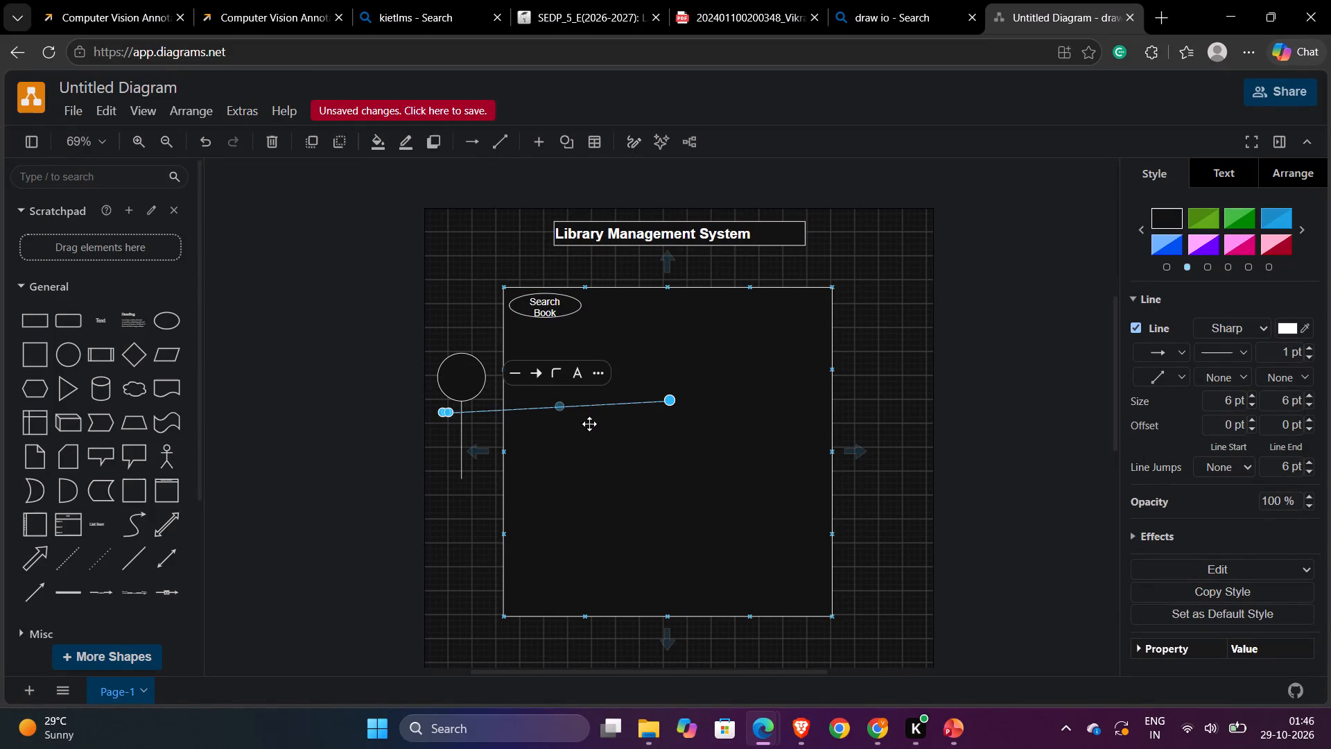
left_click_drag(669, 403, 499, 405)
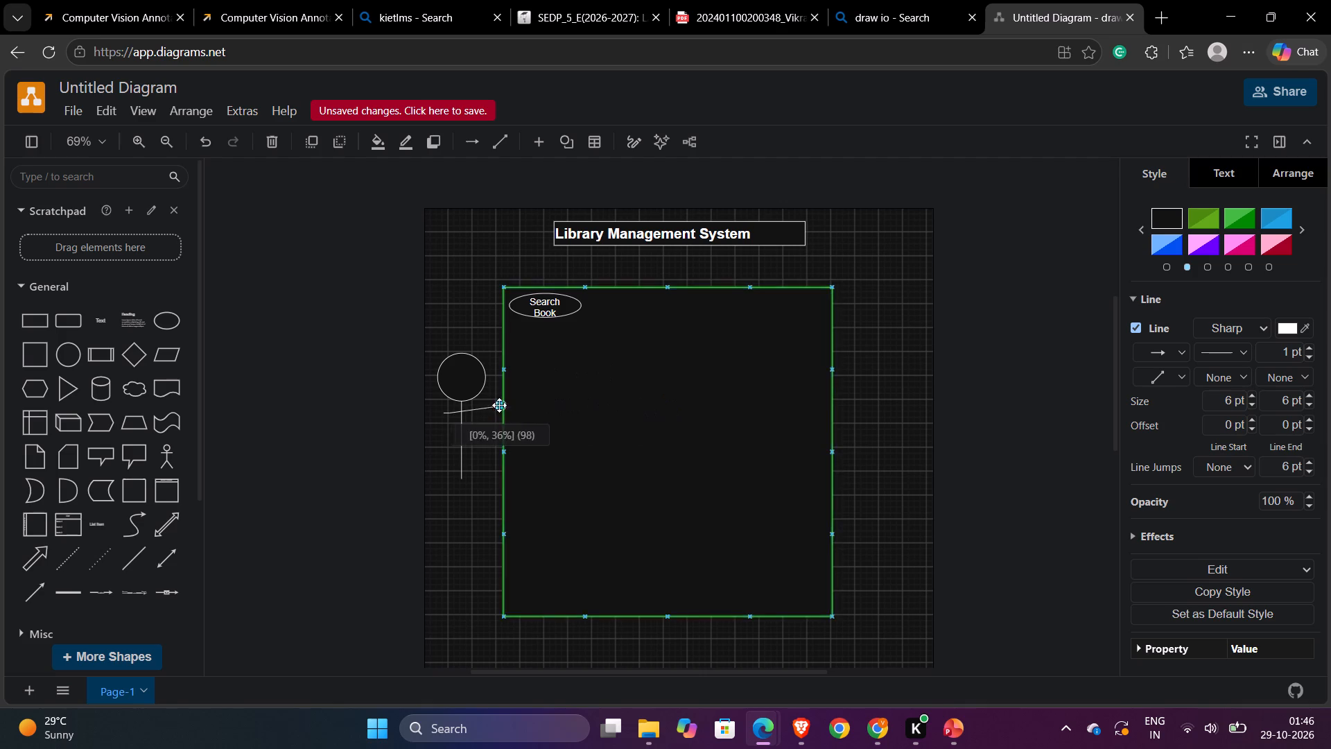
left_click_drag(499, 405, 477, 412)
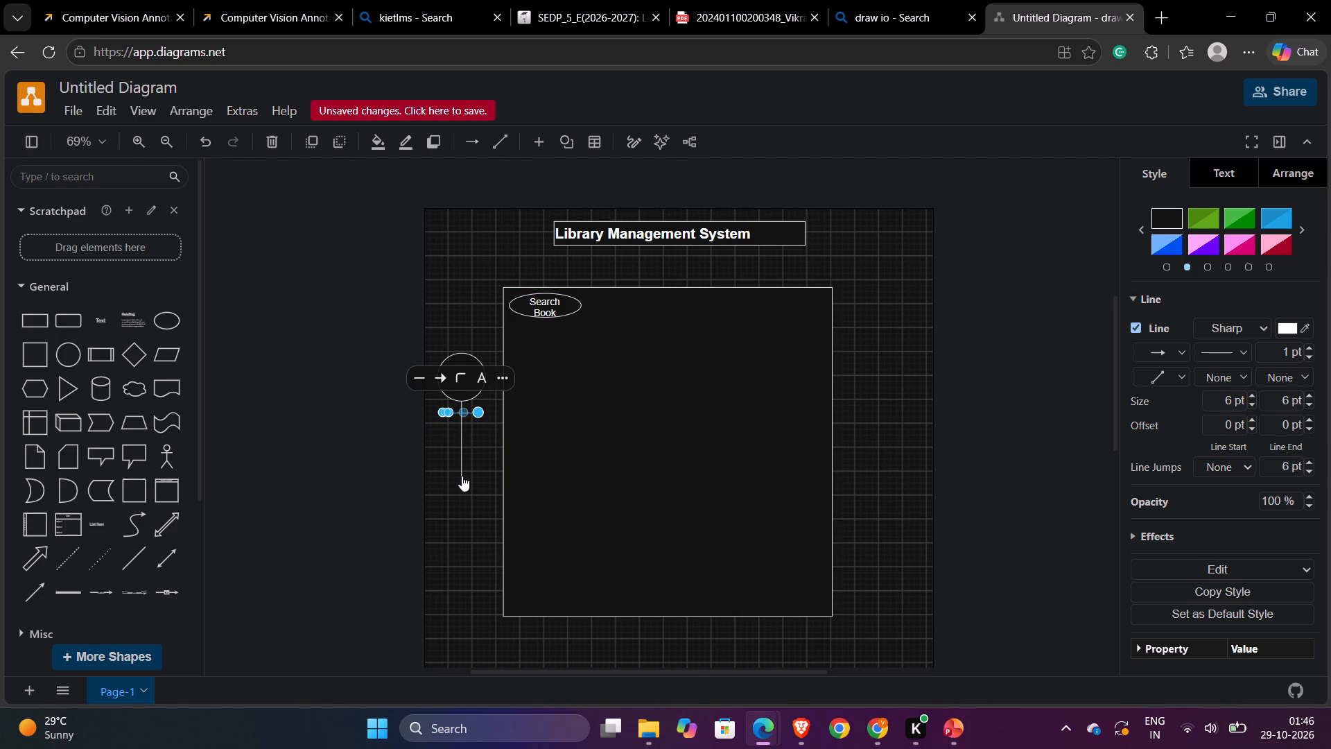
Shorten the stick figure's vertical body line by raising its lower end.
left_click_drag(462, 476, 461, 451)
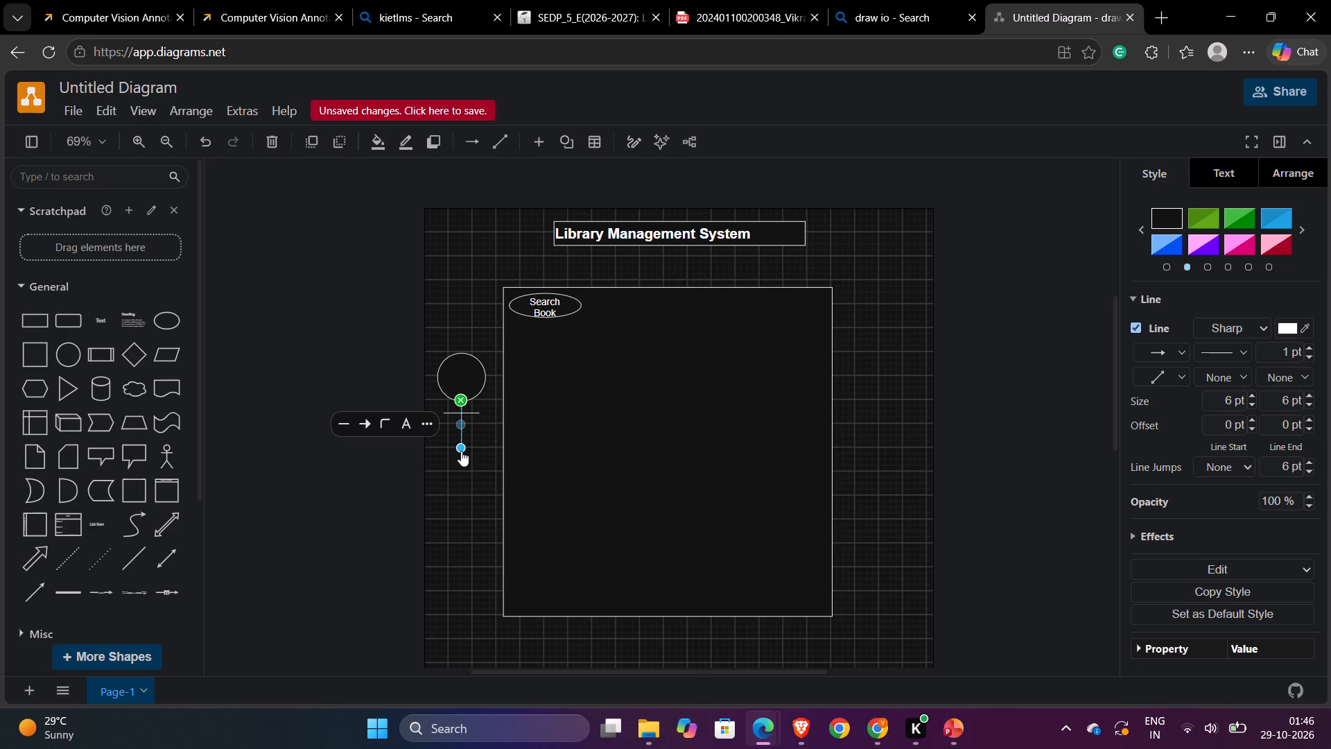
Add a short line slanting down and to the left from the body's lower end as the stick figure's left leg.
left_click(131, 562)
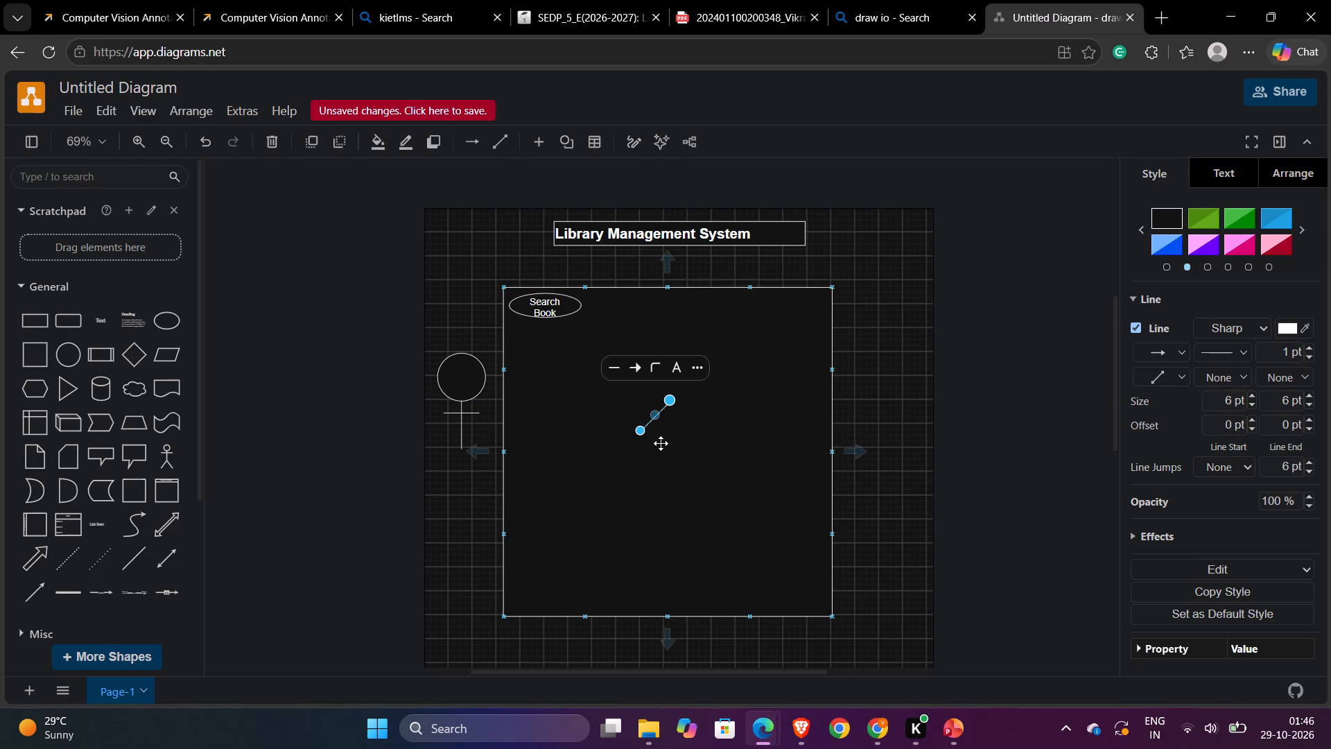
left_click(668, 411)
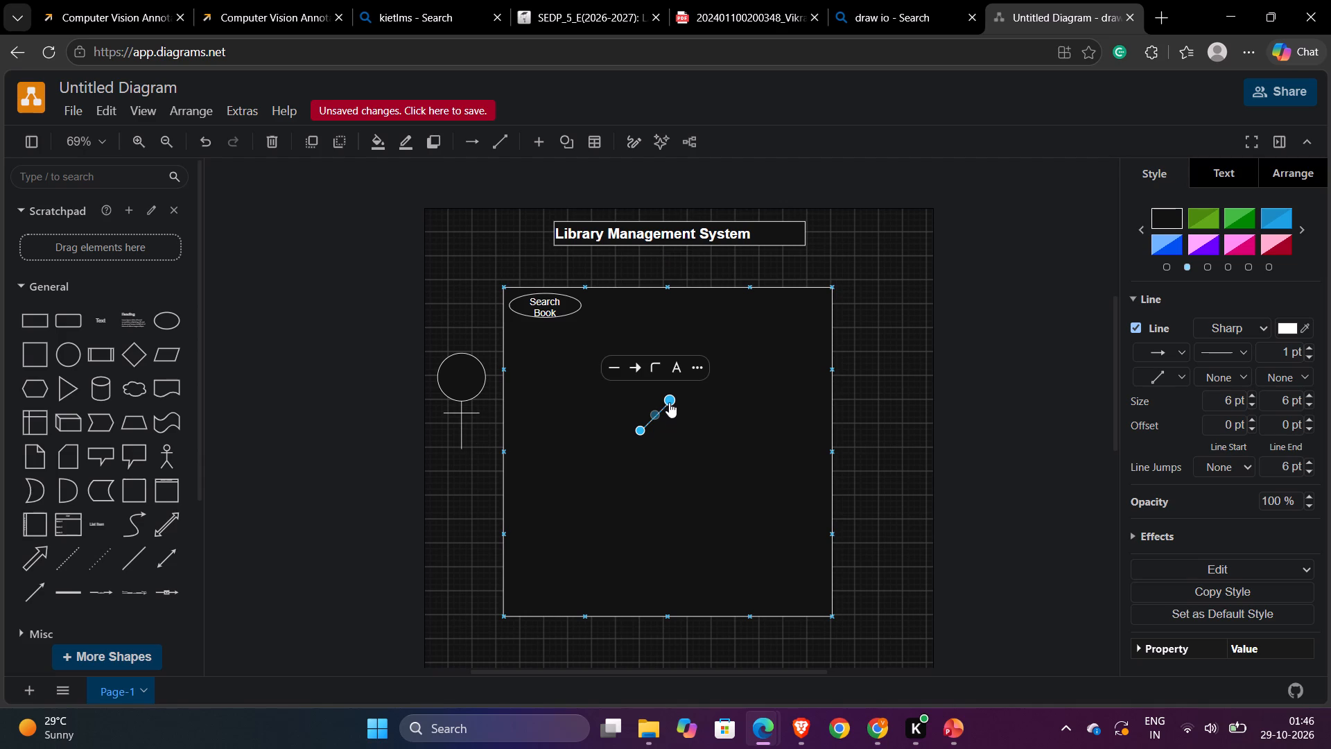
left_click_drag(669, 402, 459, 452)
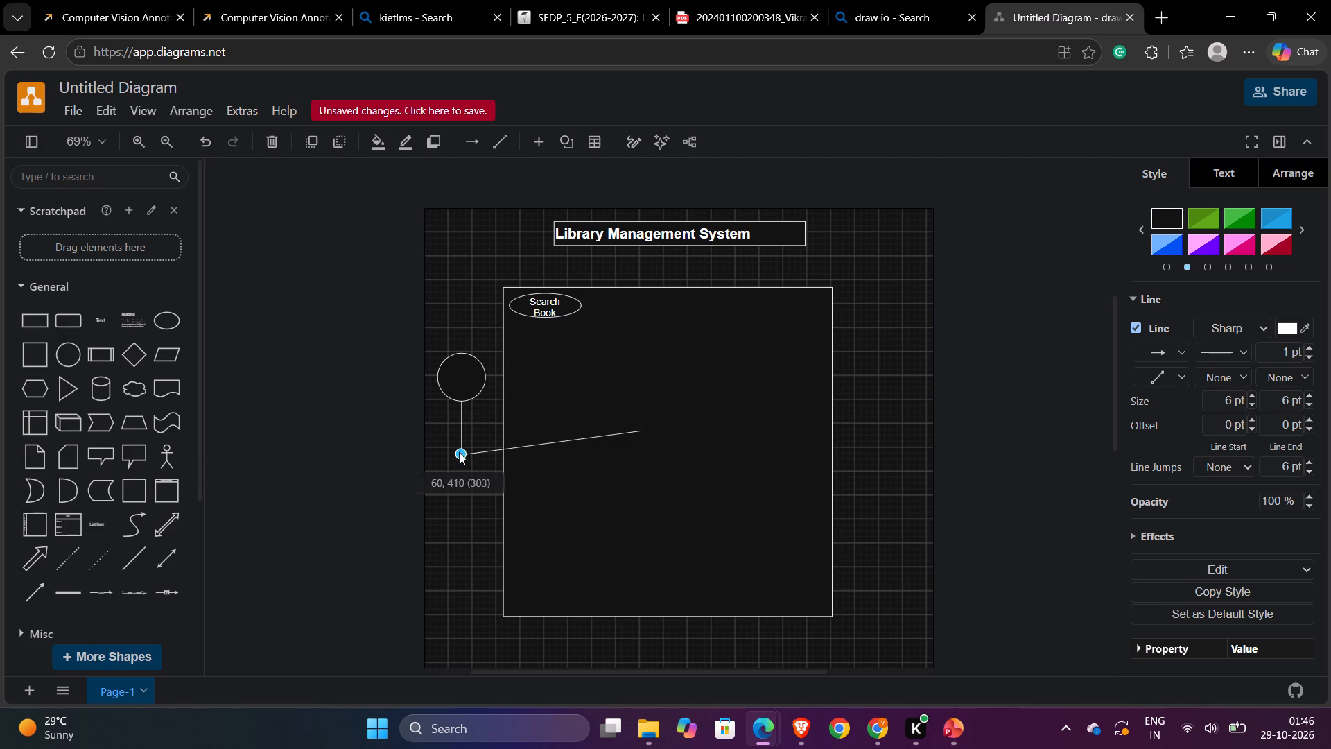
left_click_drag(459, 452, 460, 447)
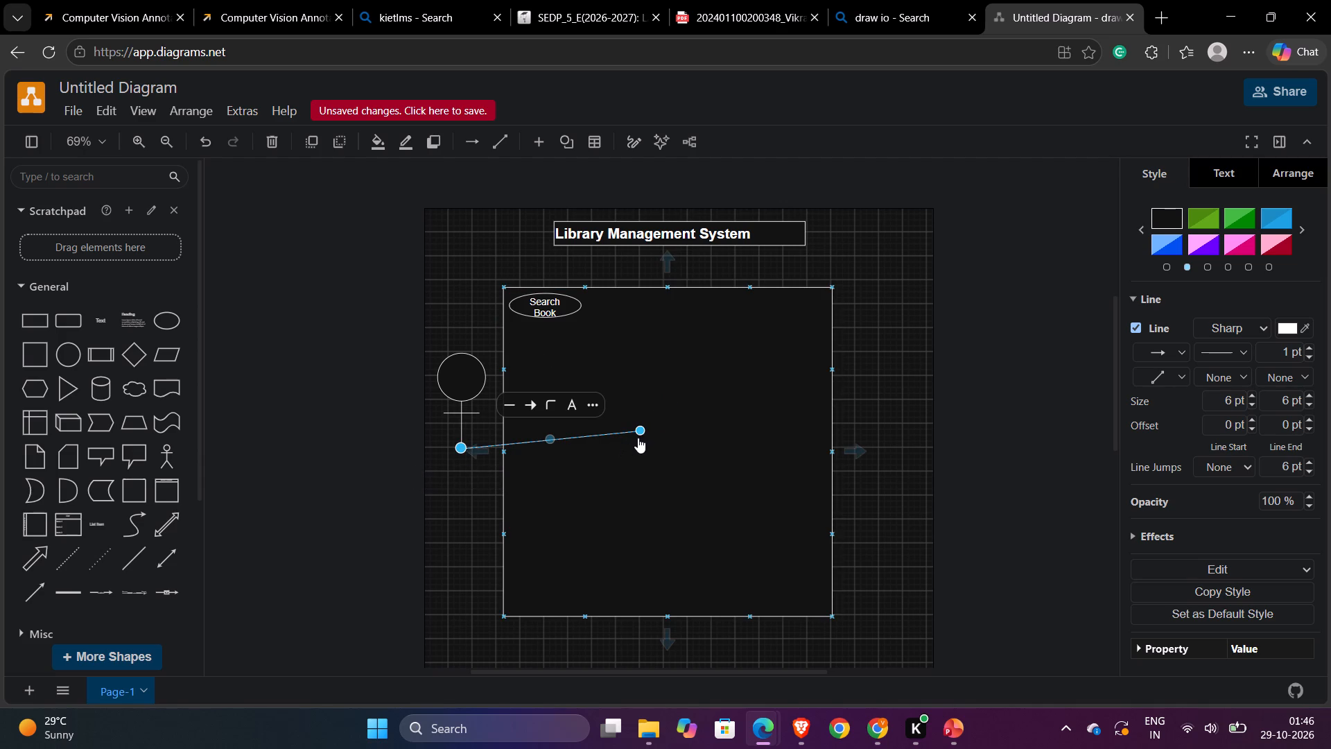
left_click_drag(643, 433, 449, 469)
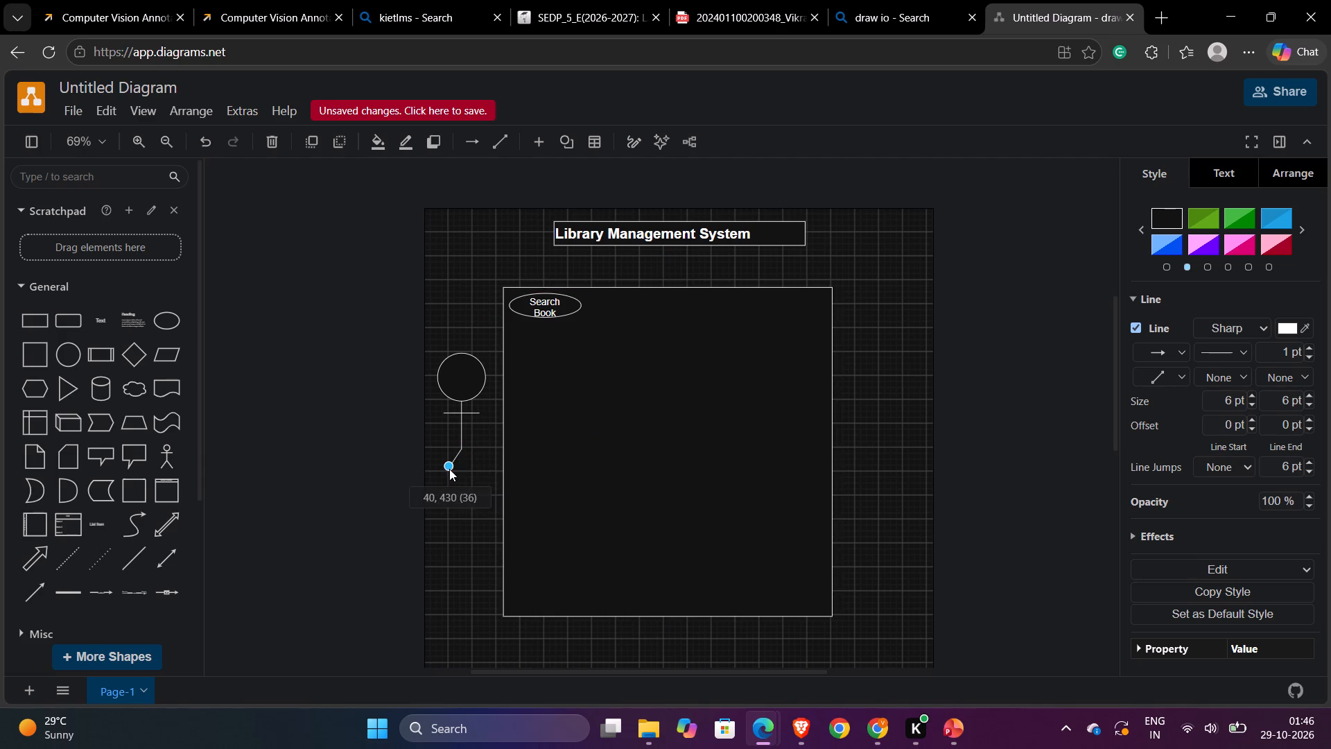
left_click_drag(449, 469, 442, 470)
left_click(442, 470)
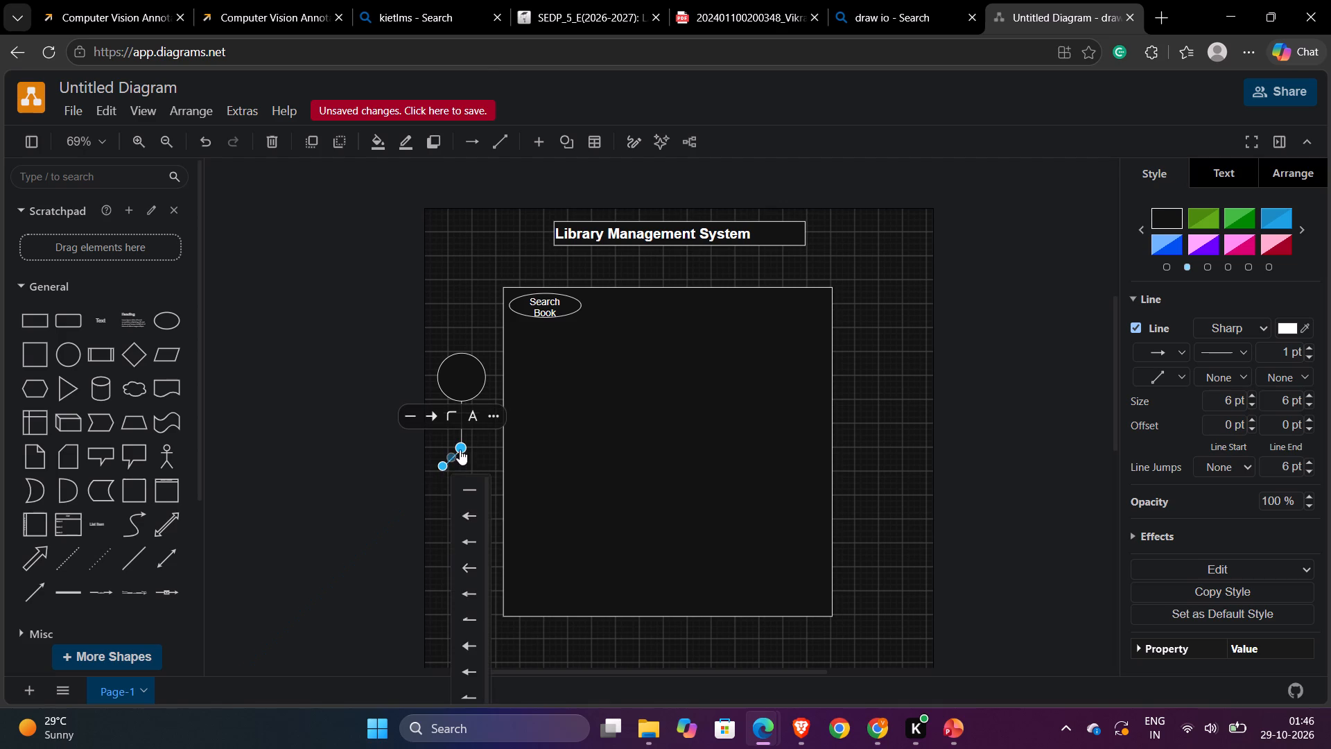
left_click(396, 446)
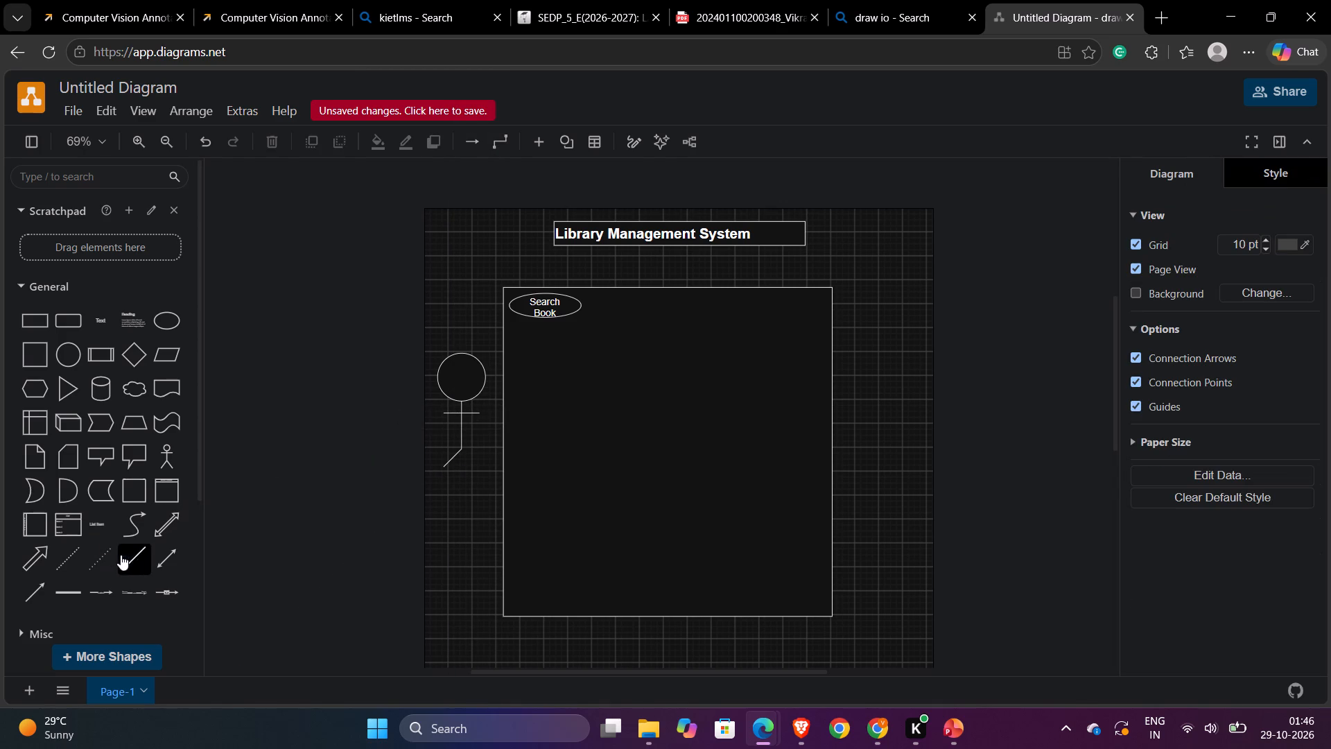
Add a plain line slanting down and to the right below the body as the stick figure's right leg.
left_click(138, 553)
left_click_drag(670, 399, 554, 404)
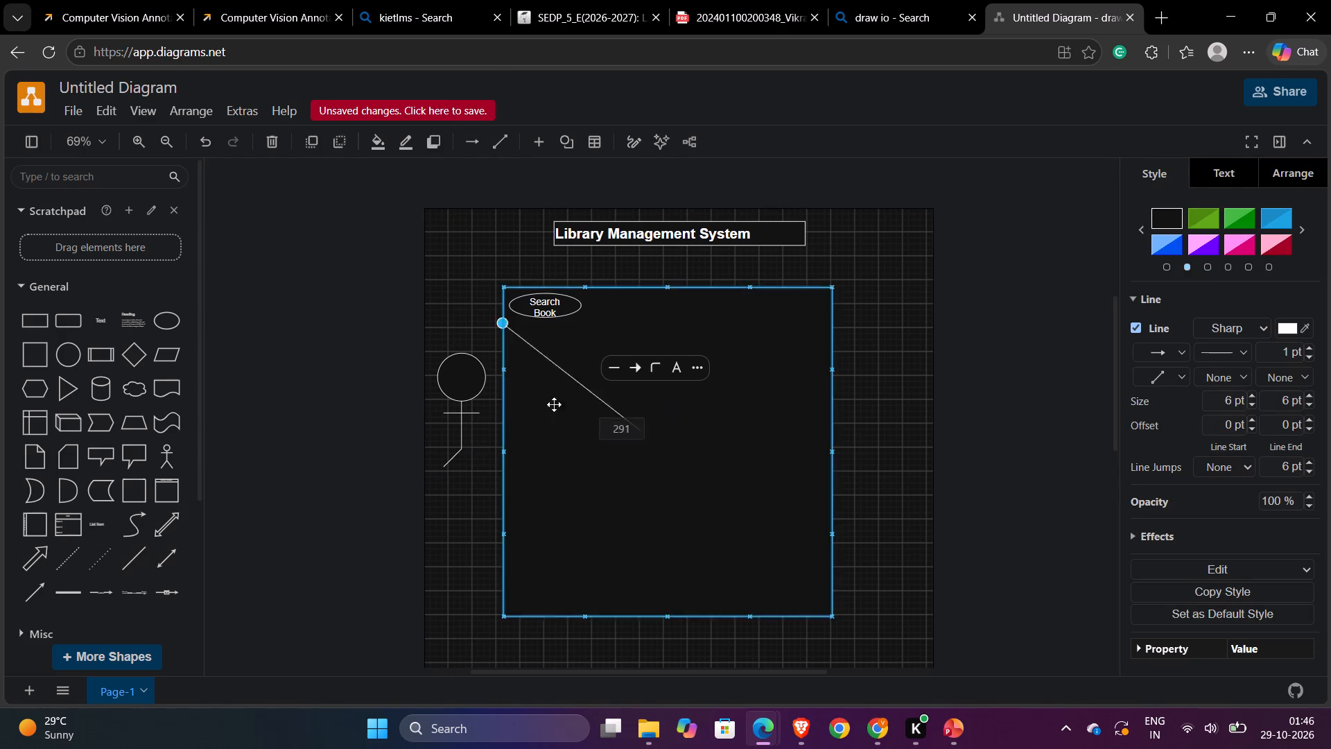
left_click_drag(554, 404, 459, 451)
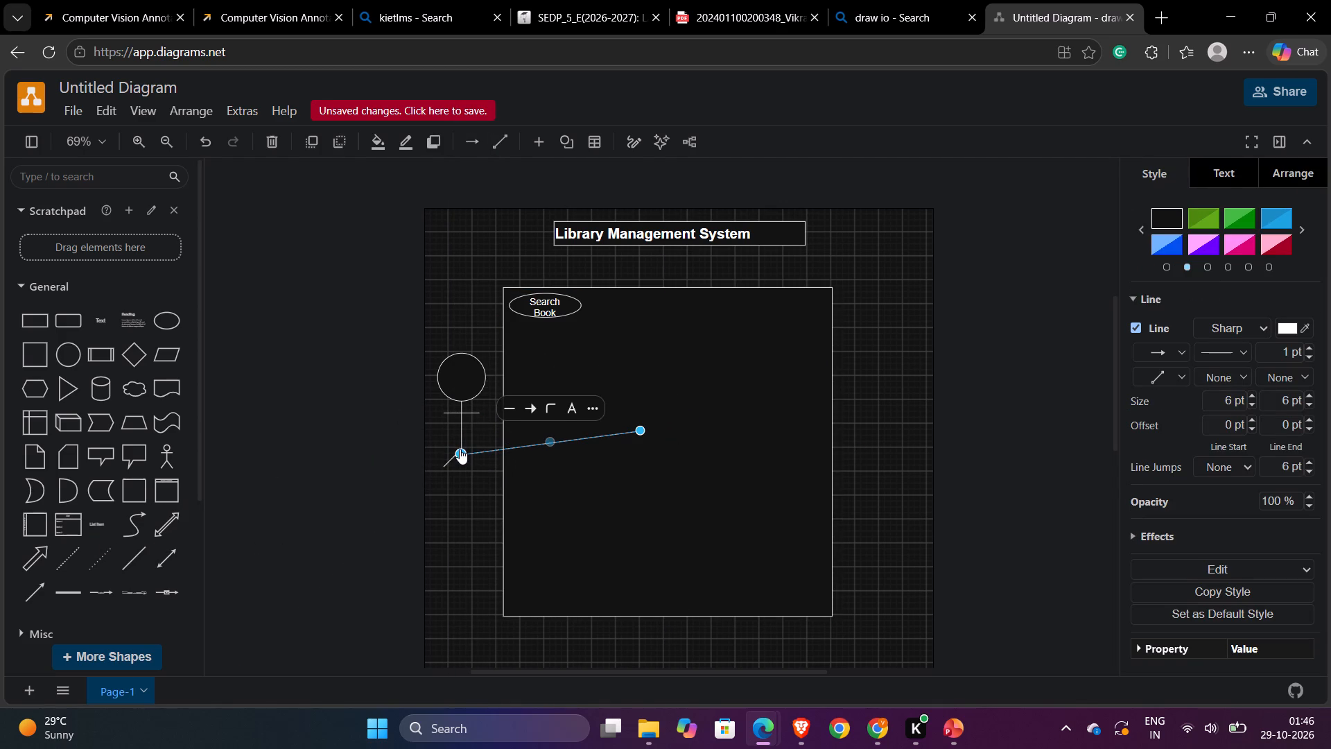
double_click(460, 446)
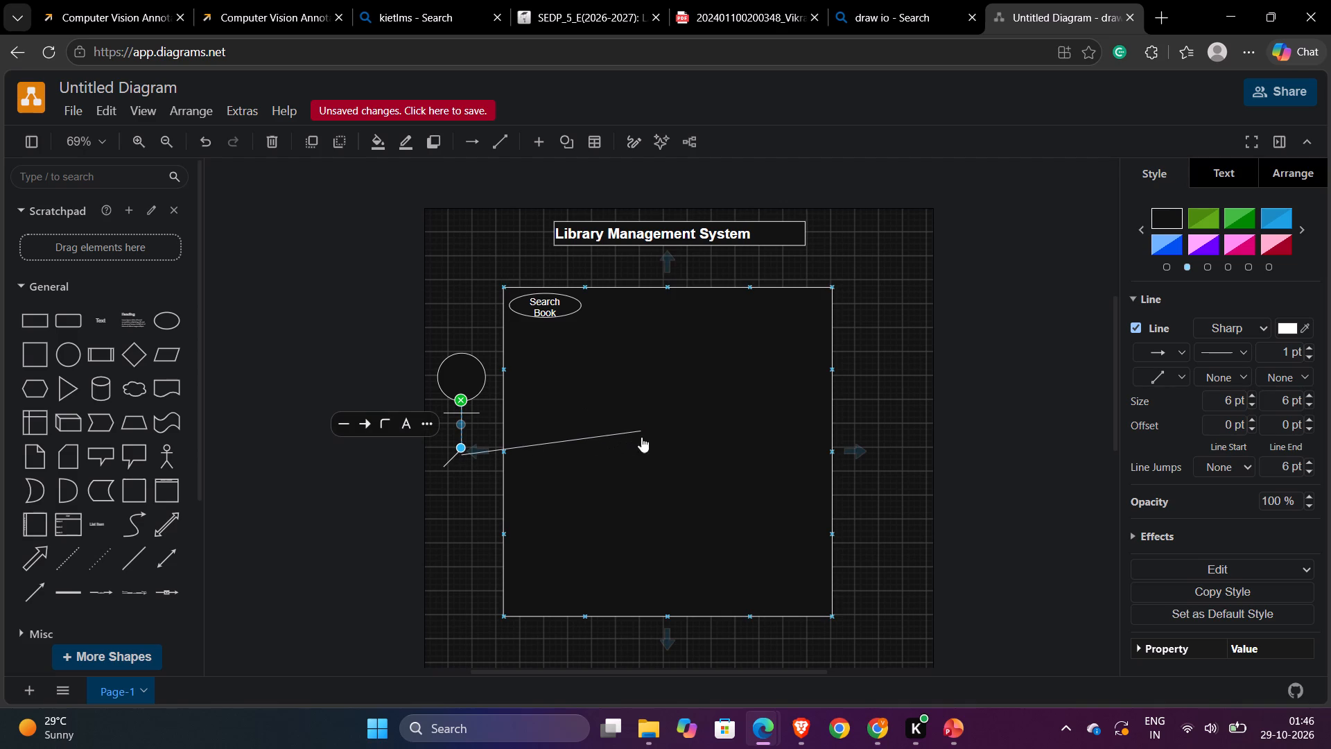
left_click(639, 432)
left_click_drag(637, 429, 514, 456)
left_click_drag(505, 456, 489, 456)
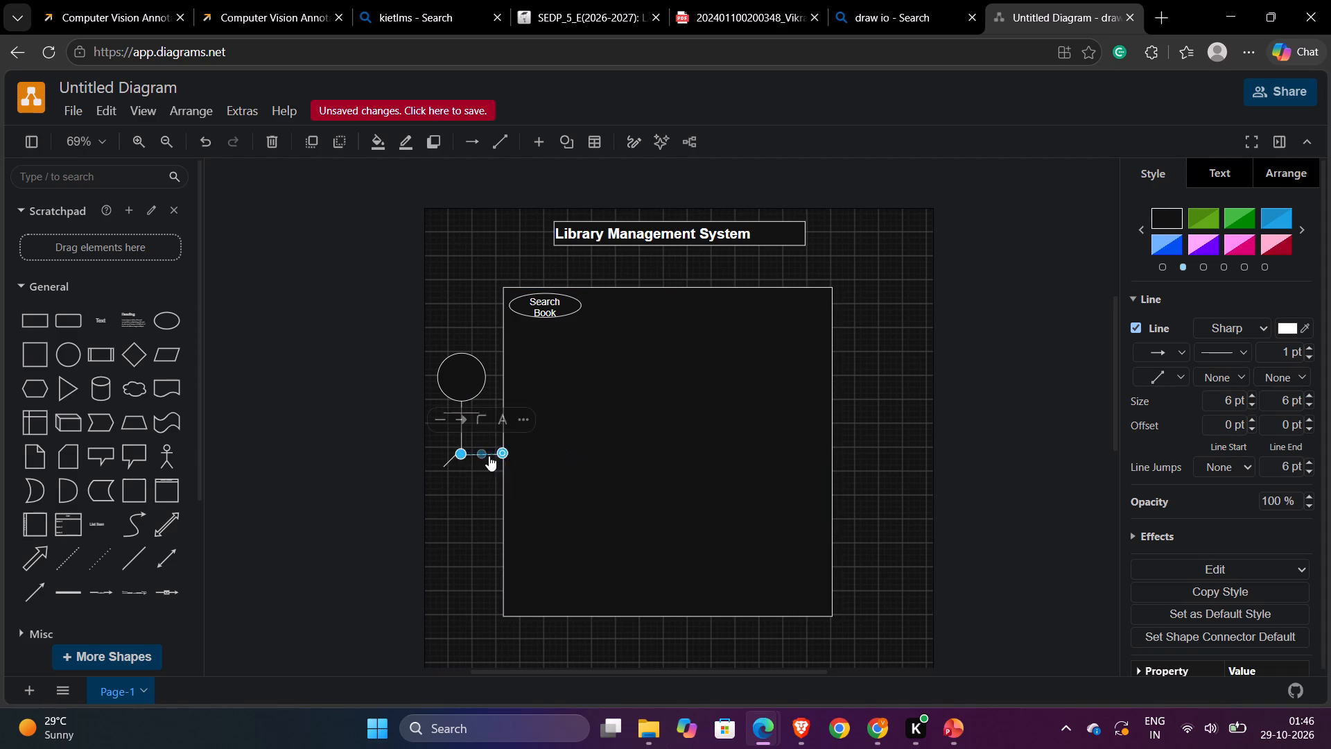
left_click_drag(489, 456, 489, 475)
left_click(484, 472)
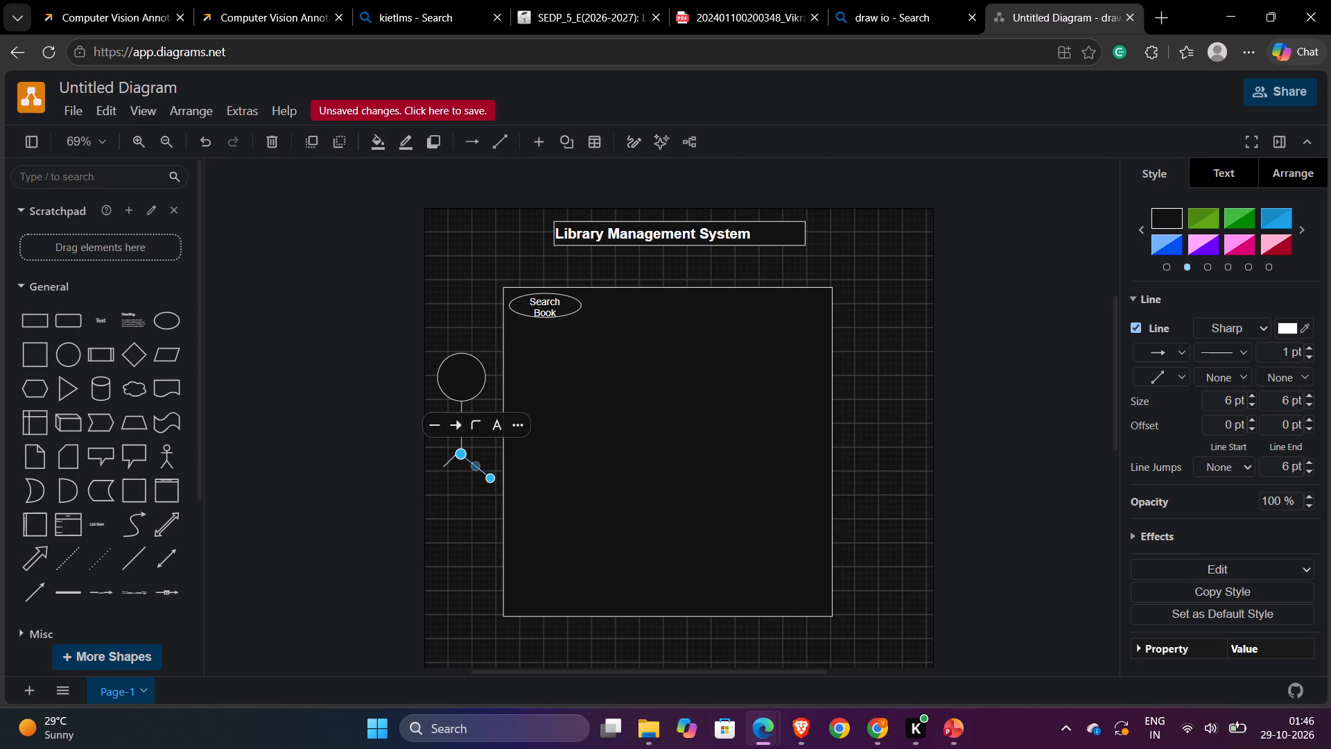
left_click_drag(473, 463, 473, 457)
left_click(479, 454)
Join the right leg's upper end to the body's lower end and shorten the leg to match the left one.
scroll(482, 449, "up", 3)
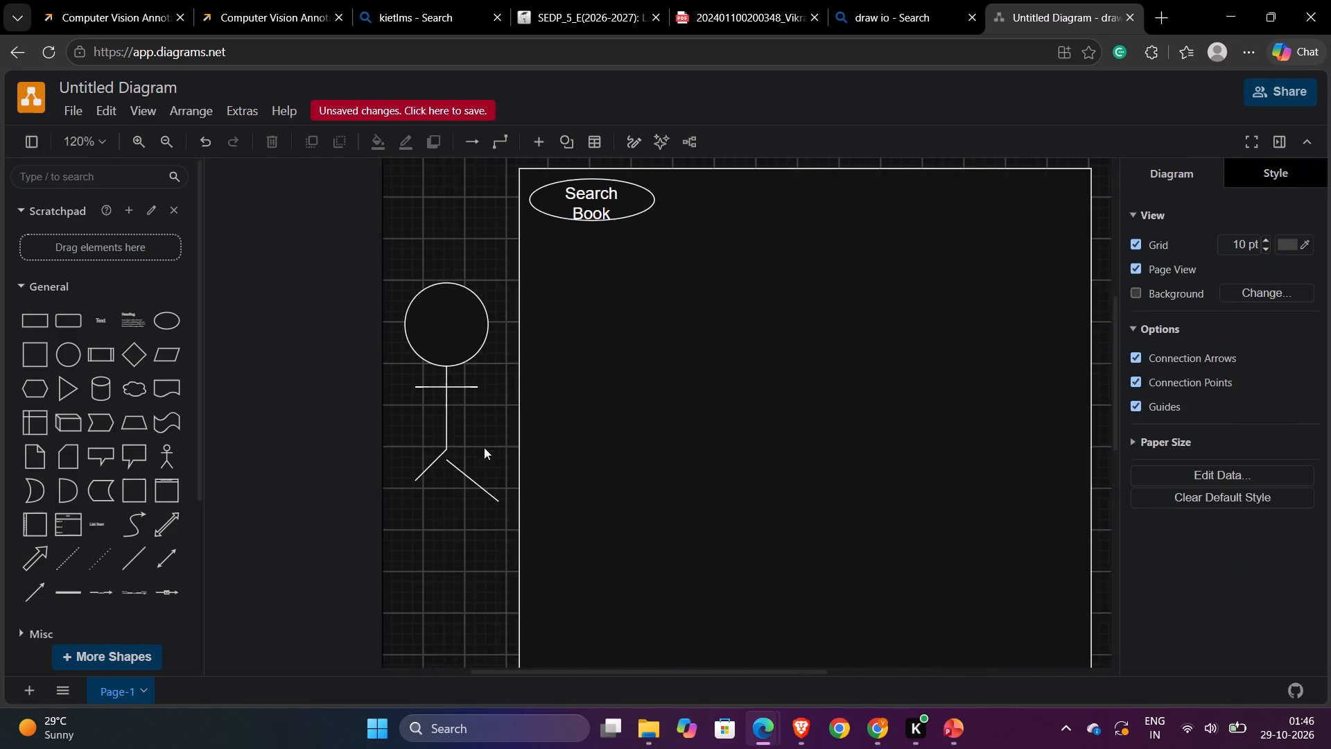
left_click_drag(446, 457, 451, 454)
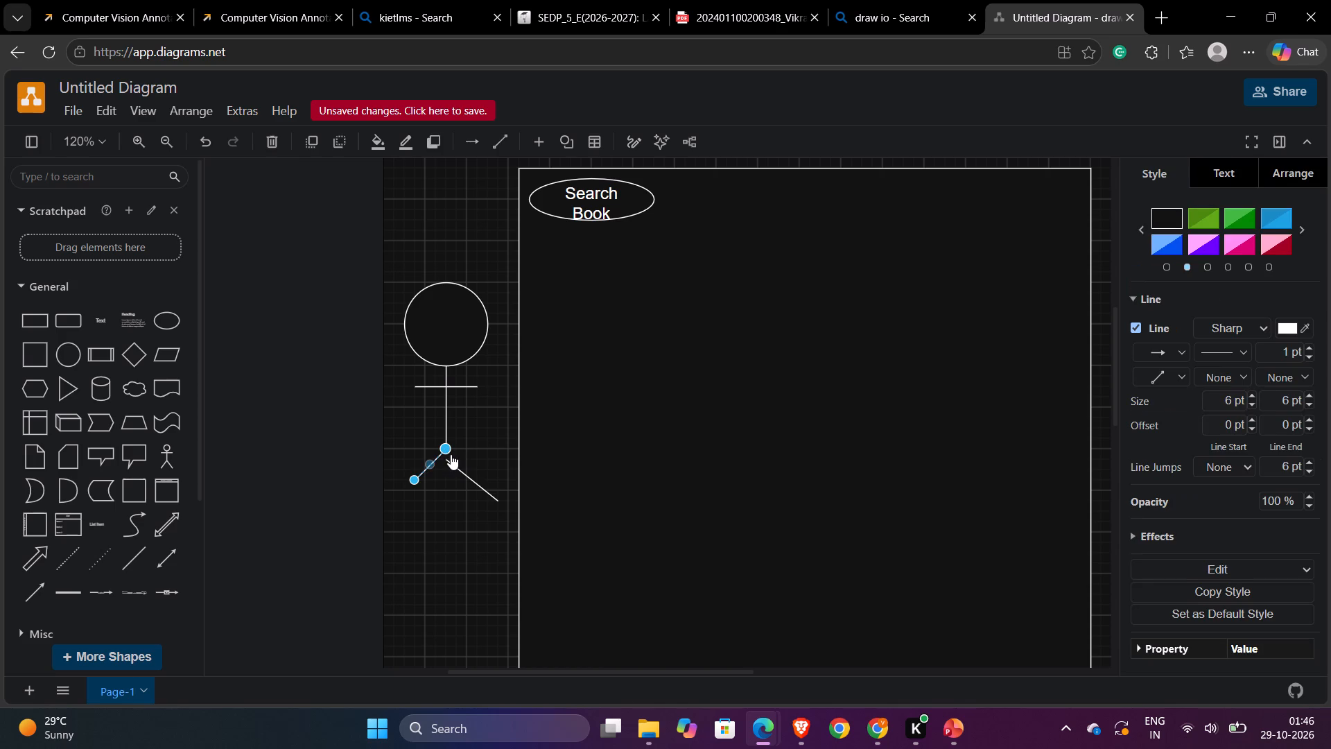
left_click_drag(451, 454, 454, 454)
left_click_drag(449, 460, 454, 445)
left_click_drag(454, 445, 445, 446)
left_click_drag(496, 499, 487, 492)
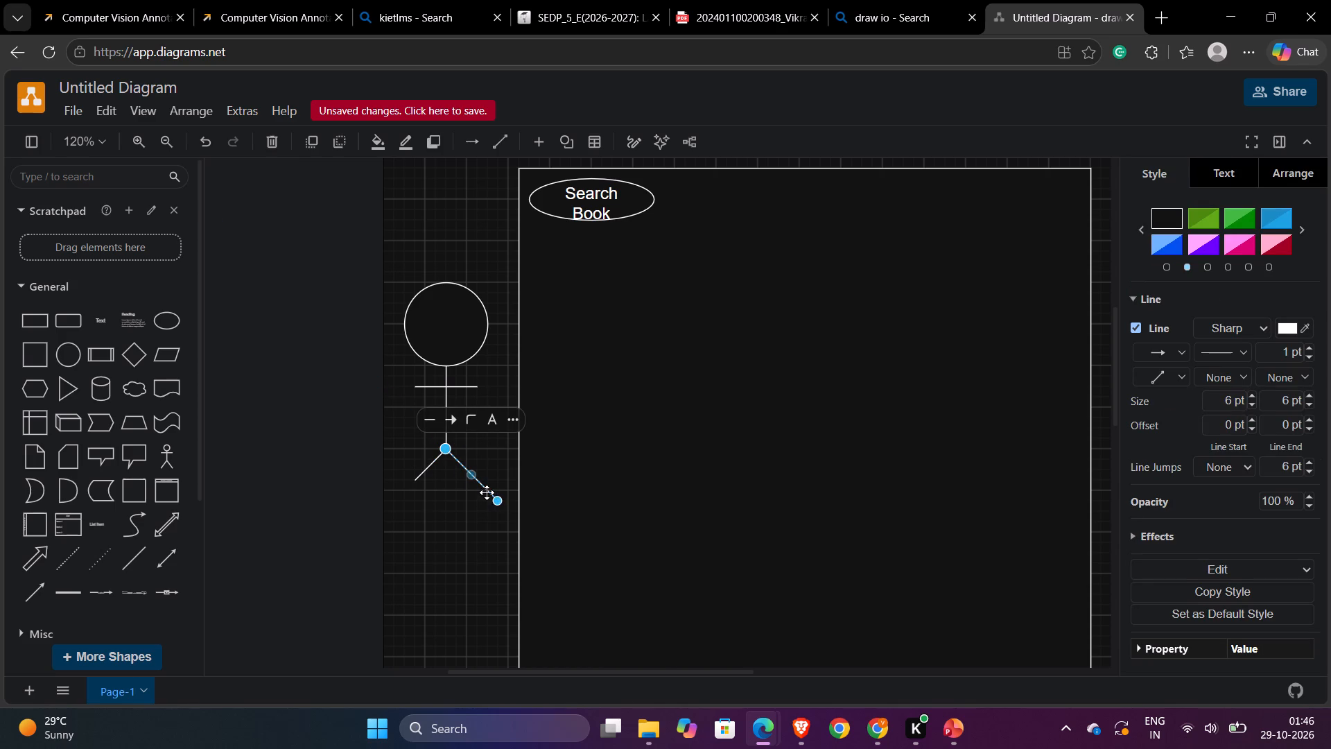
left_click_drag(487, 492, 476, 479)
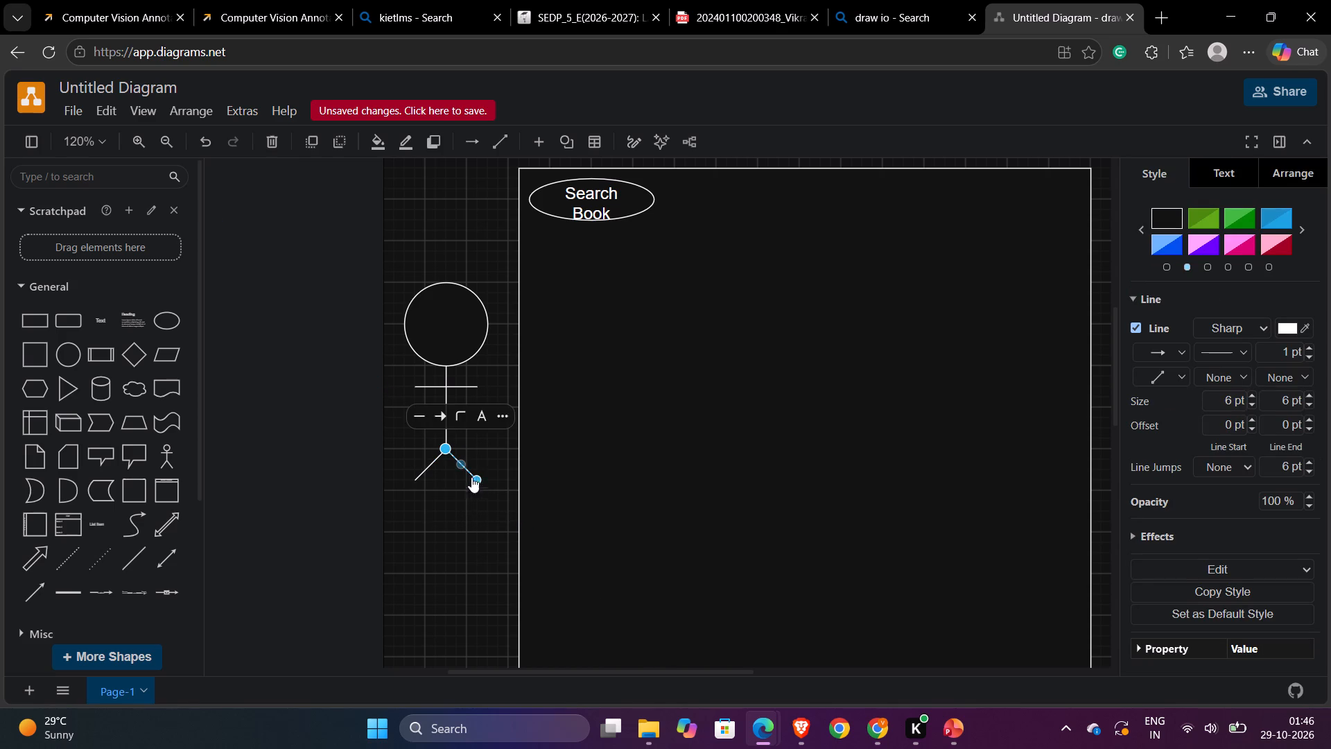
left_click(344, 447)
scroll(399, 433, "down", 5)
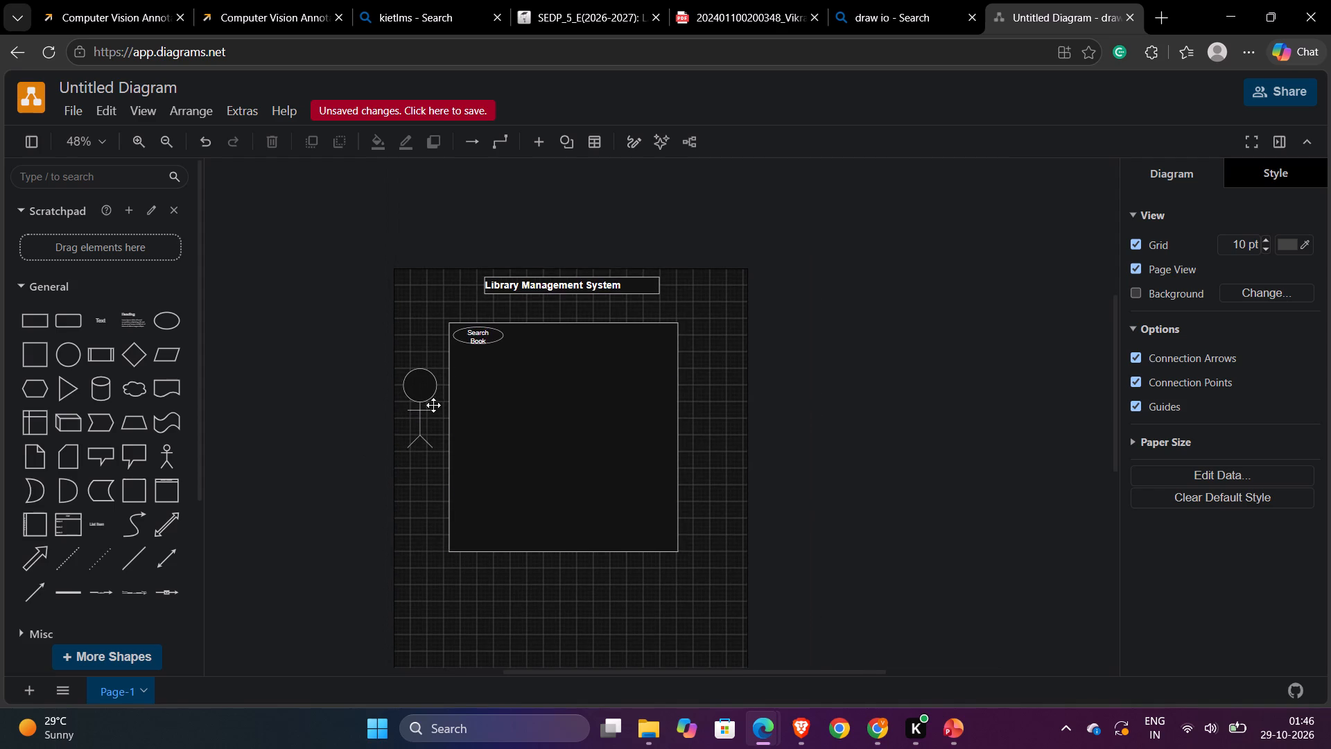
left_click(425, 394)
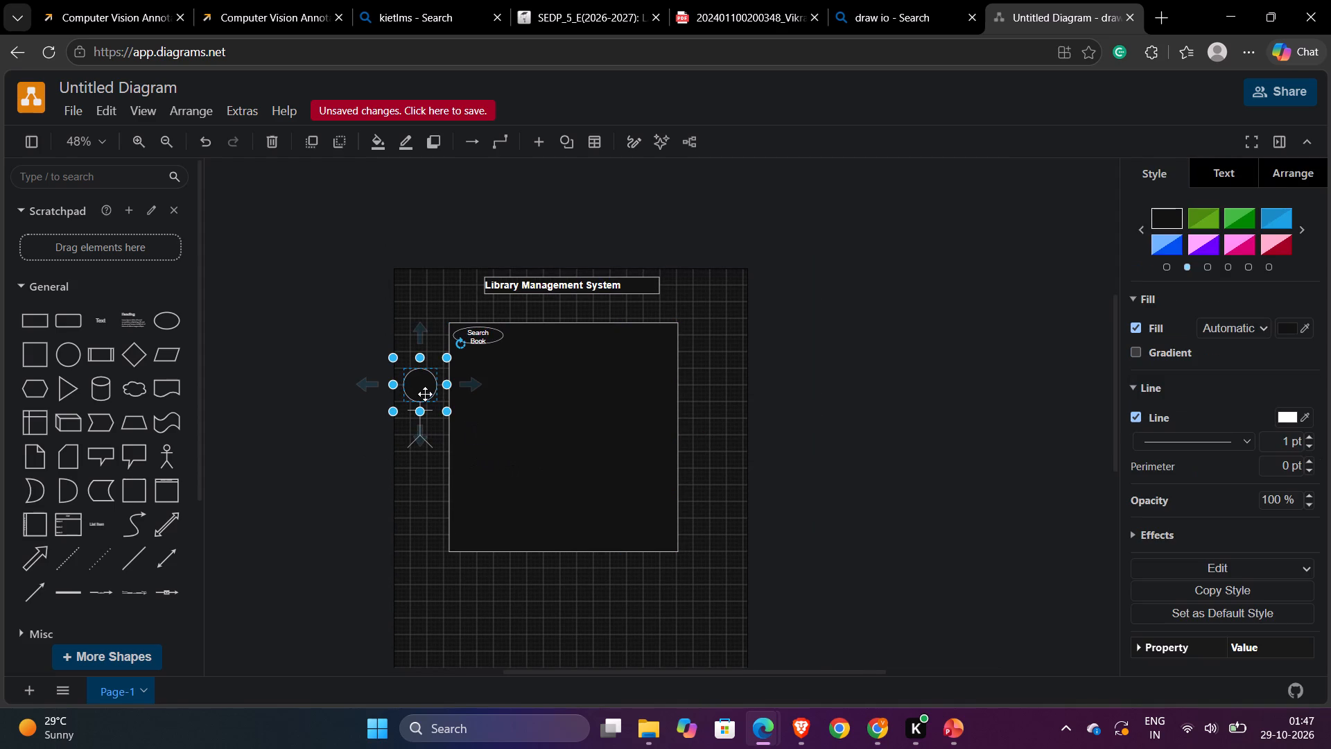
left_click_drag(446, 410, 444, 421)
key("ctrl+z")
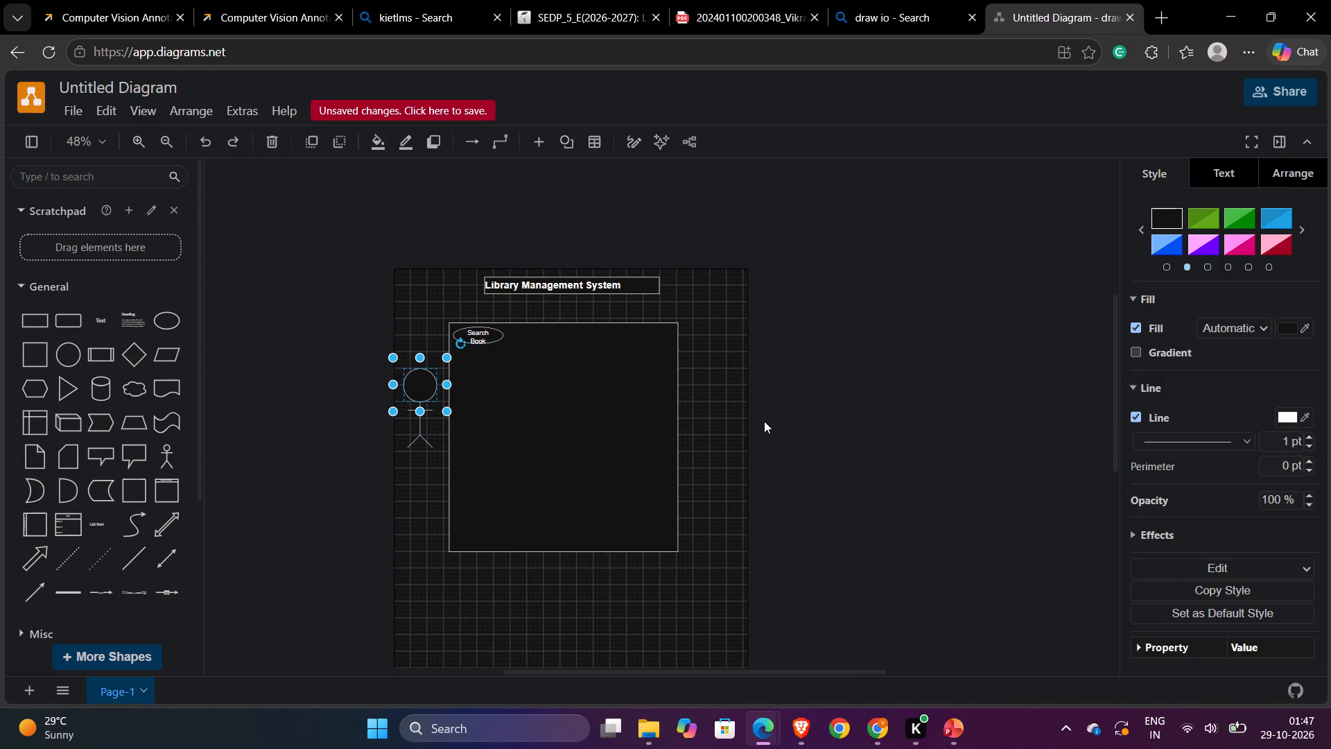
Shift the boundary rectangle slightly right and down, and reposition the Search Book ellipse just inside its upper-left corner.
left_click(738, 426)
scroll(515, 405, "up", 3)
left_click_drag(524, 405, 549, 414)
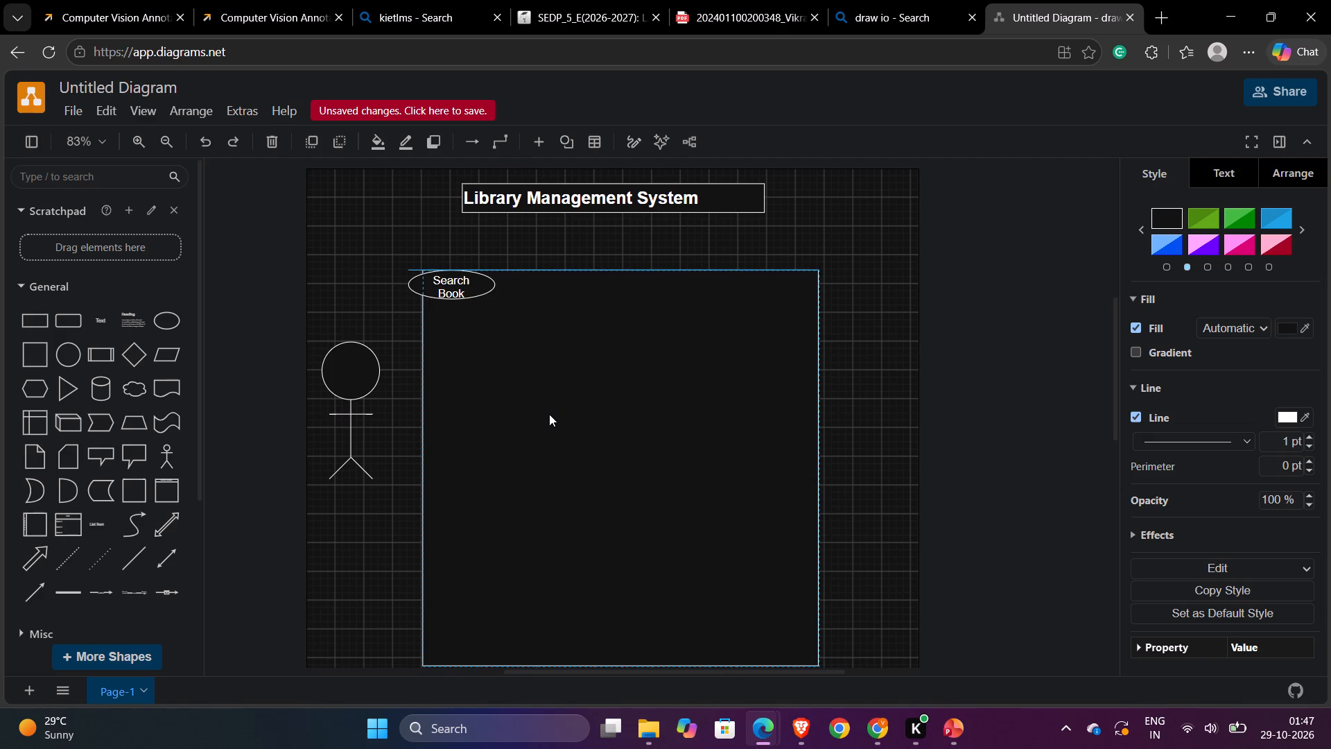
left_click_drag(549, 414, 534, 415)
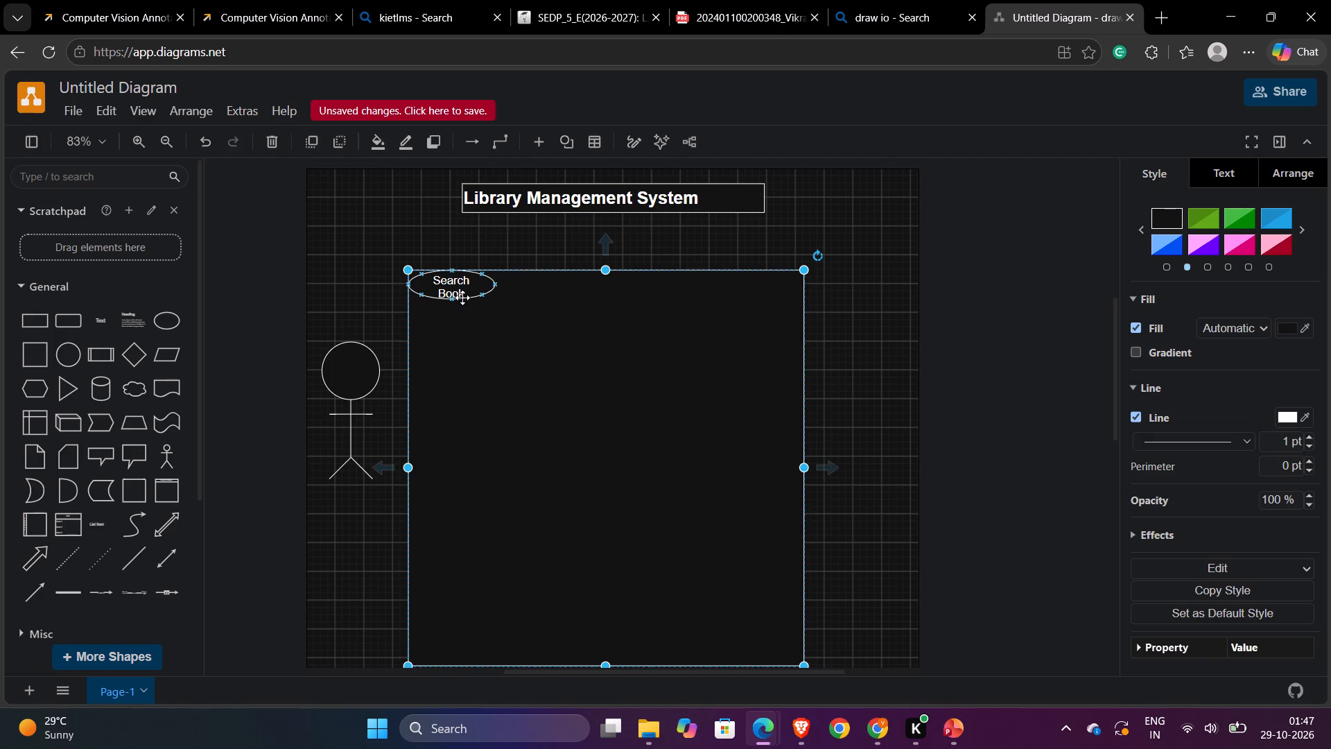
left_click_drag(462, 291, 479, 315)
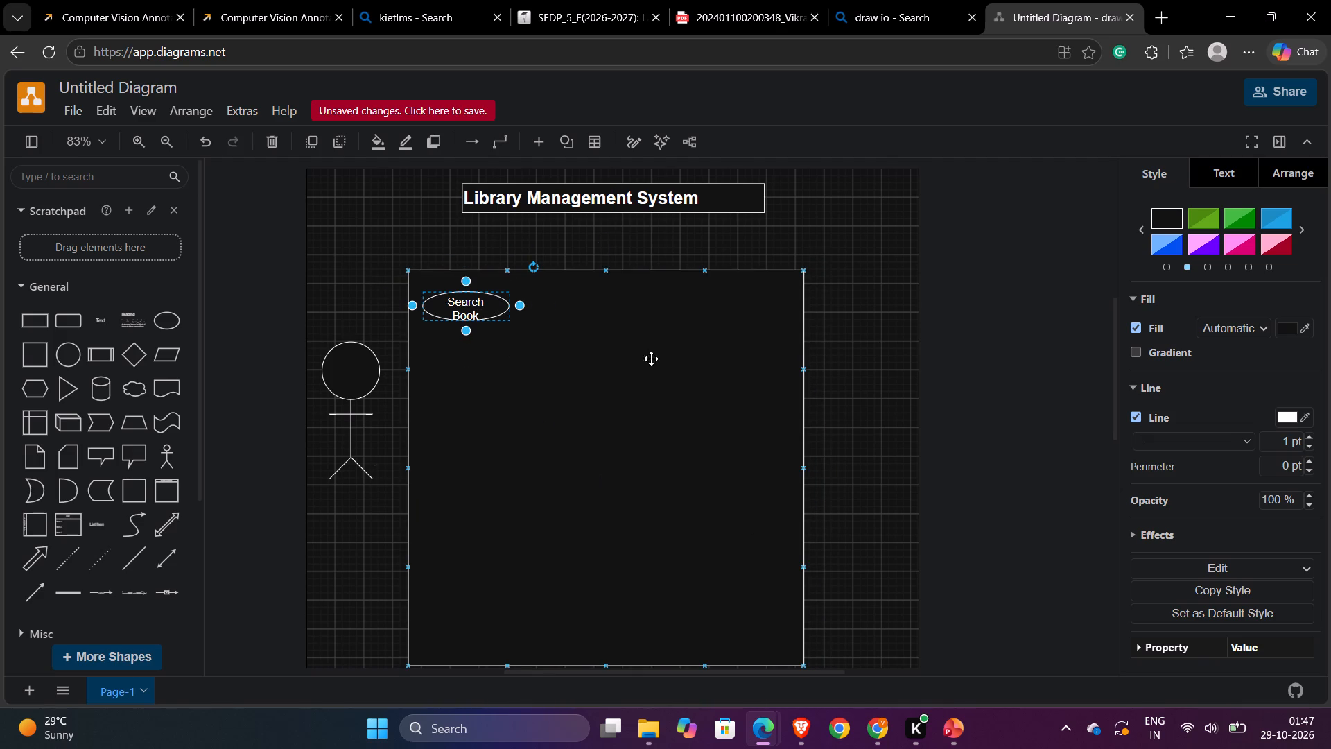
Duplicate the Search Book ellipse three times, stacking the copies below the original along the boundary's left side.
key("ctrl+c")
key("ctrl+v")
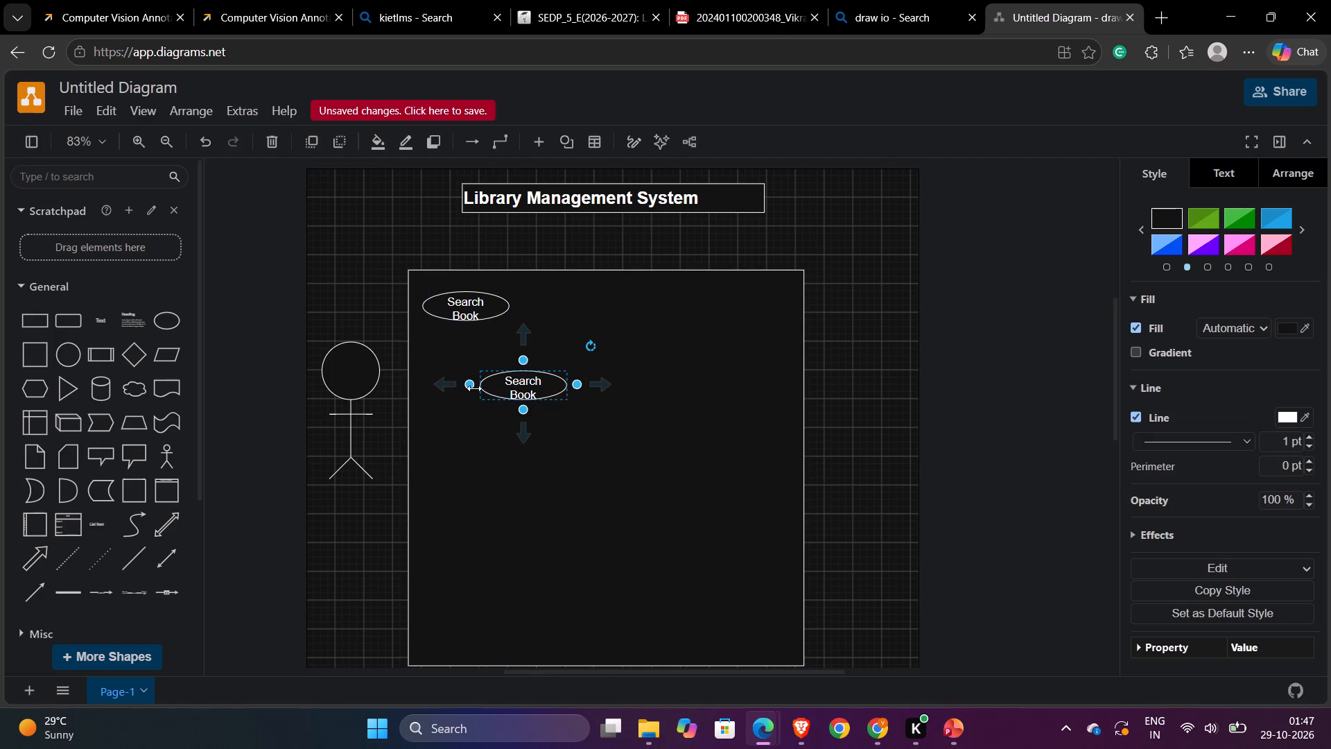
left_click_drag(504, 388, 452, 372)
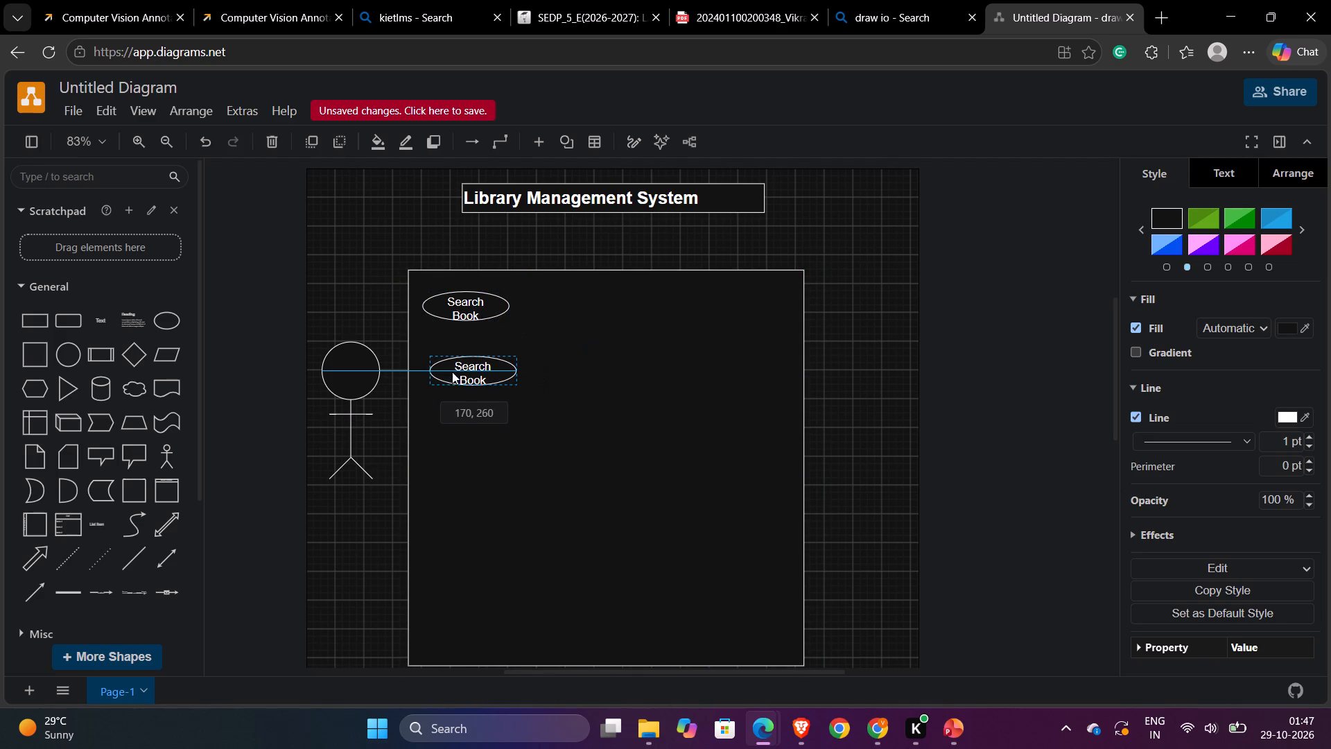
left_click_drag(452, 372, 447, 371)
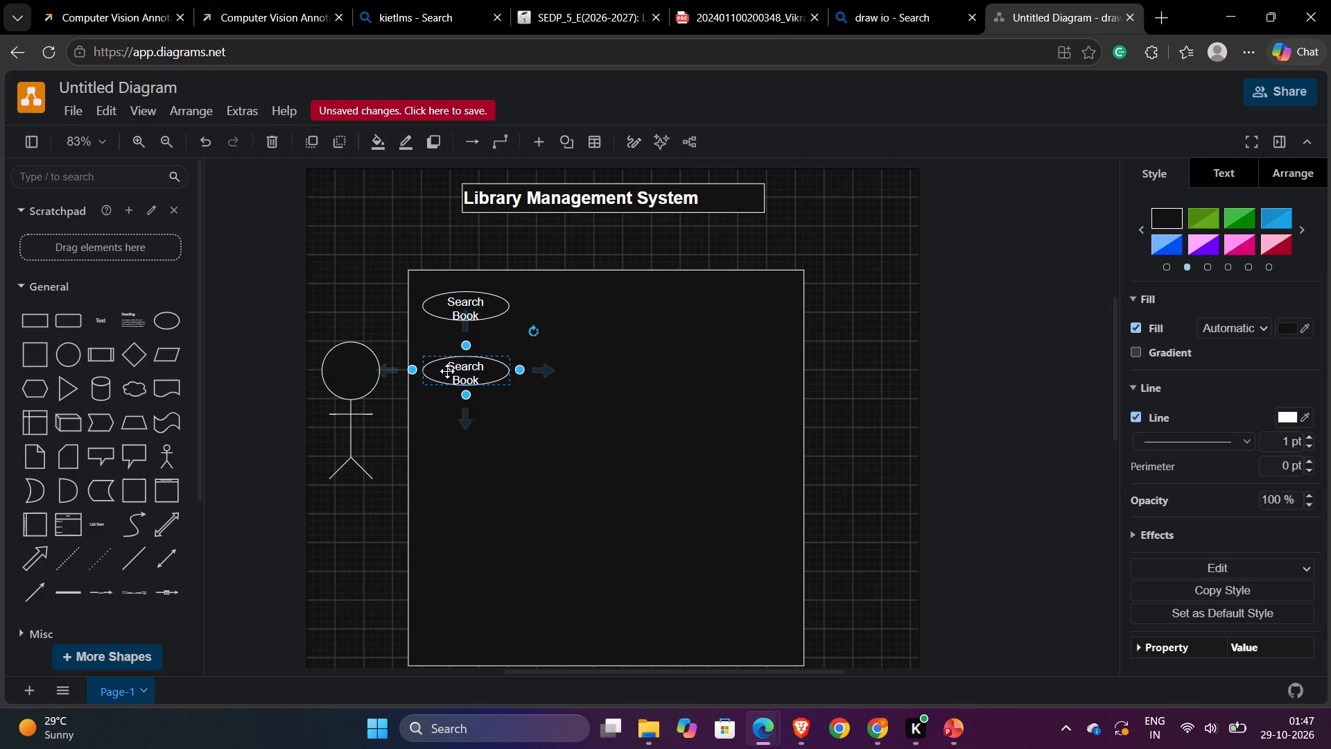
key("ctrl+c")
key("ctrl+v")
left_click_drag(463, 431, 441, 425)
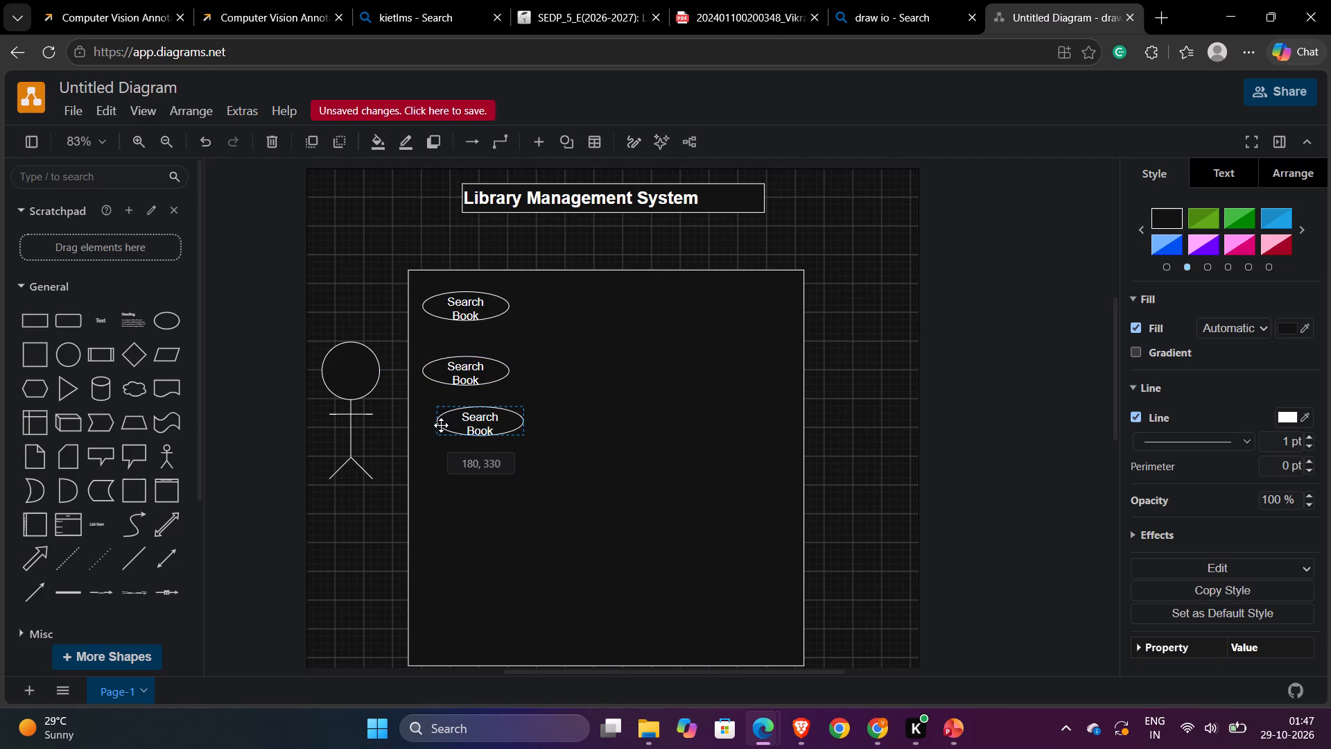
left_click_drag(441, 425, 428, 430)
key("ctrl+c")
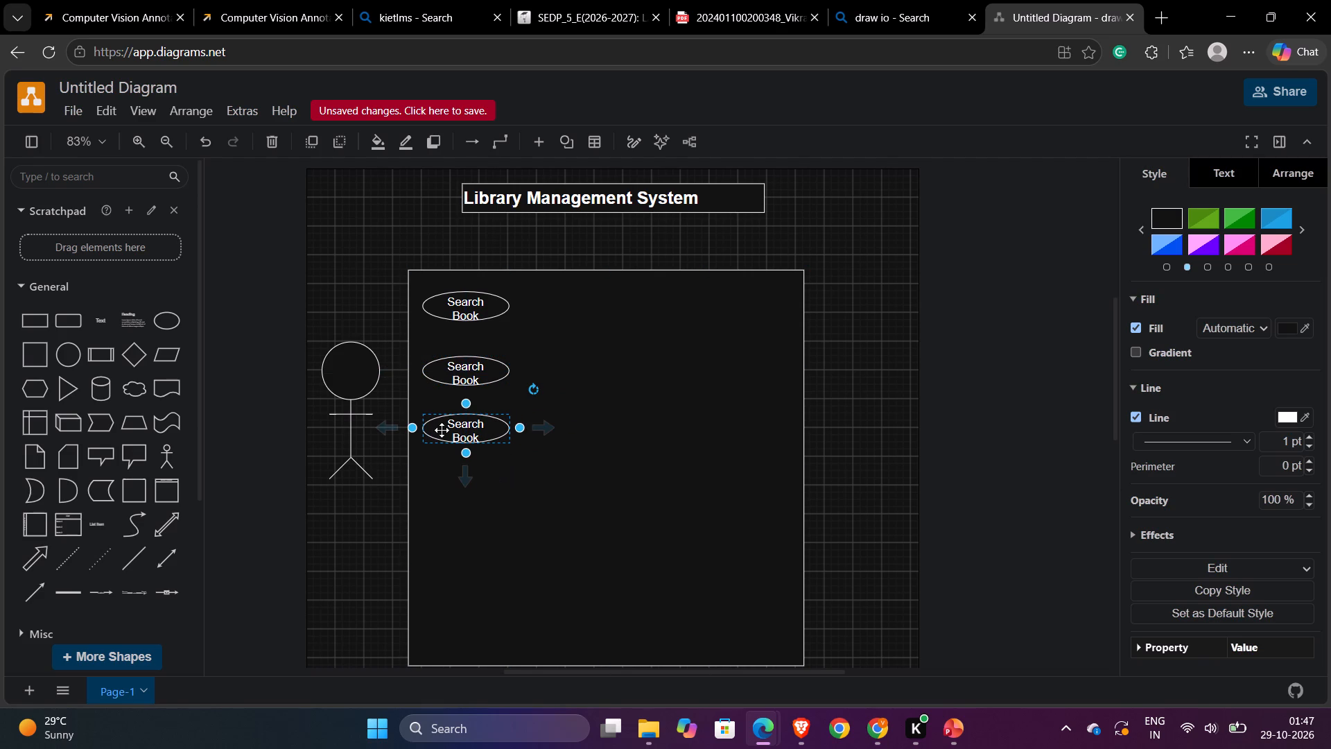
key("ctrl+v")
left_click(439, 488, "ctrl")
left_click_drag(488, 493, 446, 482)
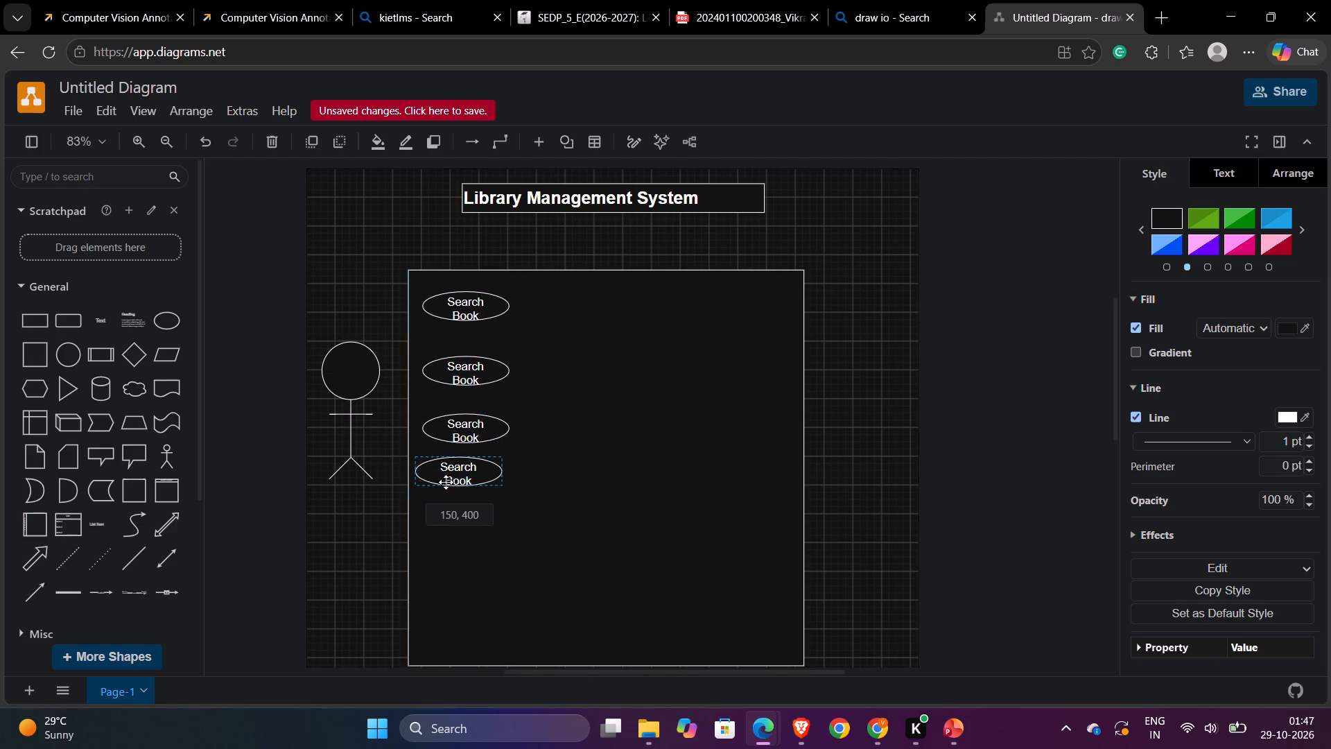
left_click_drag(446, 482, 456, 489)
Shift the four ellipses right into one aligned column and move them down with roughly even spacing.
left_click_drag(458, 307, 502, 325)
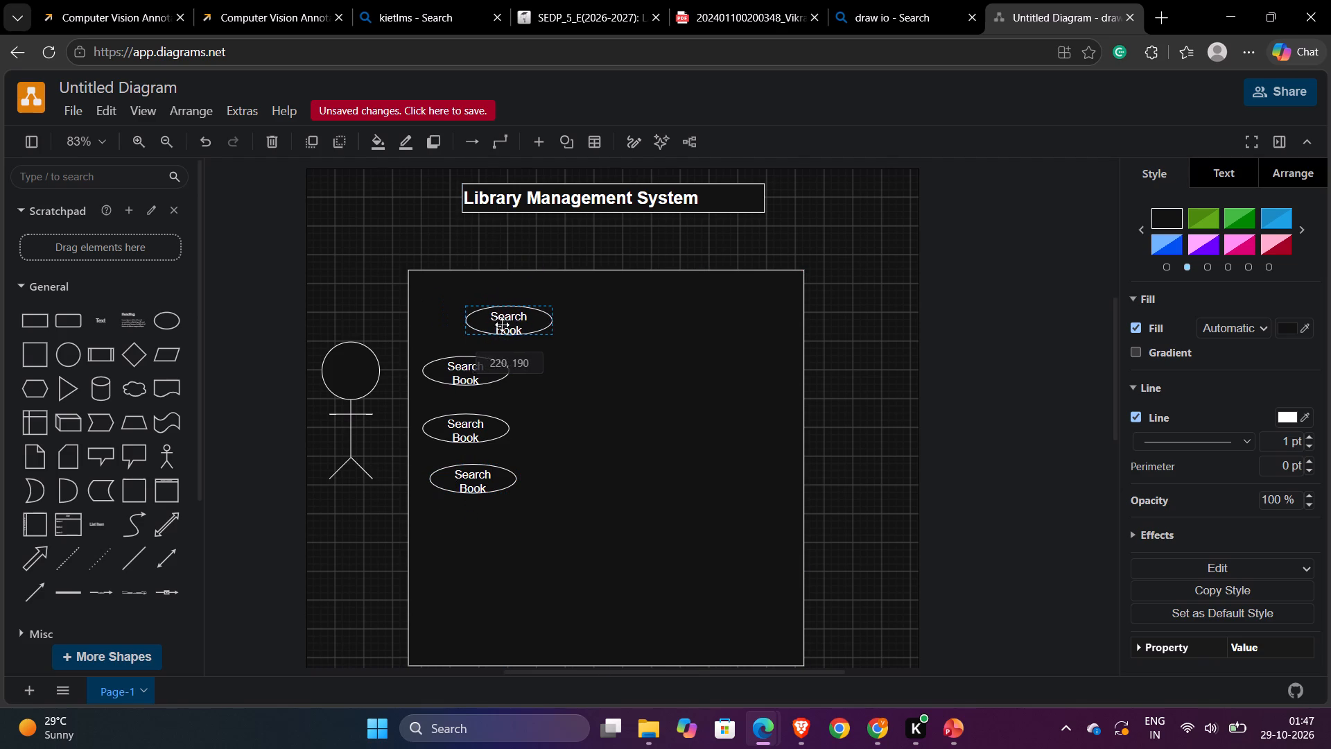
left_click_drag(502, 325, 487, 324)
left_click_drag(471, 379, 500, 384)
left_click_drag(489, 435, 516, 437)
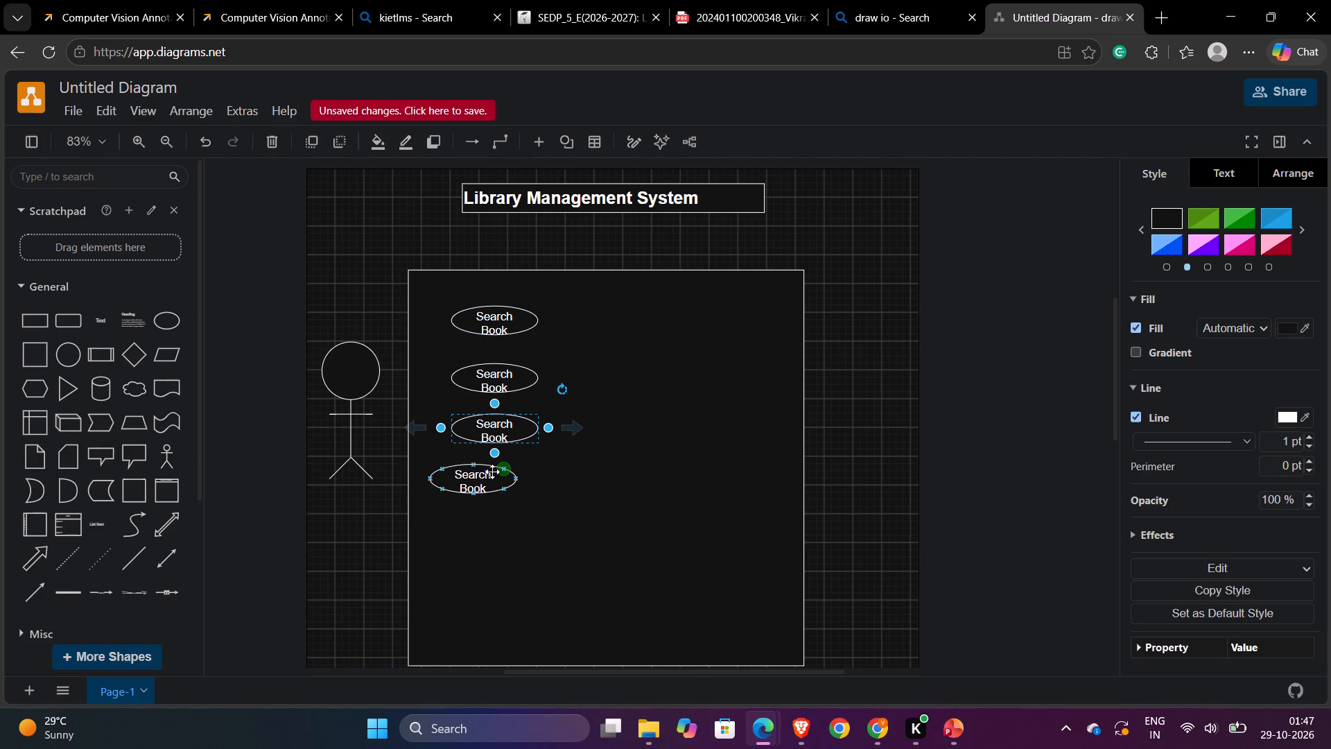
left_click_drag(473, 483, 494, 484)
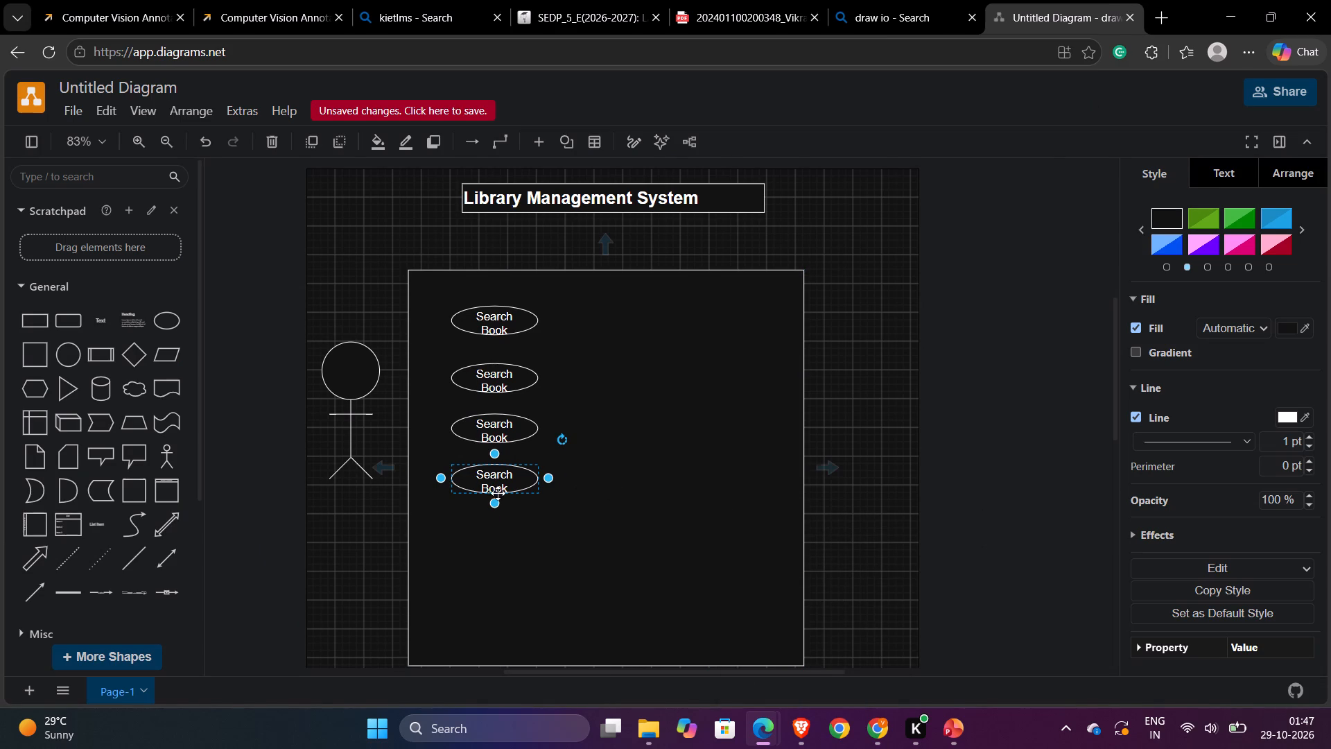
left_click_drag(515, 481, 515, 511)
left_click_drag(511, 428, 514, 451)
left_click_drag(518, 370, 519, 385)
left_click_drag(519, 318, 520, 338)
Copy the bottom Search Book ellipse and place the duplicate below it as the column's fifth ellipse.
left_click(500, 507)
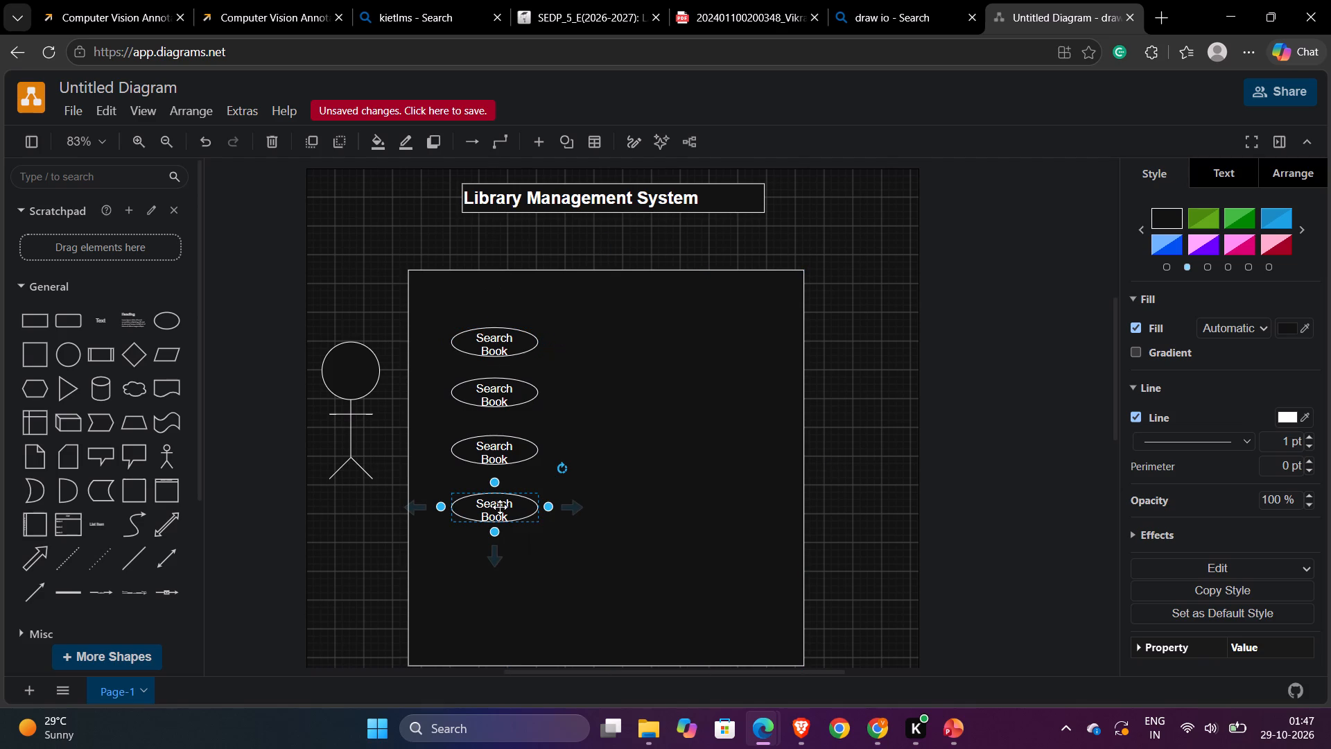
key("ctrl+c")
key("ctrl+v")
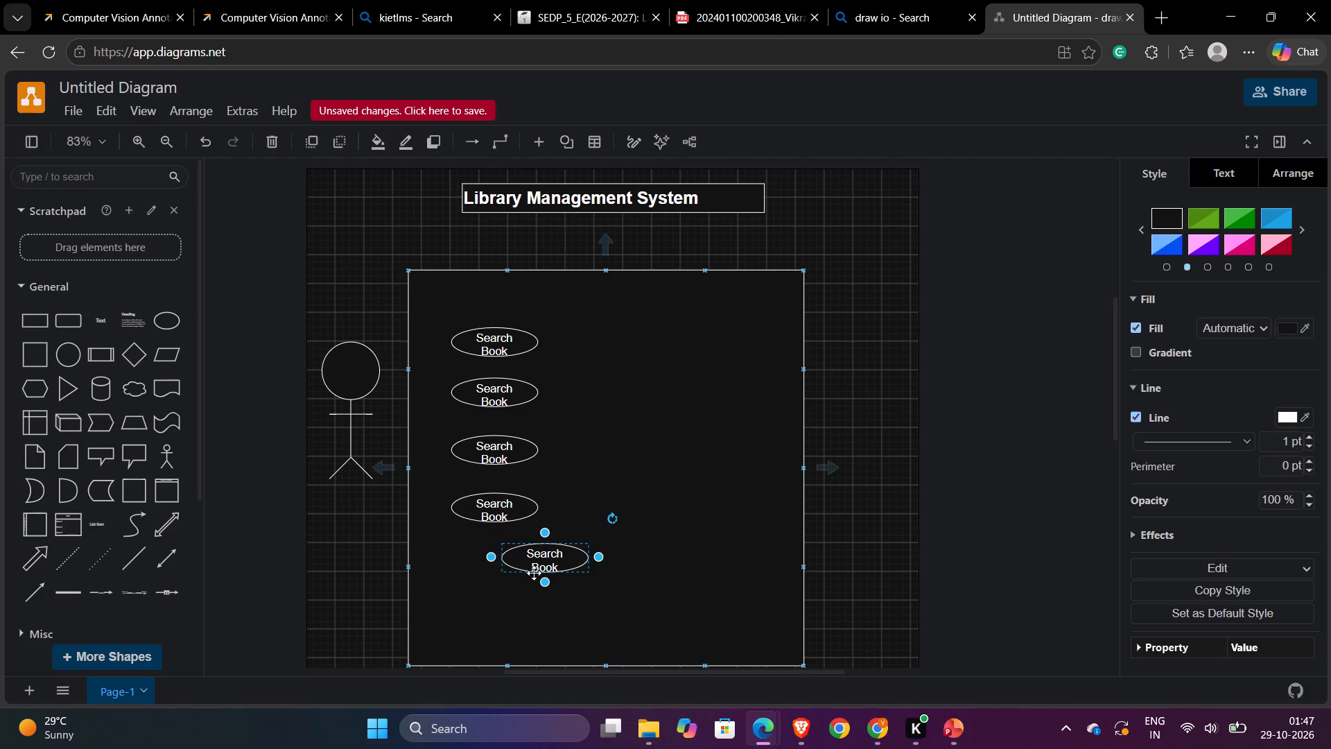
left_click_drag(534, 573, 482, 583)
Paste two Search Book ellipses inside the boundary's right side, aligned level with the left column's first and second ellipses.
left_click(702, 350)
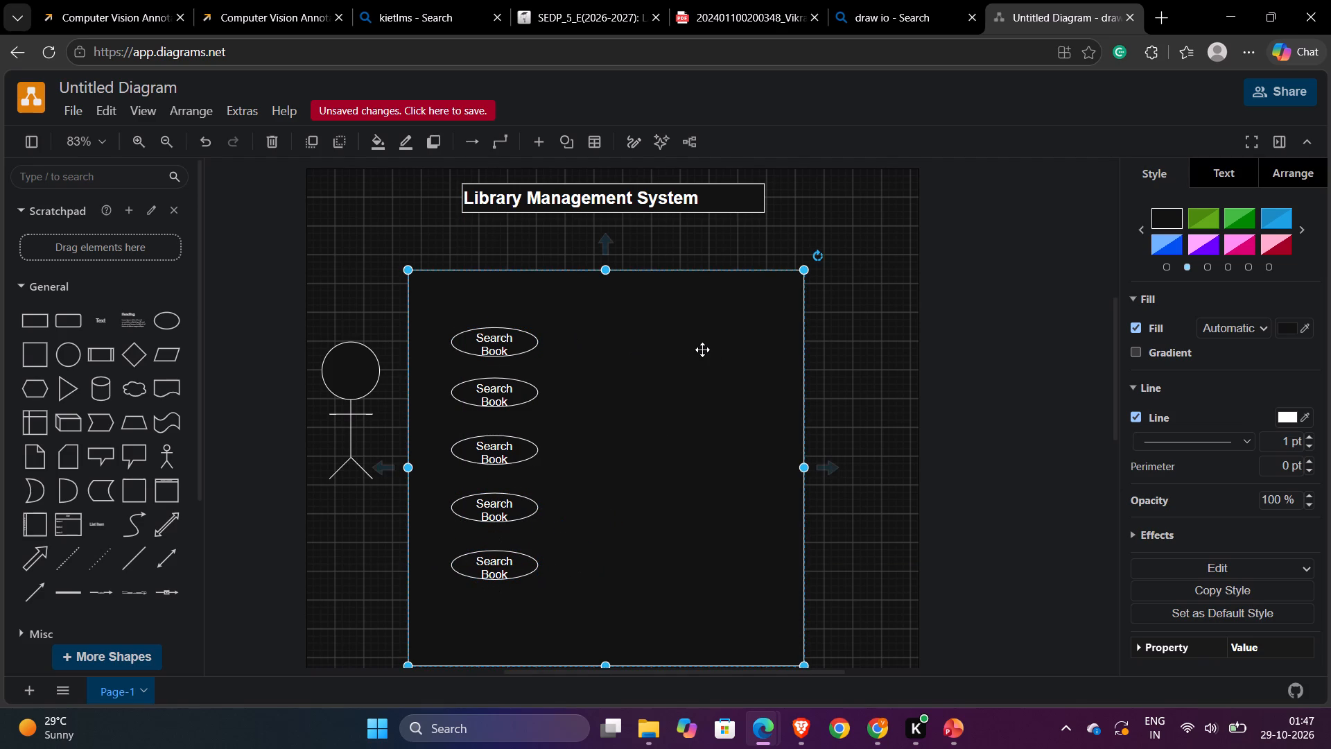
key("ctrl+v")
left_click_drag(717, 368, 684, 345)
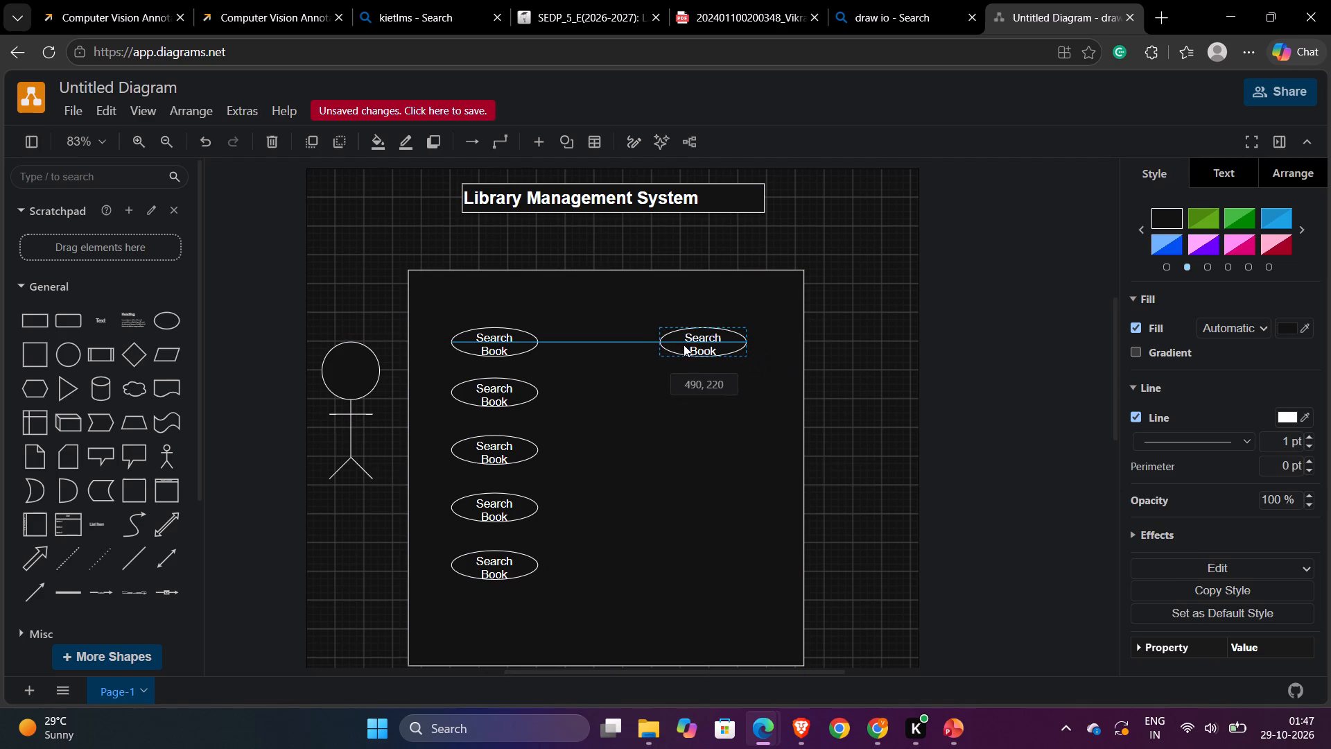
left_click_drag(684, 345, 683, 345)
left_click(683, 386)
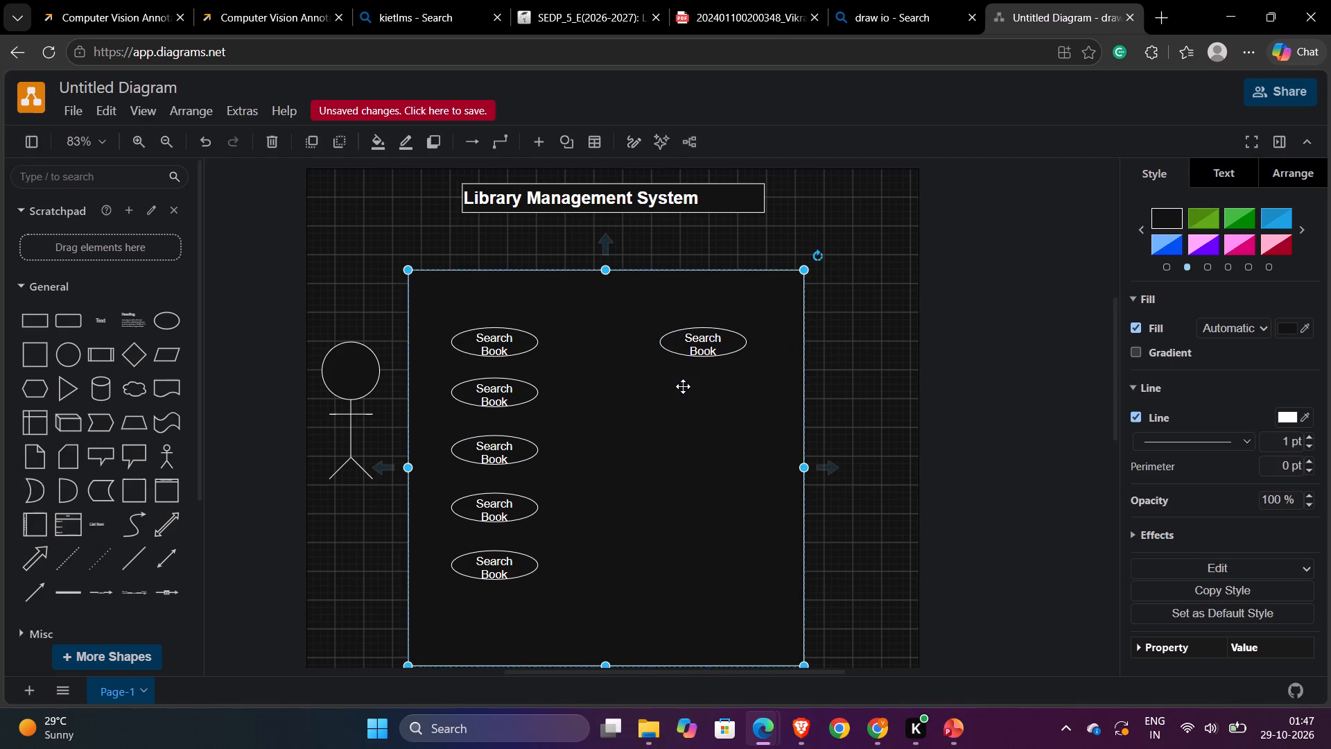
key("ctrl+v")
left_click_drag(689, 399, 672, 397)
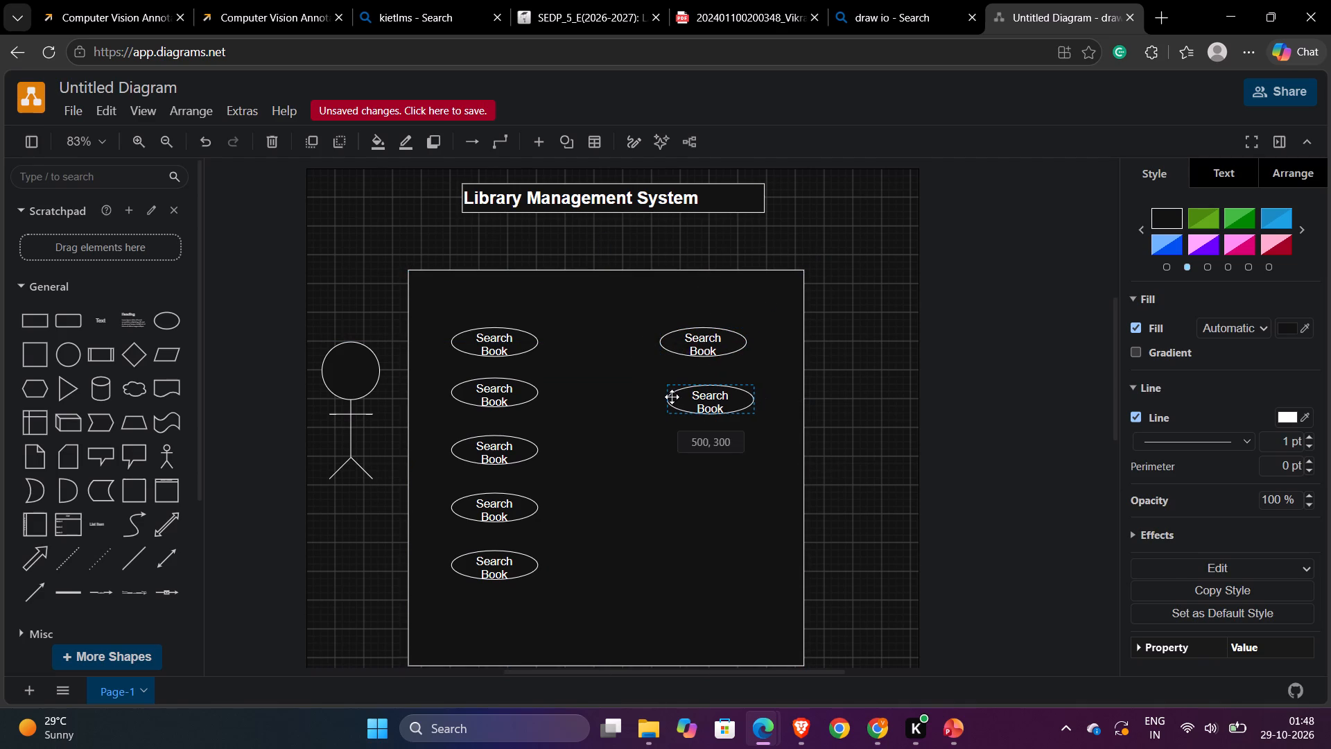
left_click_drag(672, 397, 665, 390)
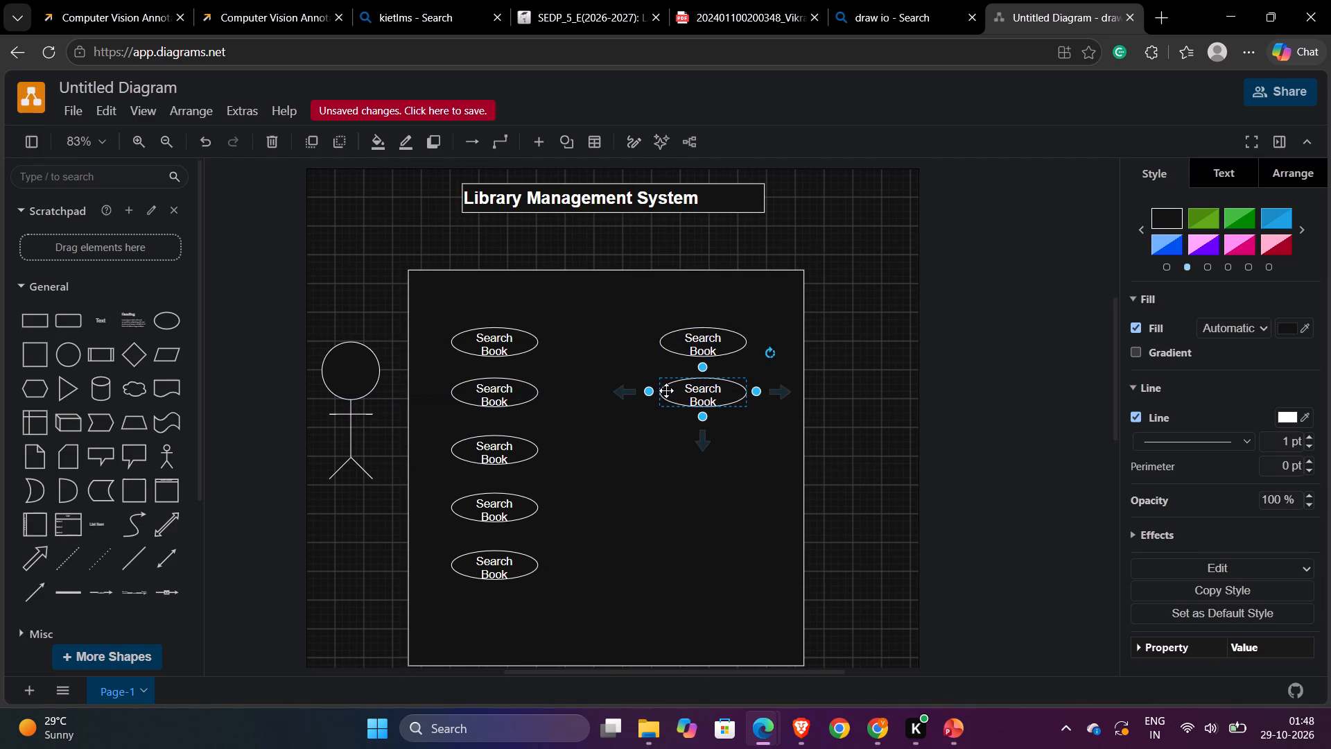
Paste three more Search Book ellipses below them to complete a right column of five use cases.
left_click(696, 470)
key("ctrl+v")
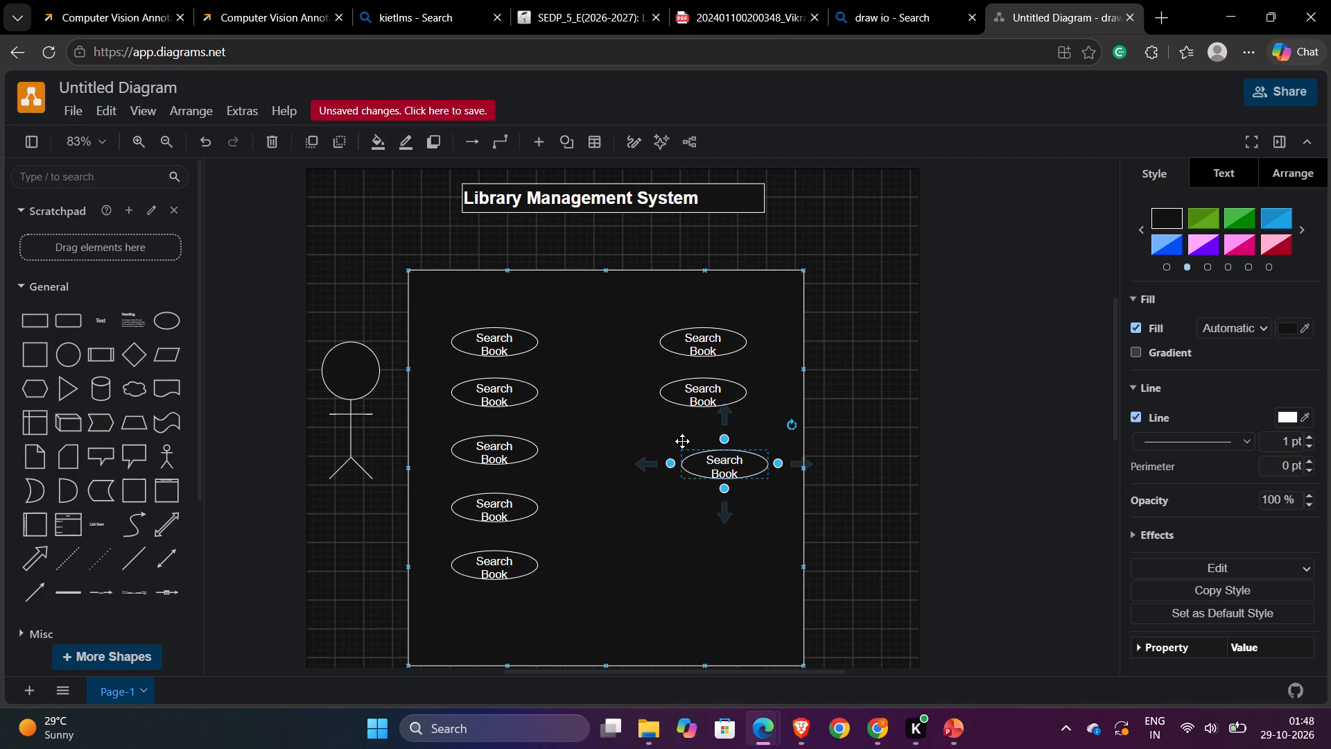
left_click_drag(703, 469, 683, 454)
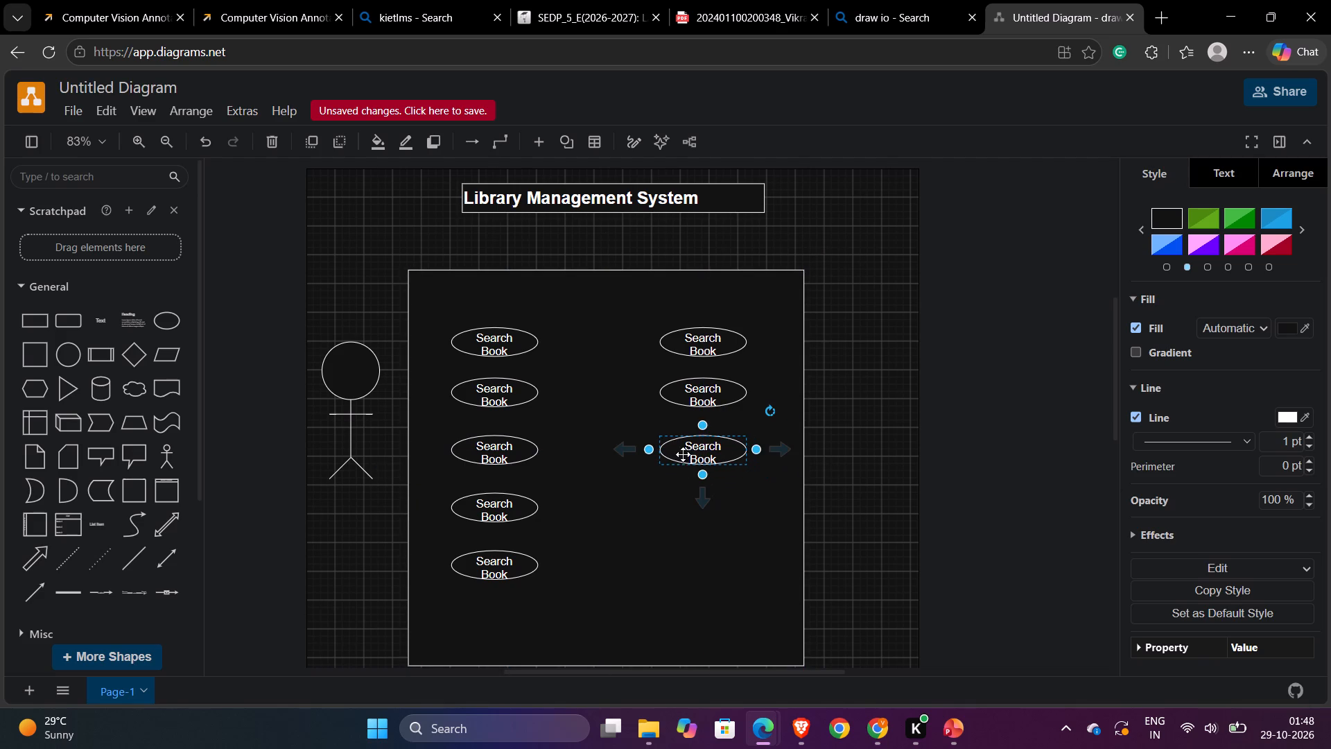
left_click(689, 526)
key("ctrl+v")
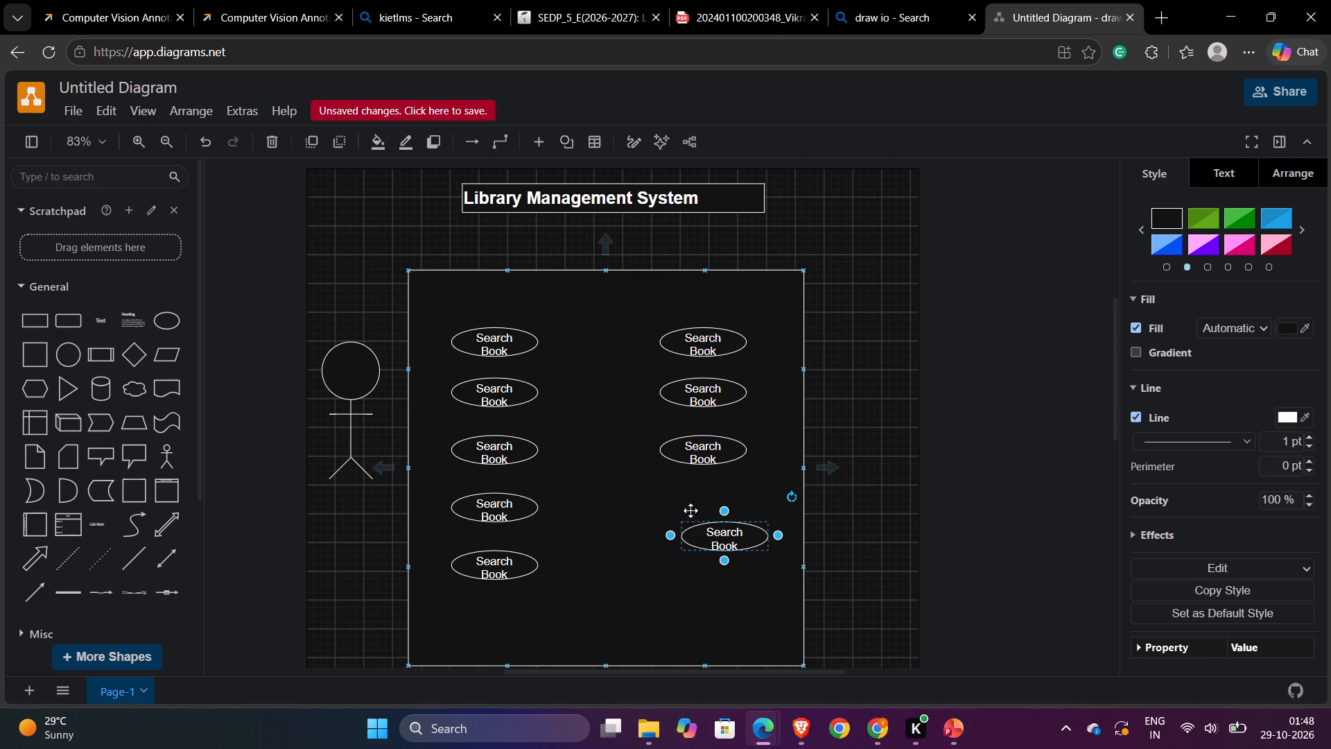
left_click_drag(707, 533, 686, 502)
left_click(694, 576)
key("ctrl+v")
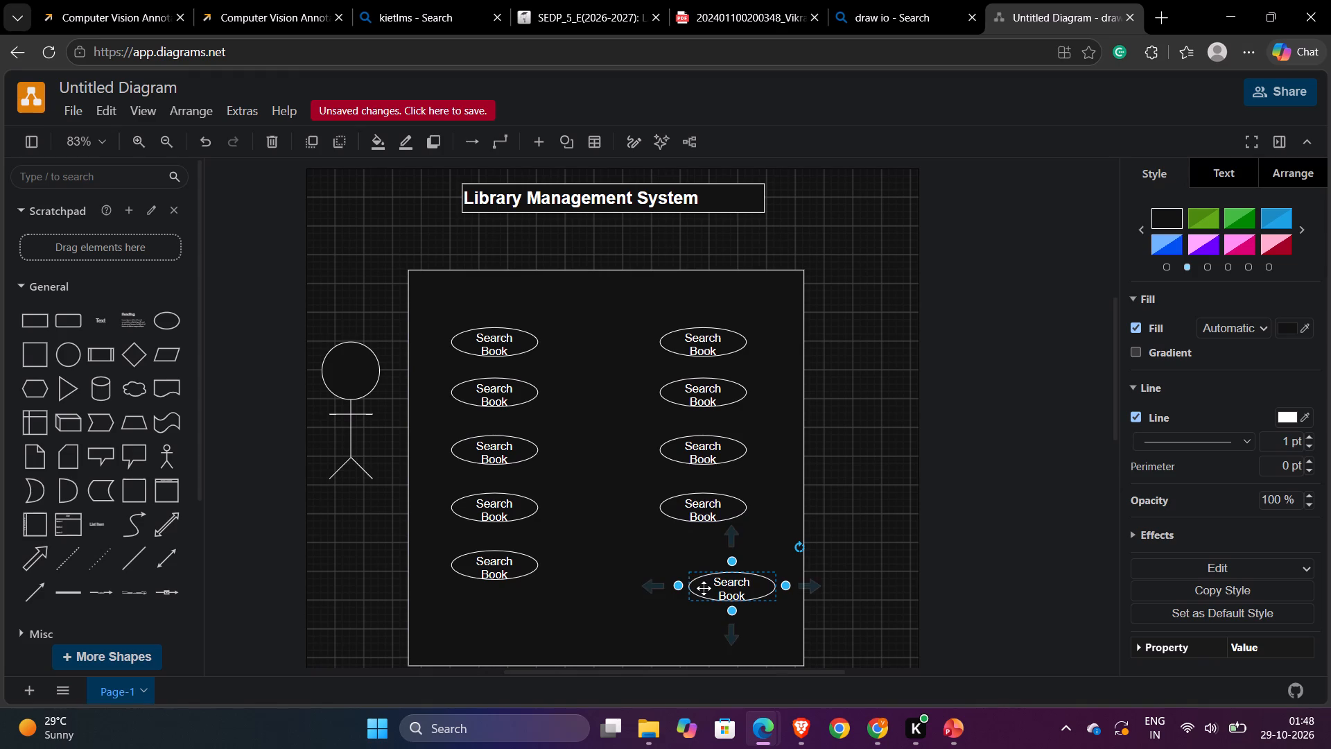
left_click_drag(704, 588, 675, 560)
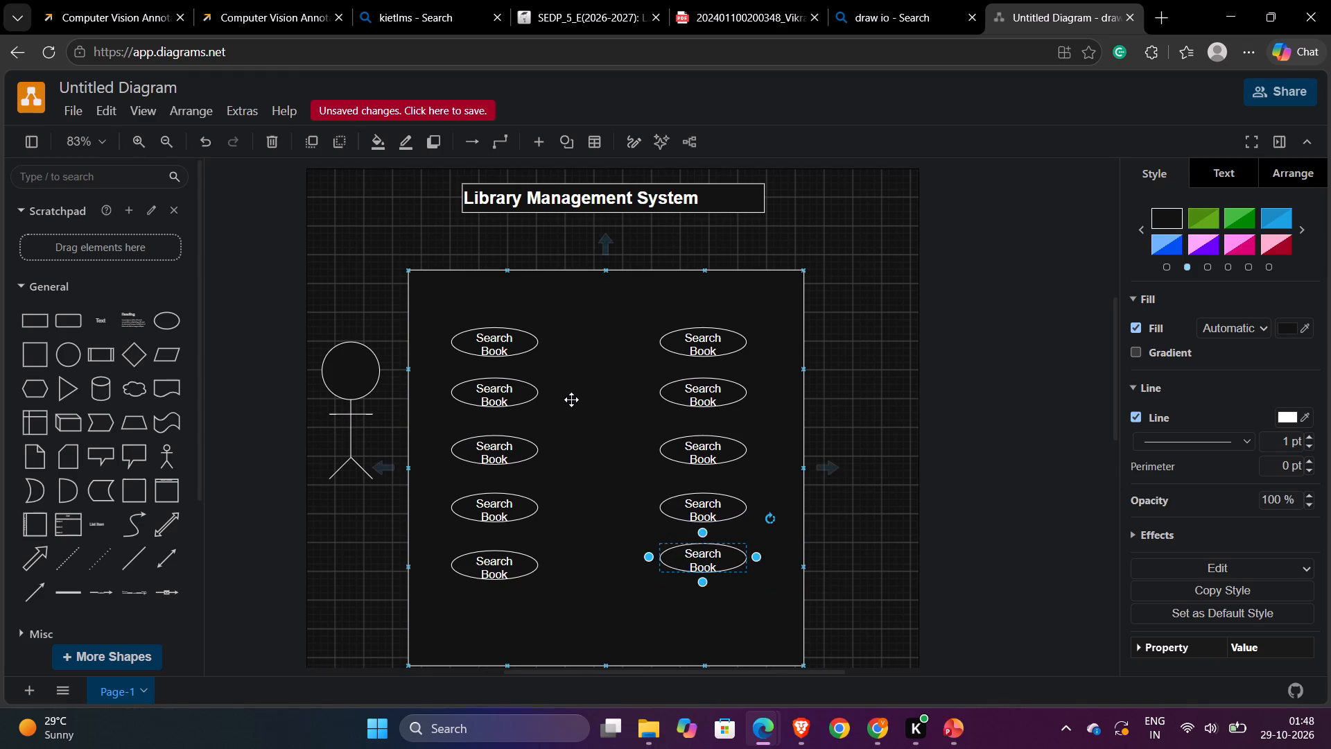
left_click(571, 399)
scroll(690, 468, "up", 4)
scroll(689, 467, "down", 4)
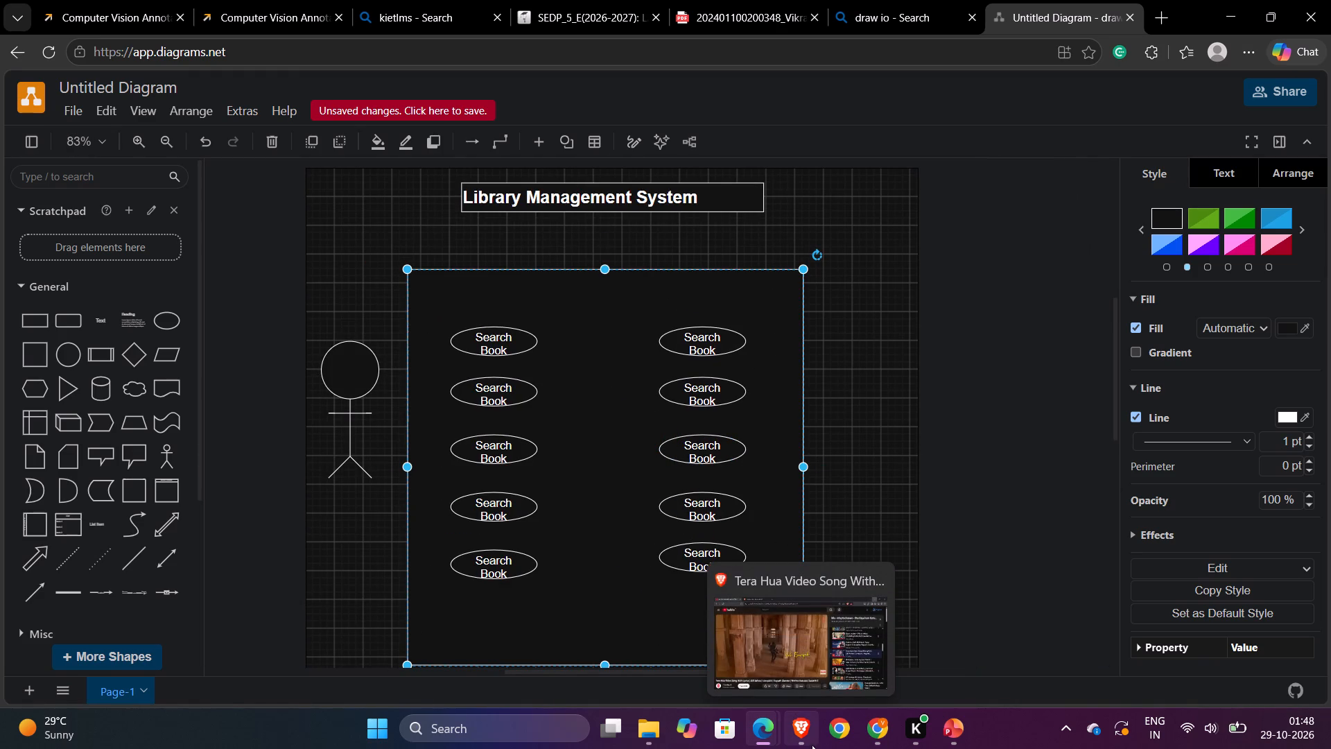
Consult the reference diagram in the ChatGPT window and relabel the left column's second ellipse as View Book Details.
left_click(840, 662)
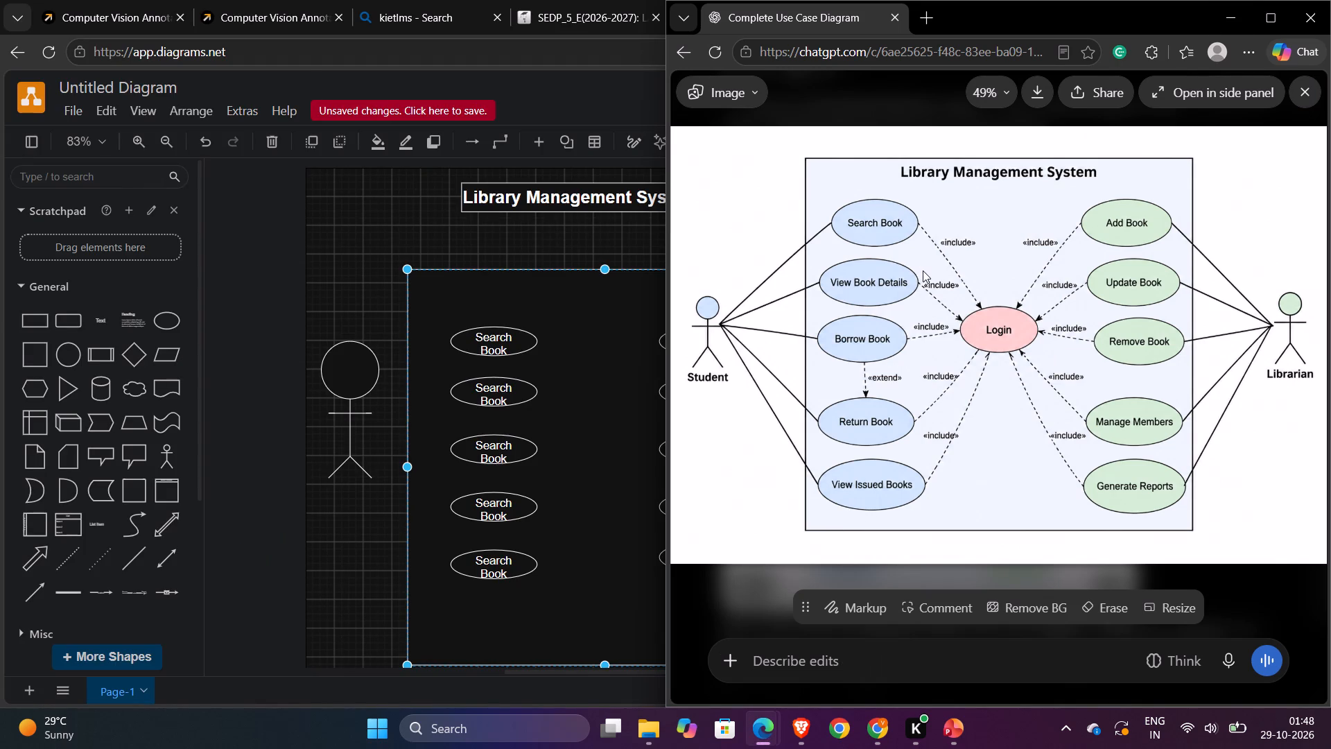
left_click(1237, 9)
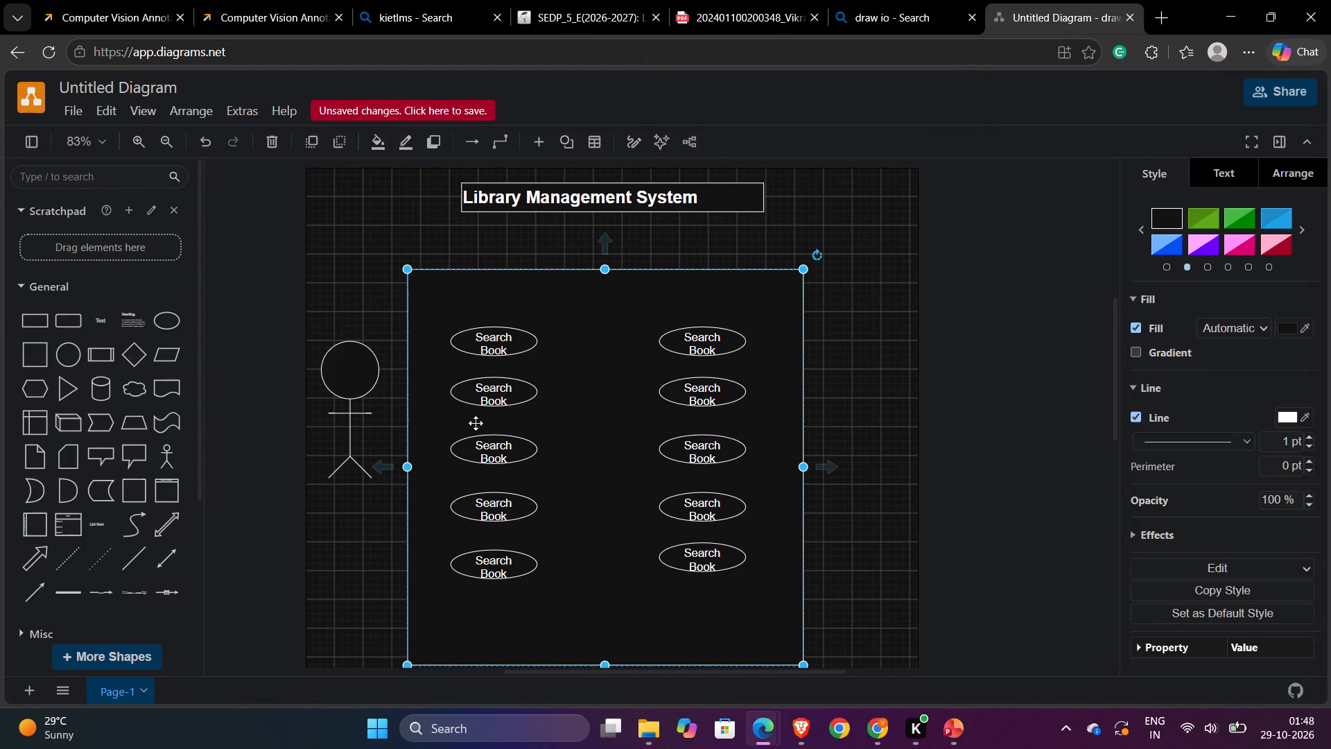
left_click(501, 406)
left_click(512, 391)
left_click(513, 398)
left_click(500, 402)
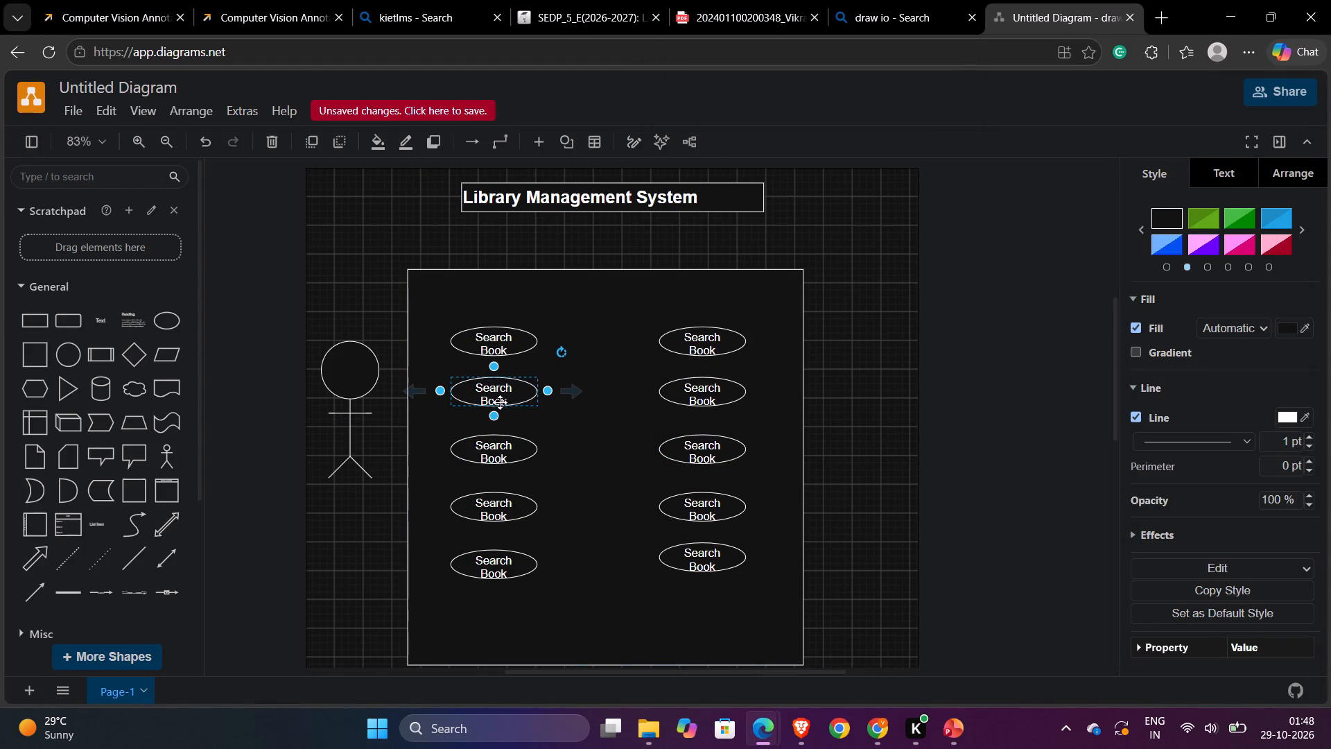
triple_click(505, 403)
key("BackSpace")
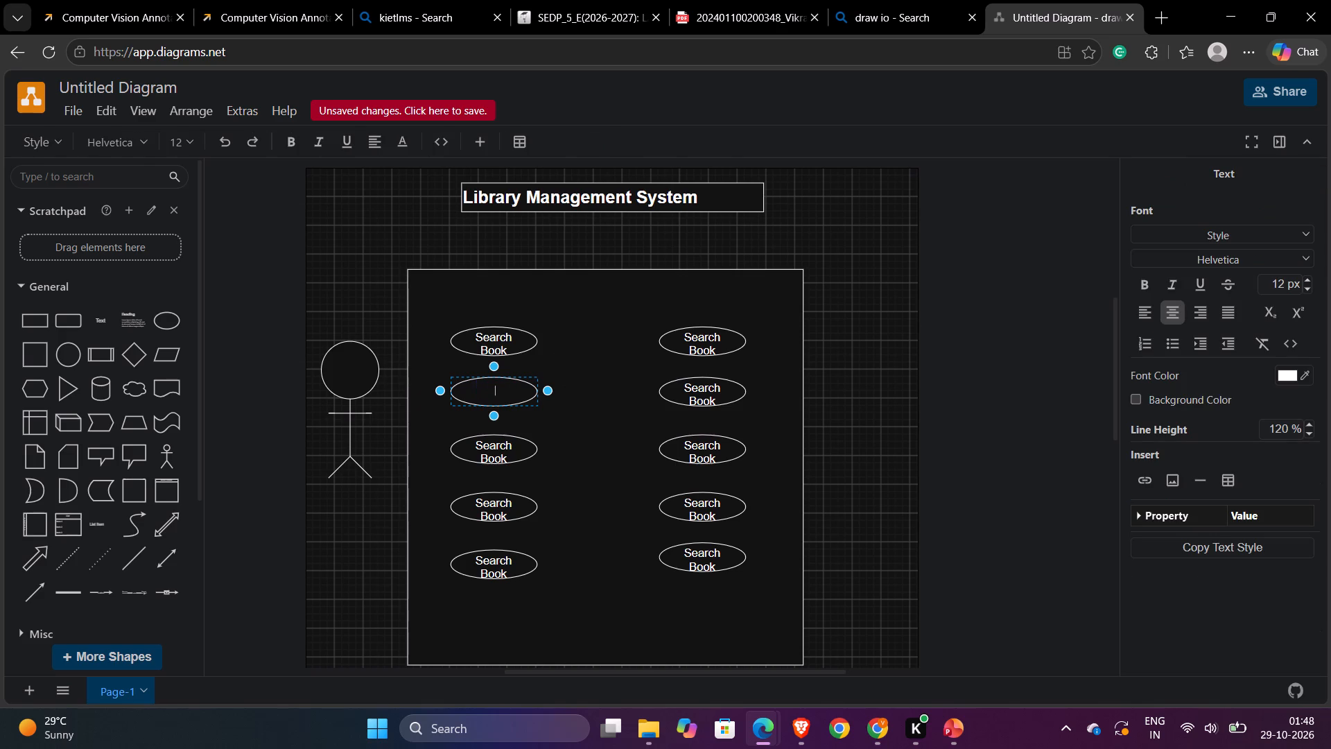
type("View Book Details")
key("BackSpace")
key("BackSpace")
type("ls")
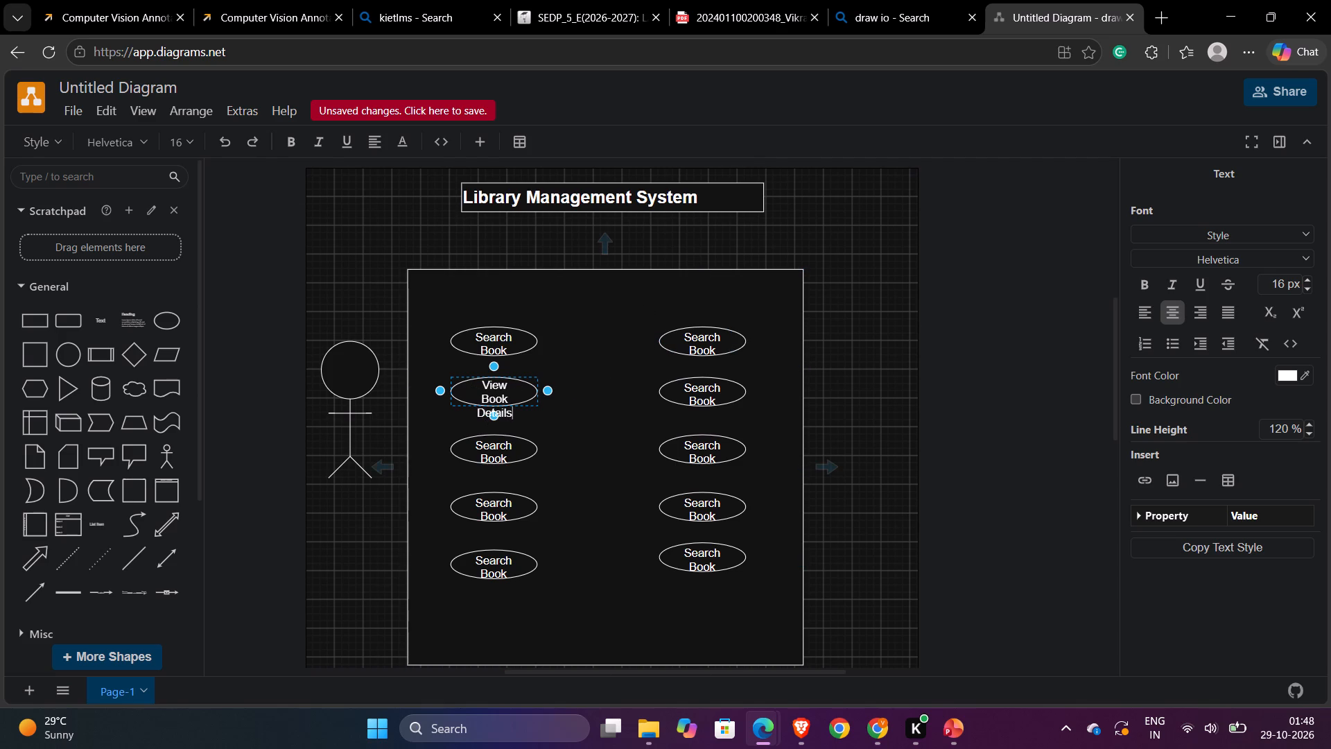
Set the View Book Details label's font size to 12.
triple_click(489, 416)
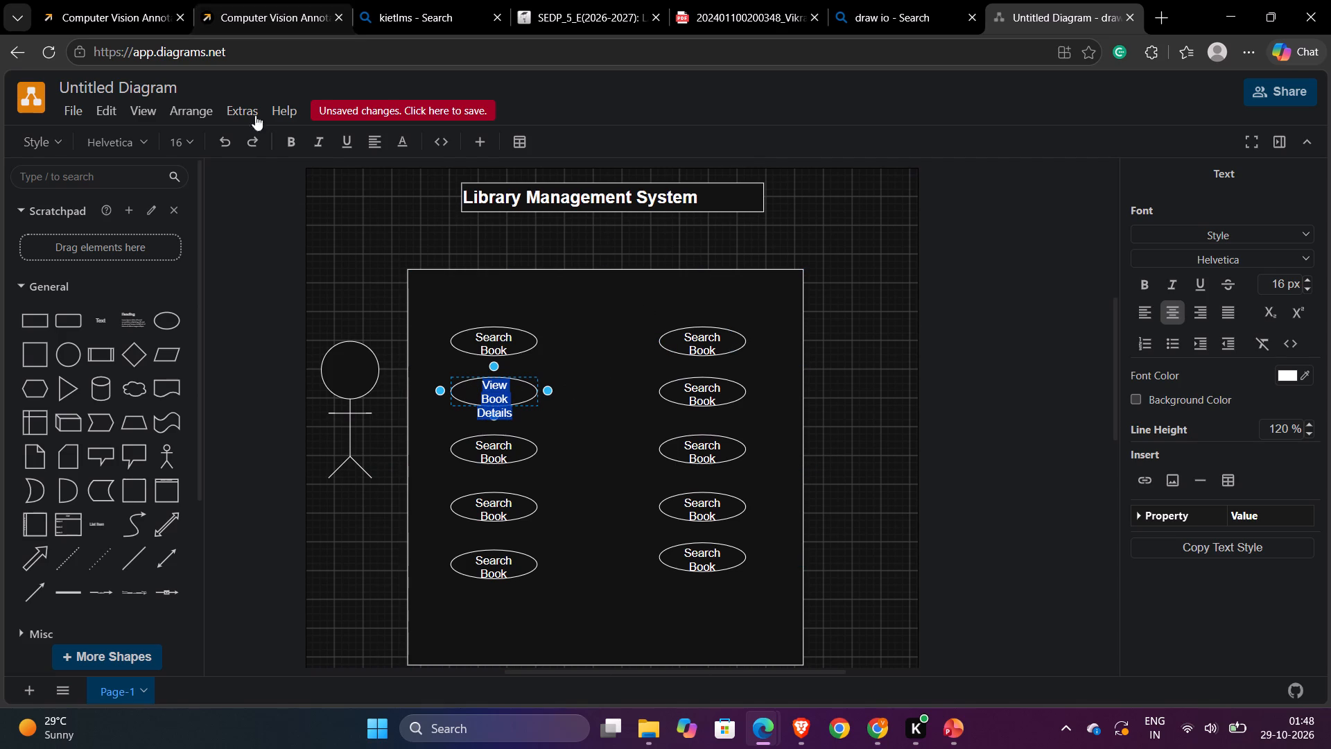
left_click(183, 148)
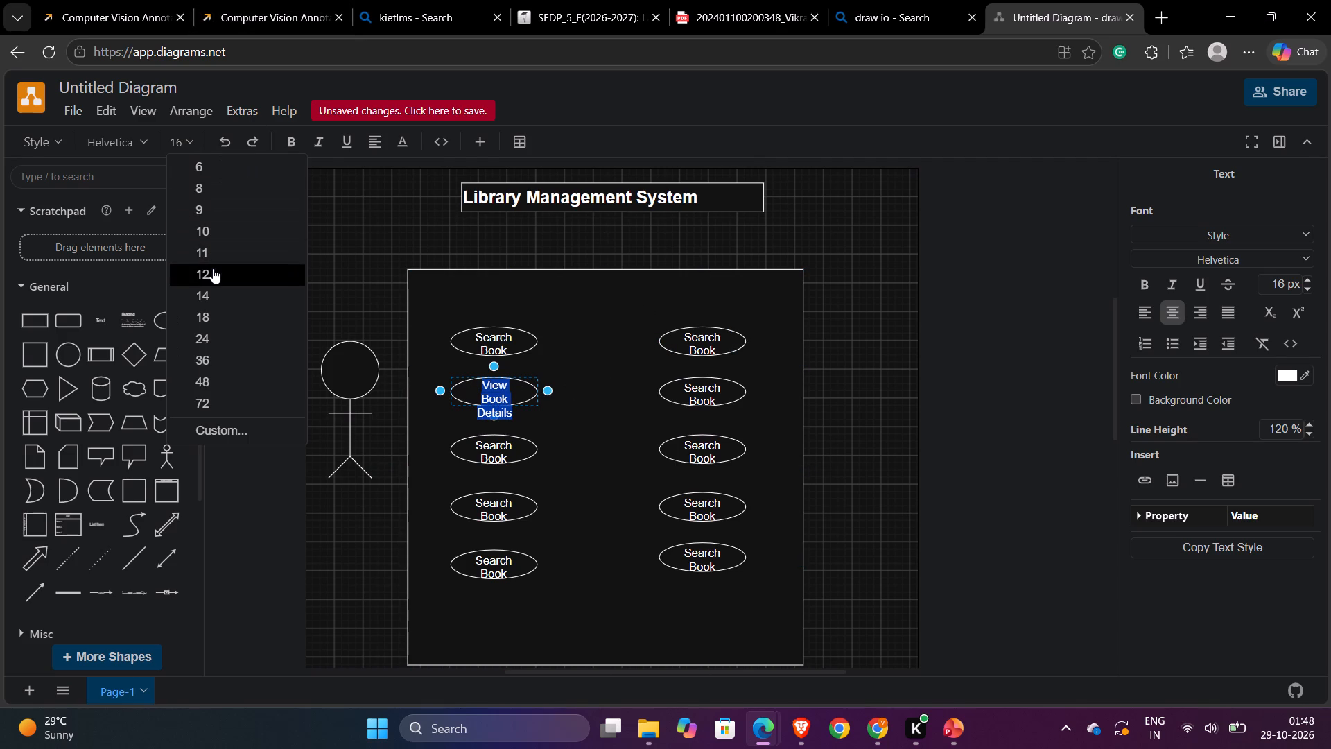
left_click(213, 268)
left_click(558, 474)
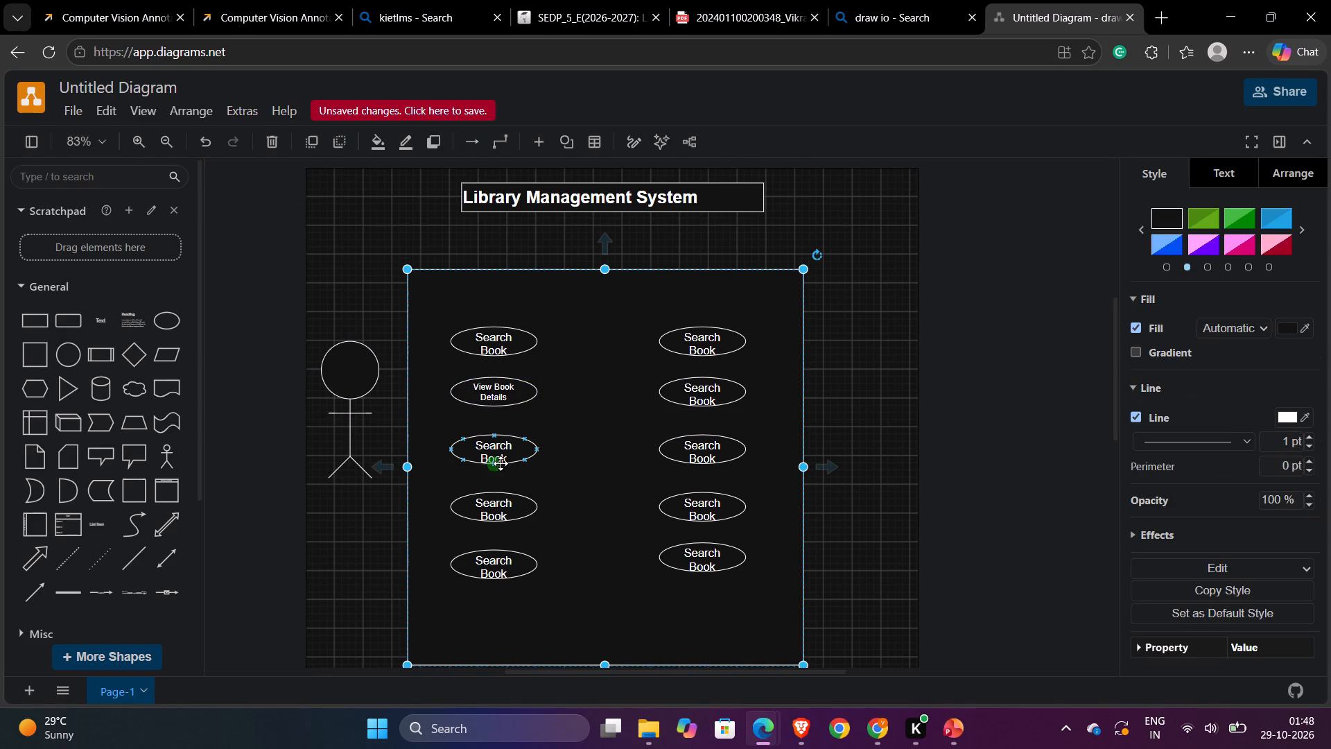
Relabel the left column's third ellipse as "Boorow Book".
left_click(504, 460)
double_click(496, 453)
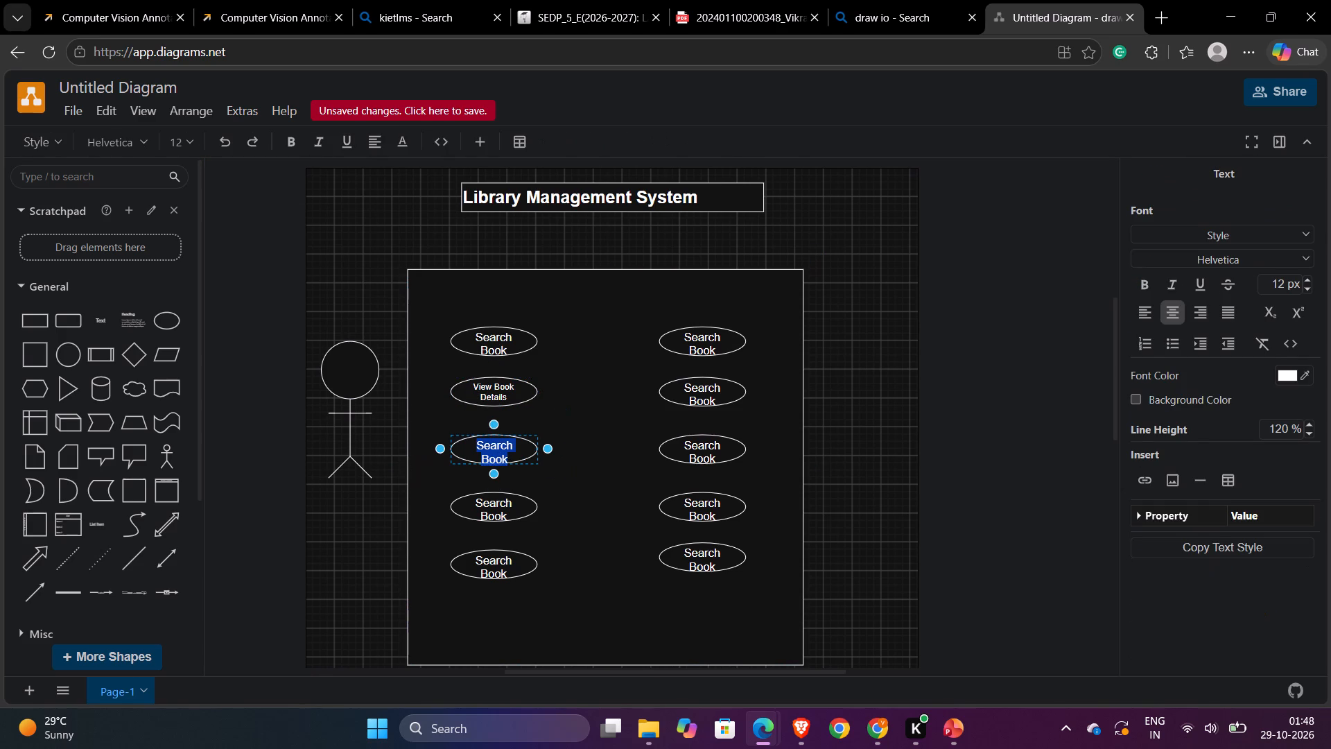
key("BackSpace")
type("Booro w")
key("BackSpace")
key("BackSpace")
type("w Book")
Relabel the left column's fourth ellipse as "return Book".
triple_click(493, 508)
type("]re")
key("BackSpace")
key("BackSpace")
key("BackSpace")
type("retru")
key("BackSpace")
key("BackSpace")
key("BackSpace")
type("turne")
key("BackSpace")
key("space")
type("Bio")
key("BackSpace")
key("BackSpace")
type("ok")
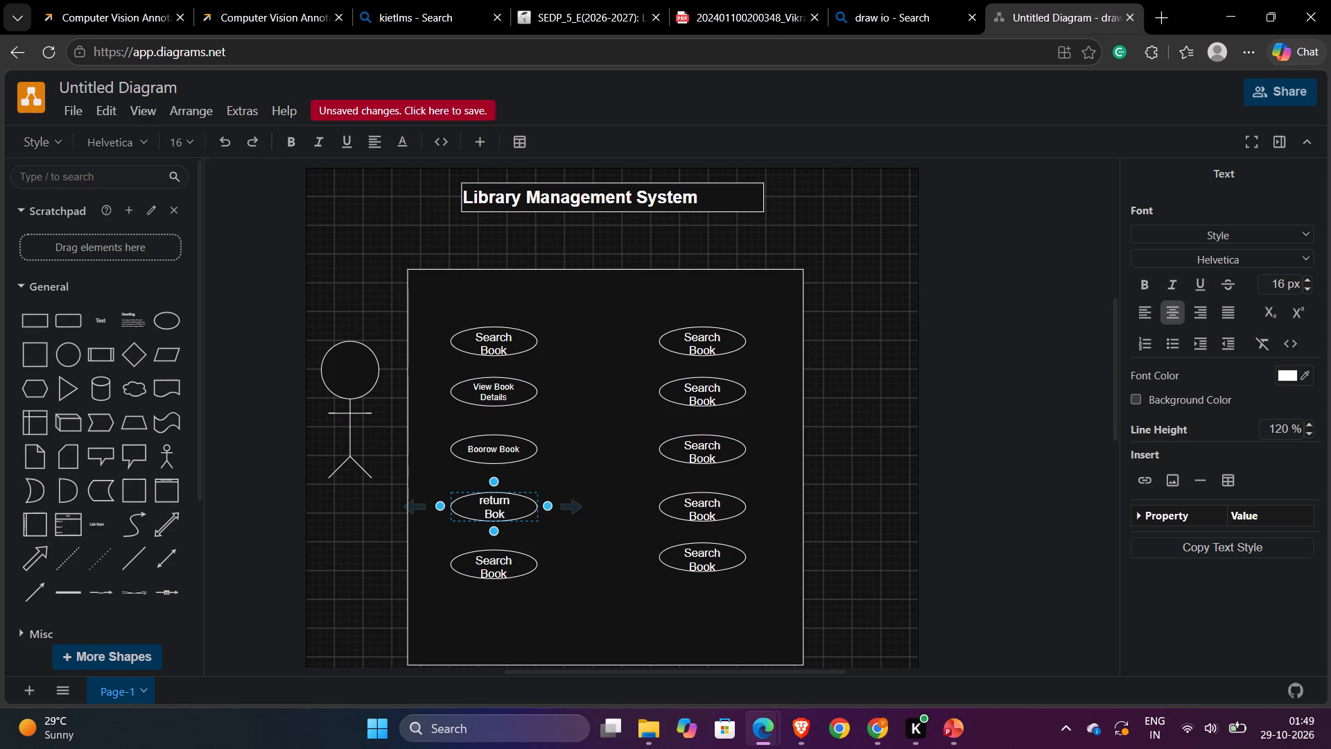
key("BackSpace")
type("ok")
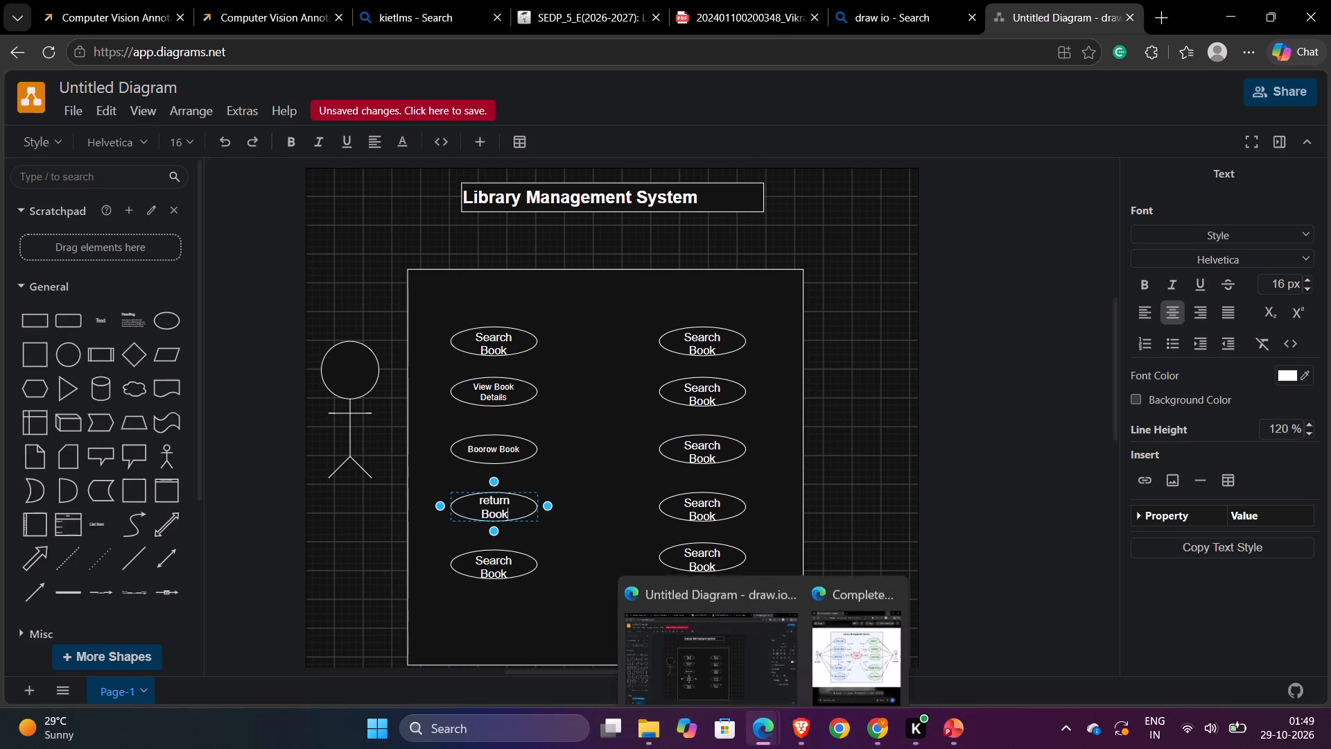
Consult the ChatGPT reference diagram and relabel the left column's fifth ellipse as "View Issued book".
left_click(854, 678)
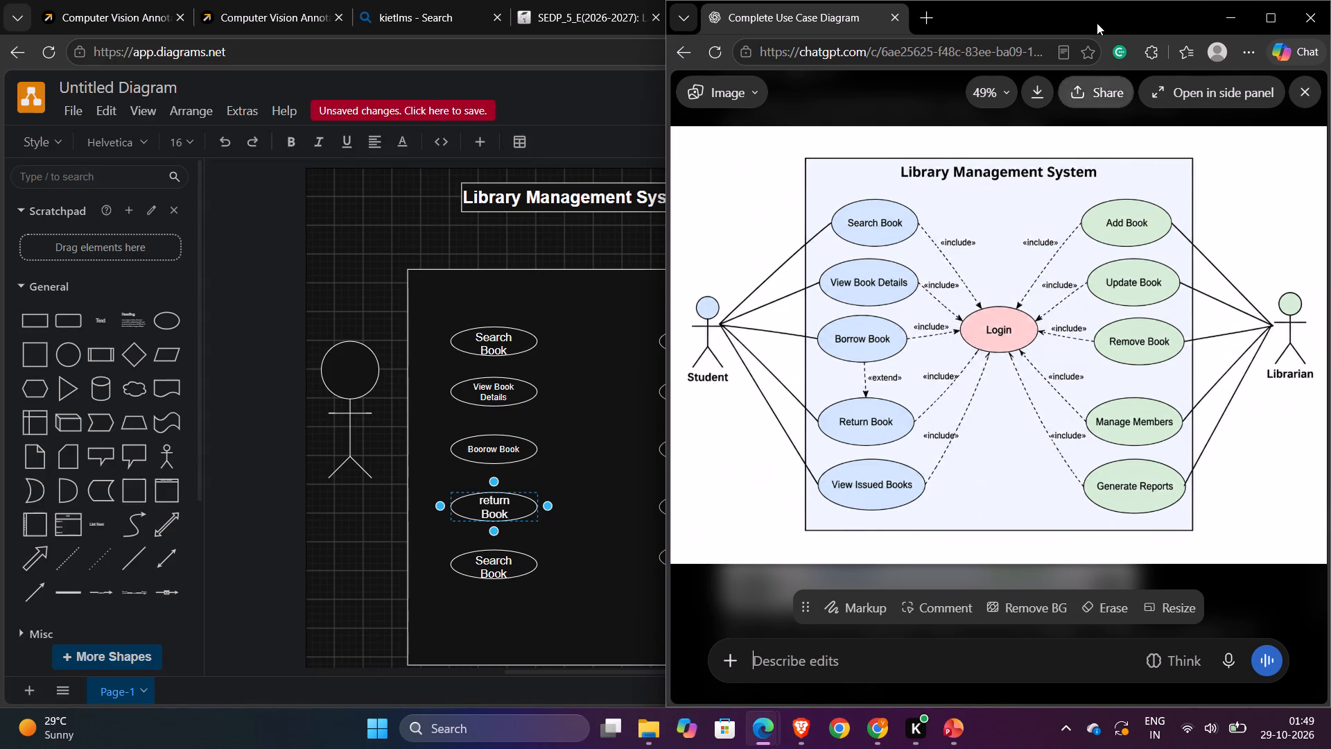
left_click(1223, 17)
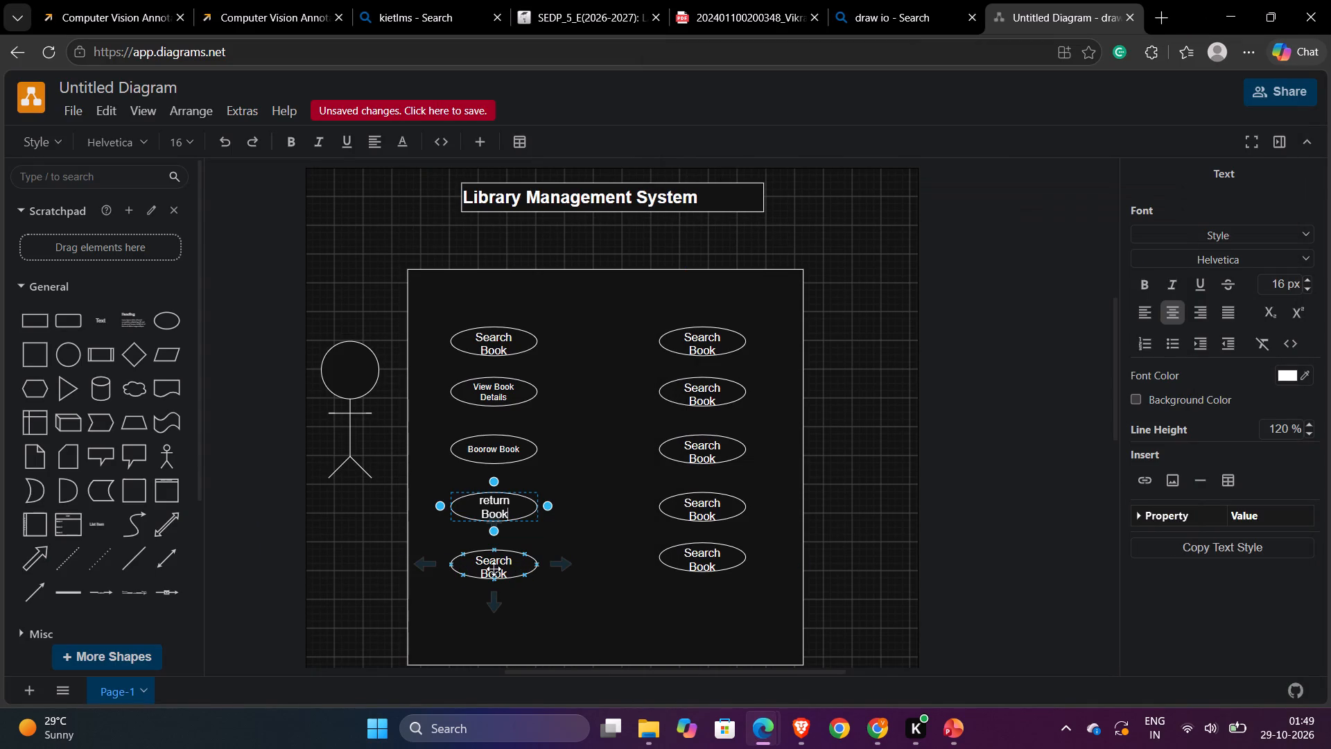
double_click(494, 569)
key("BackSpace")
key("shift+b")
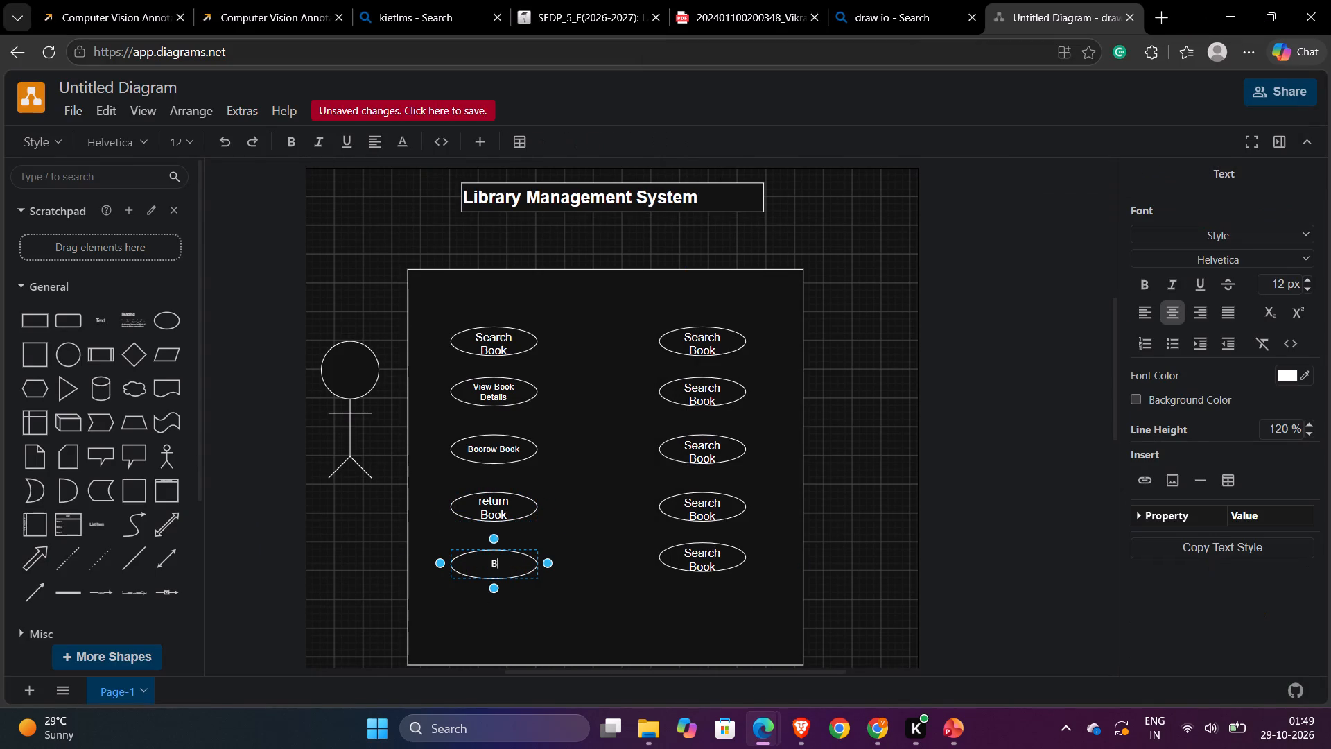
key("BackSpace")
type("ViewI")
key("BackSpace")
key("space")
type("Issuw")
key("BackSpace")
type("ed boook")
key("BackSpace")
key("BackSpace")
key("BackSpace")
type("ok")
Consult the ChatGPT reference diagram and relabel the right column's top two ellipses as Add Book and Update Book.
left_click(855, 647)
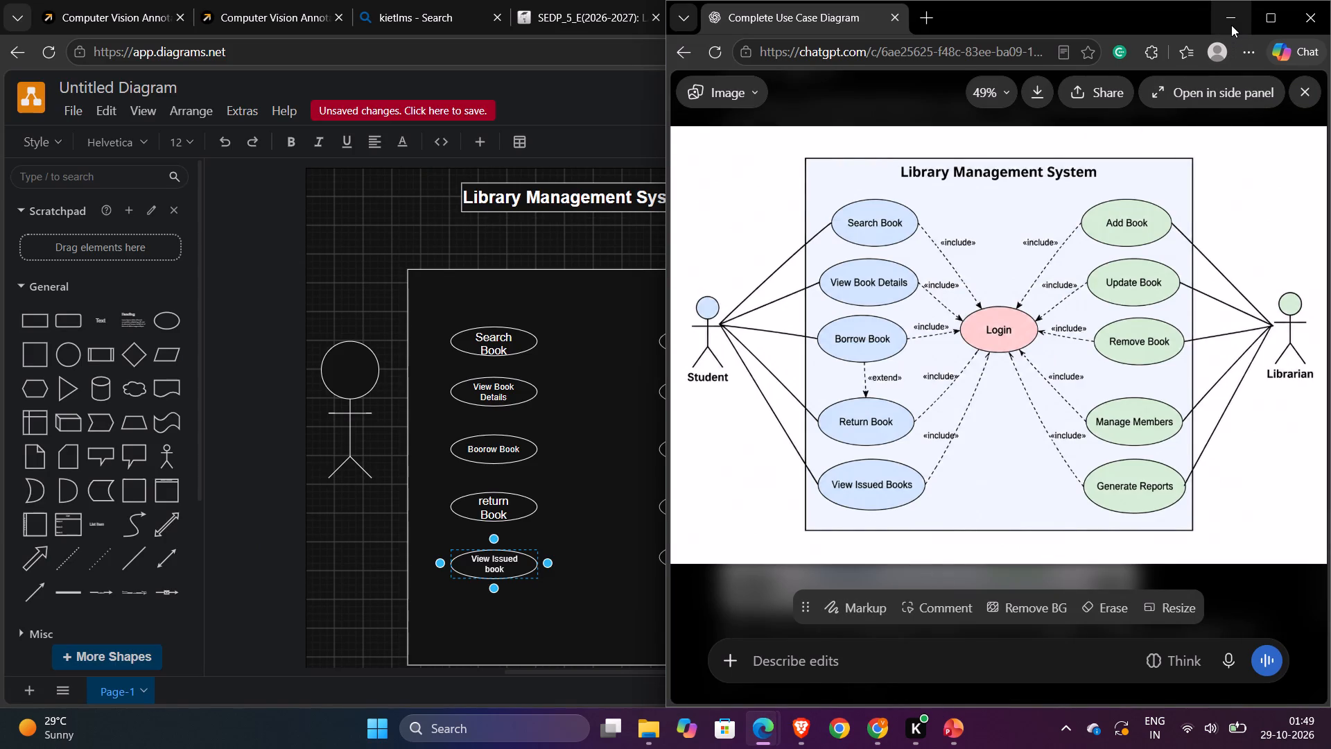
left_click(1231, 25)
double_click(710, 341)
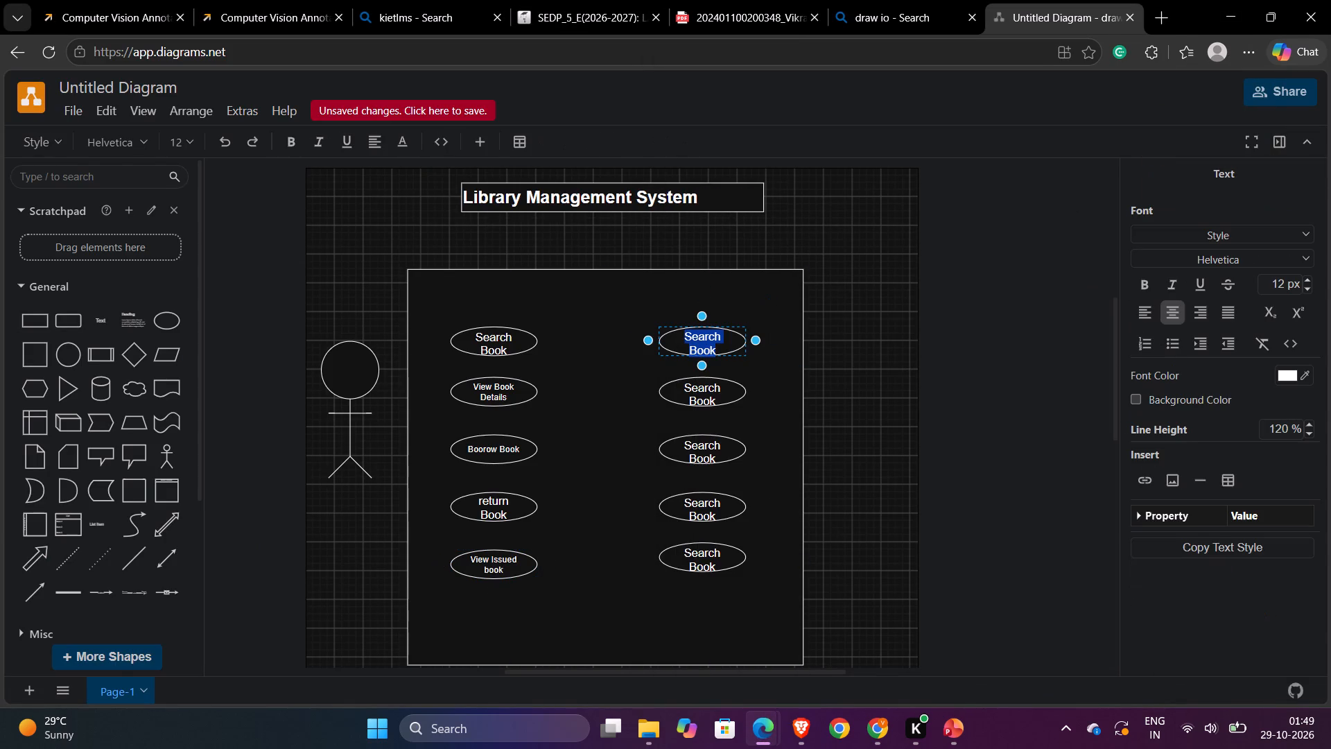
key("BackSpace")
type("Add Book")
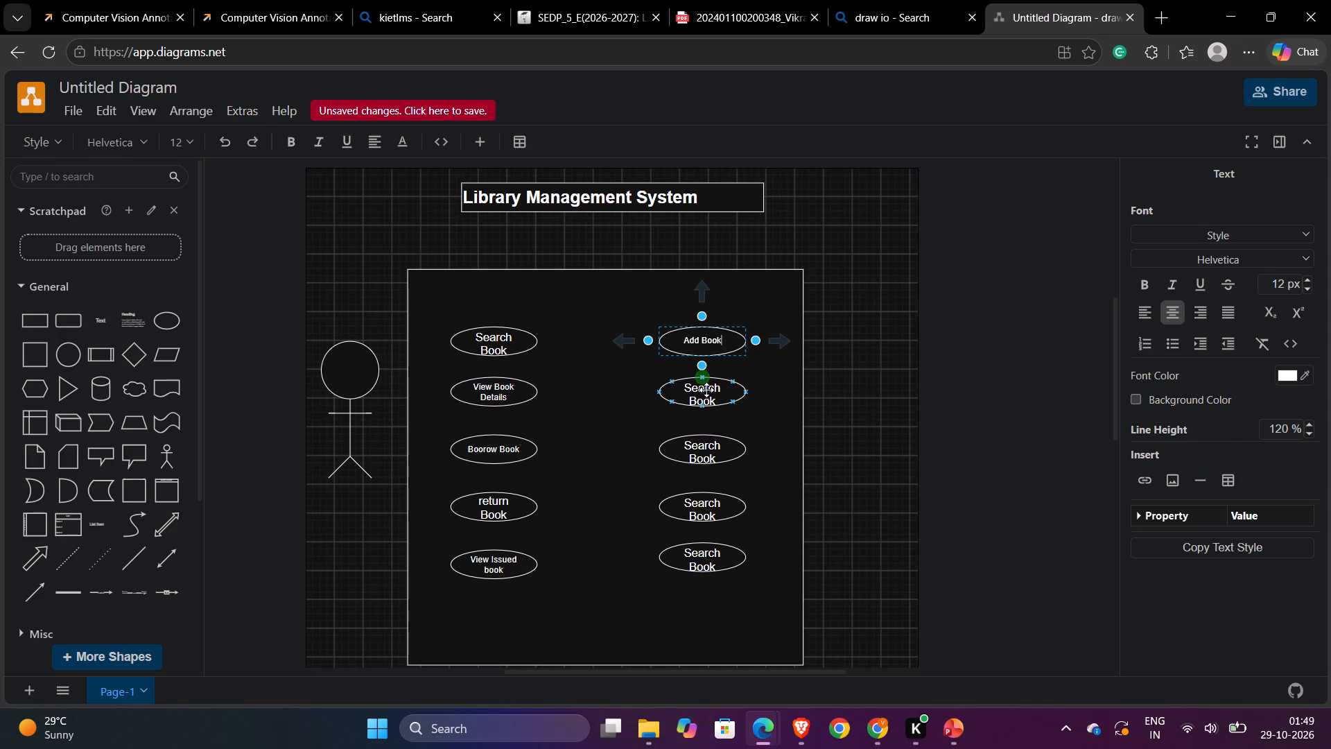
double_click(706, 391)
key("BackSpace")
type("Update Book")
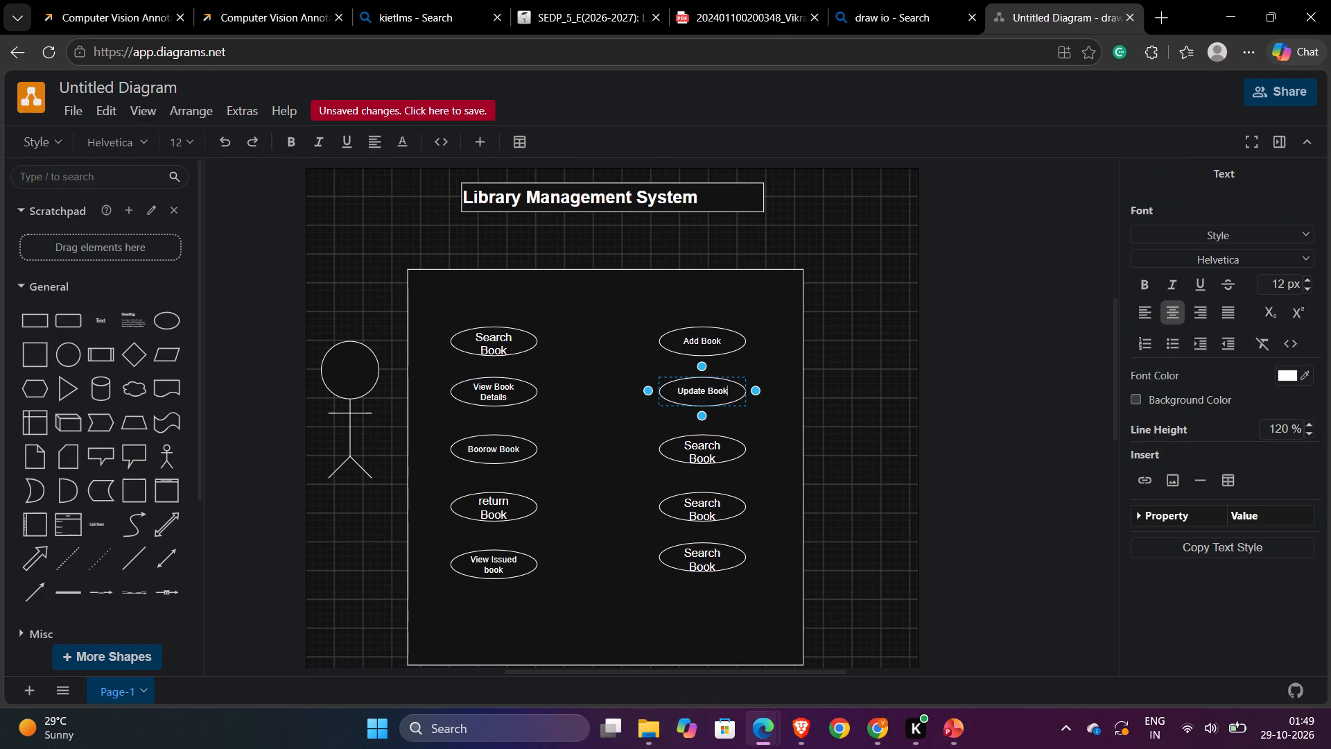
Relabel the right column's third ellipse as Remove Book.
double_click(703, 453)
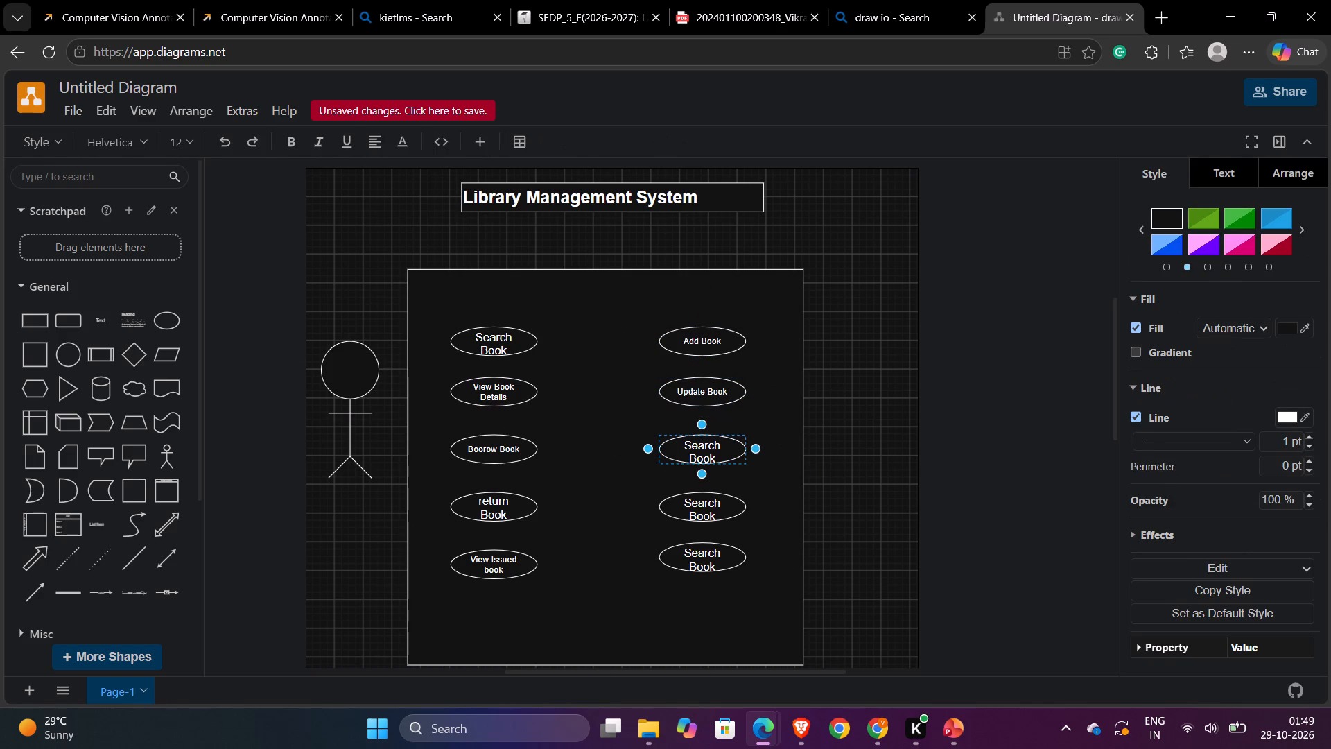
key("BackSpace")
key("r")
key("shift+BackSpace")
type("Remove Book")
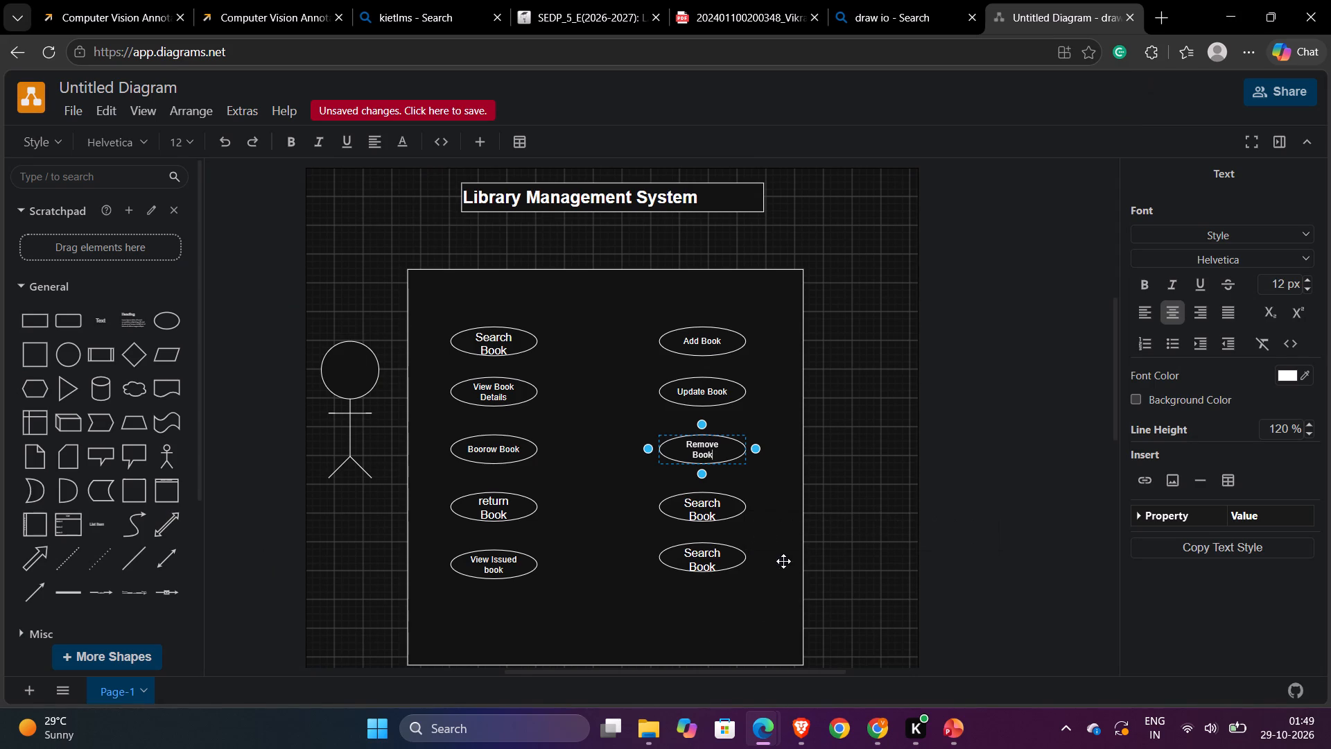
Relabel the right column's fourth ellipse as Manage Member.
double_click(710, 511)
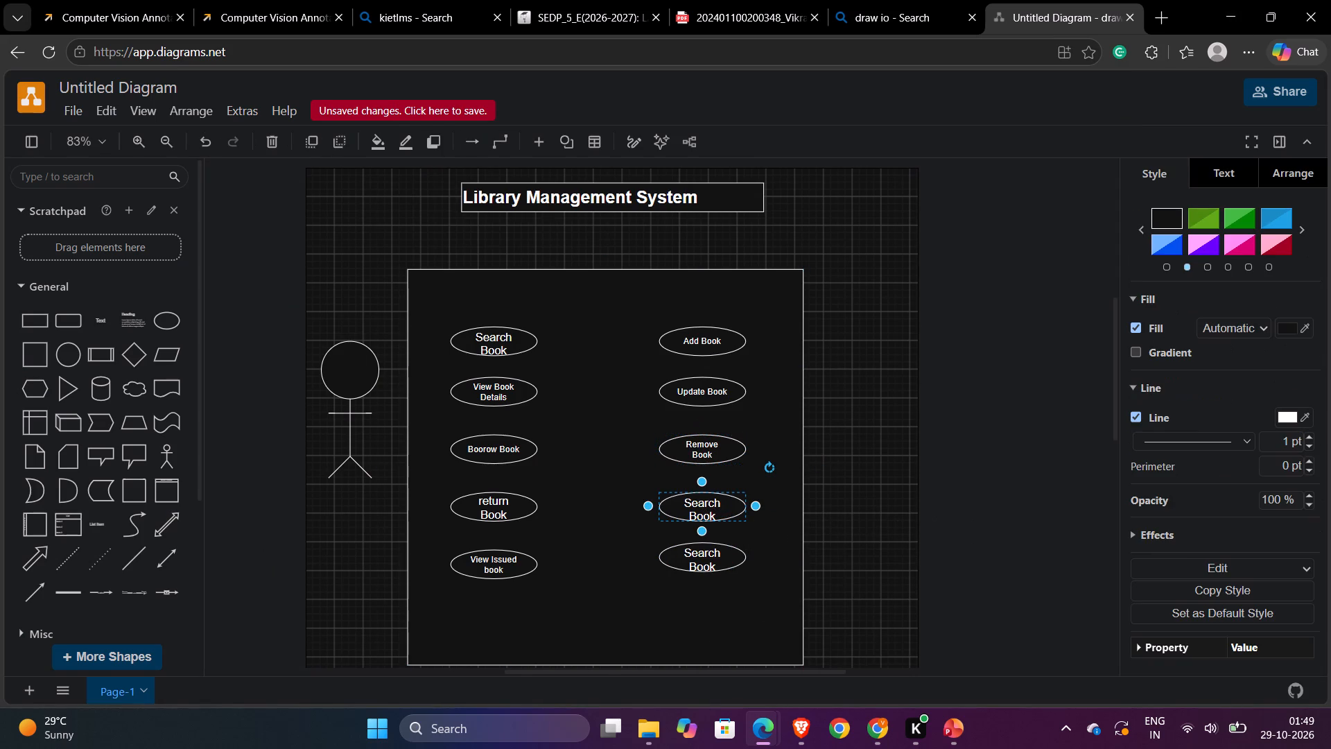
key("BackSpace")
type("ManageMen")
key("BackSpace")
key("BackSpace")
key("BackSpace")
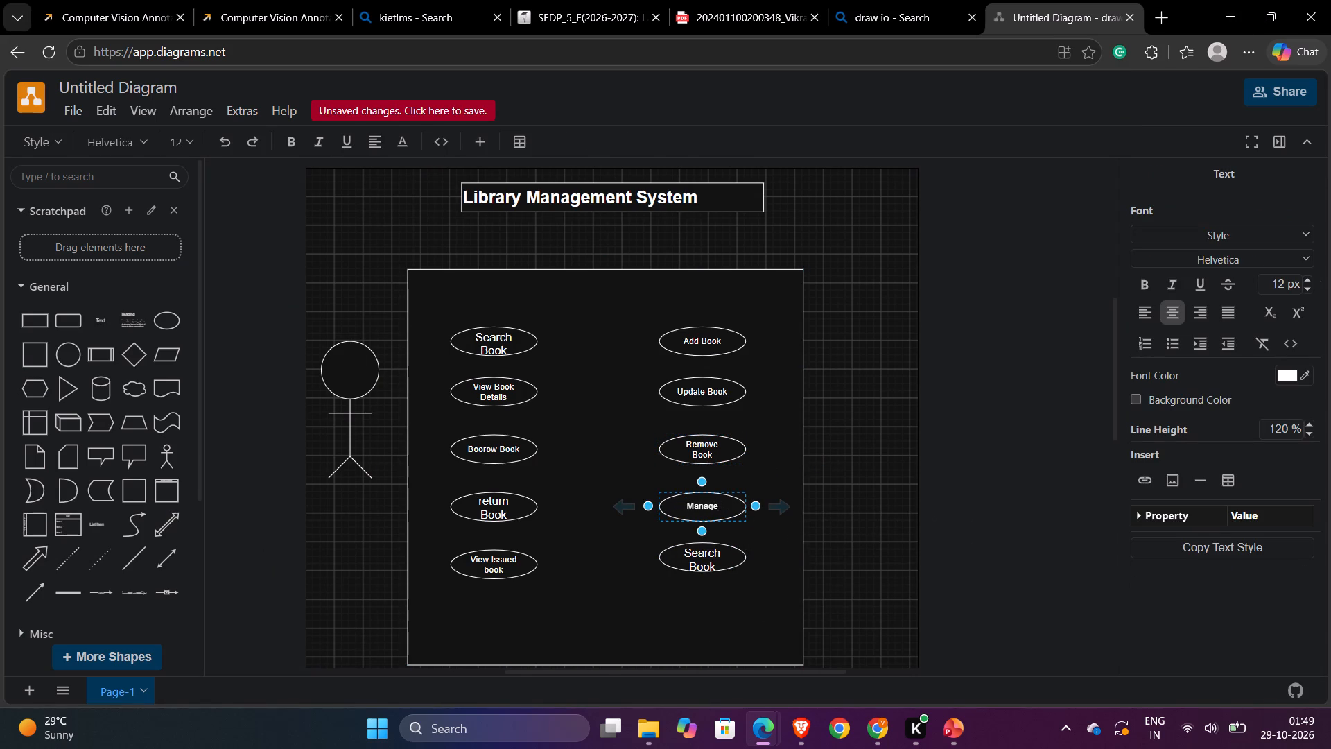
key("space")
type("Ma")
key("BackSpace")
type("ember")
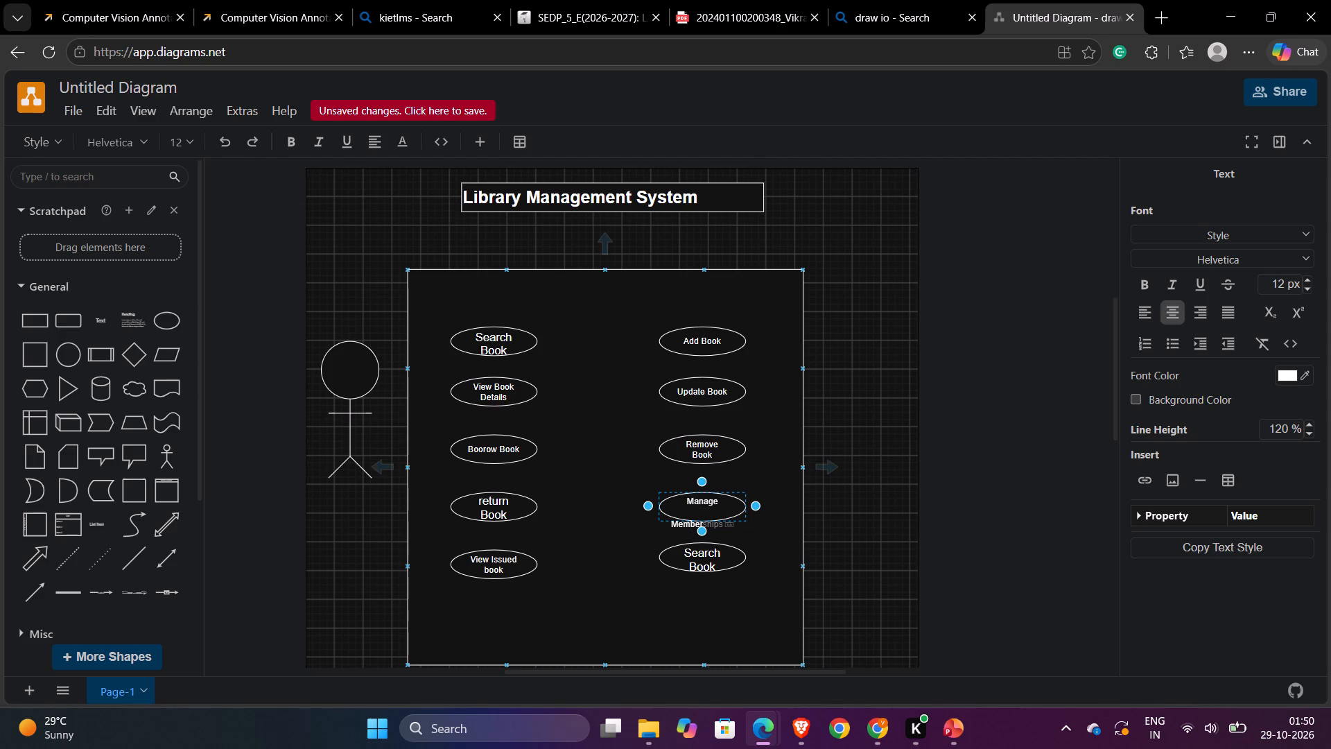
left_click(668, 526)
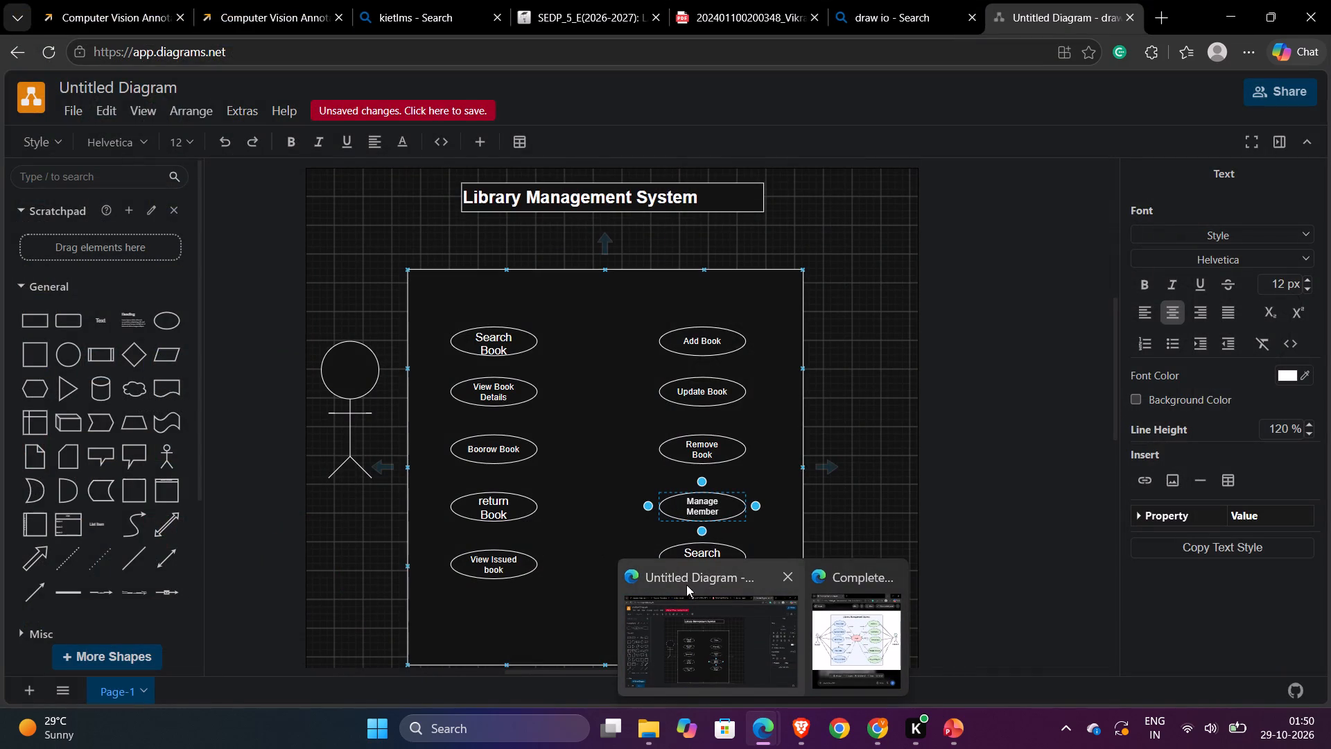
Relabel the right column's fifth ellipse as Generate Reports.
double_click(708, 553)
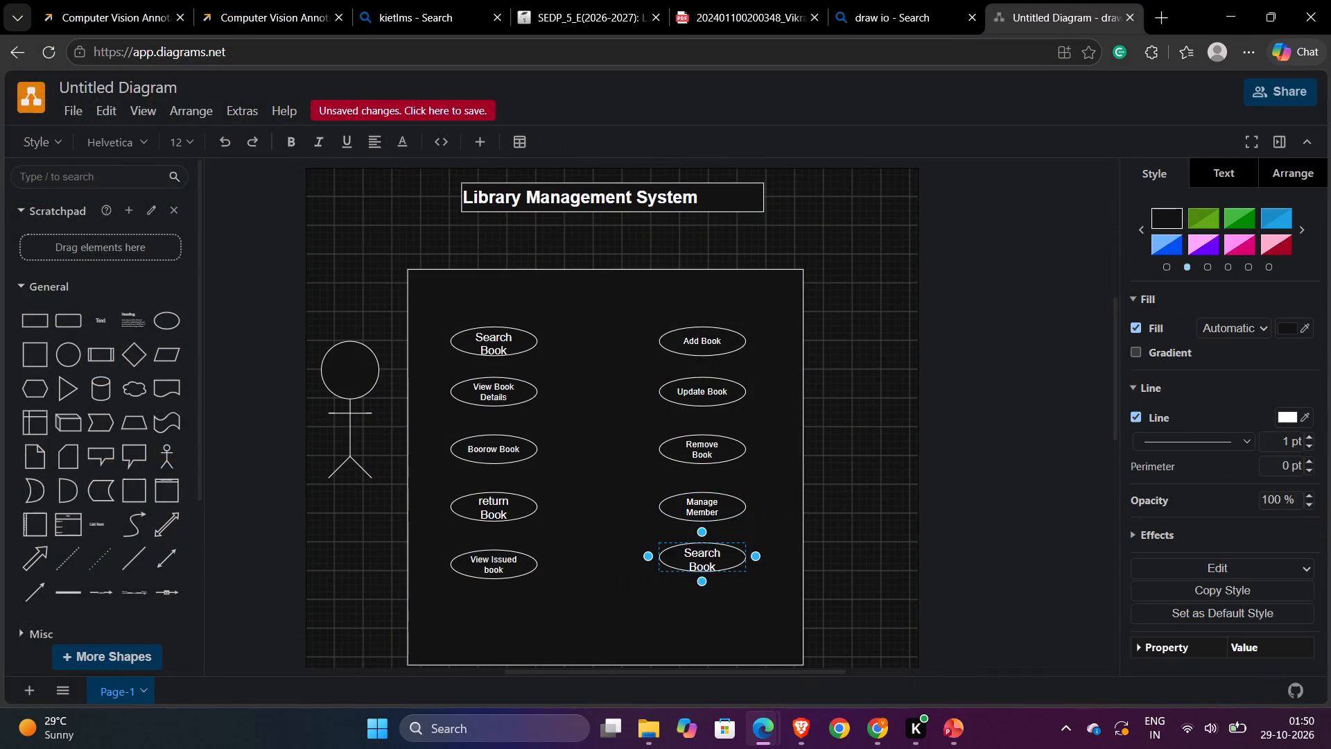
key("BackSpace")
type("Gee")
key("BackSpace")
type("nerate Rp")
key("BackSpace")
type("eports")
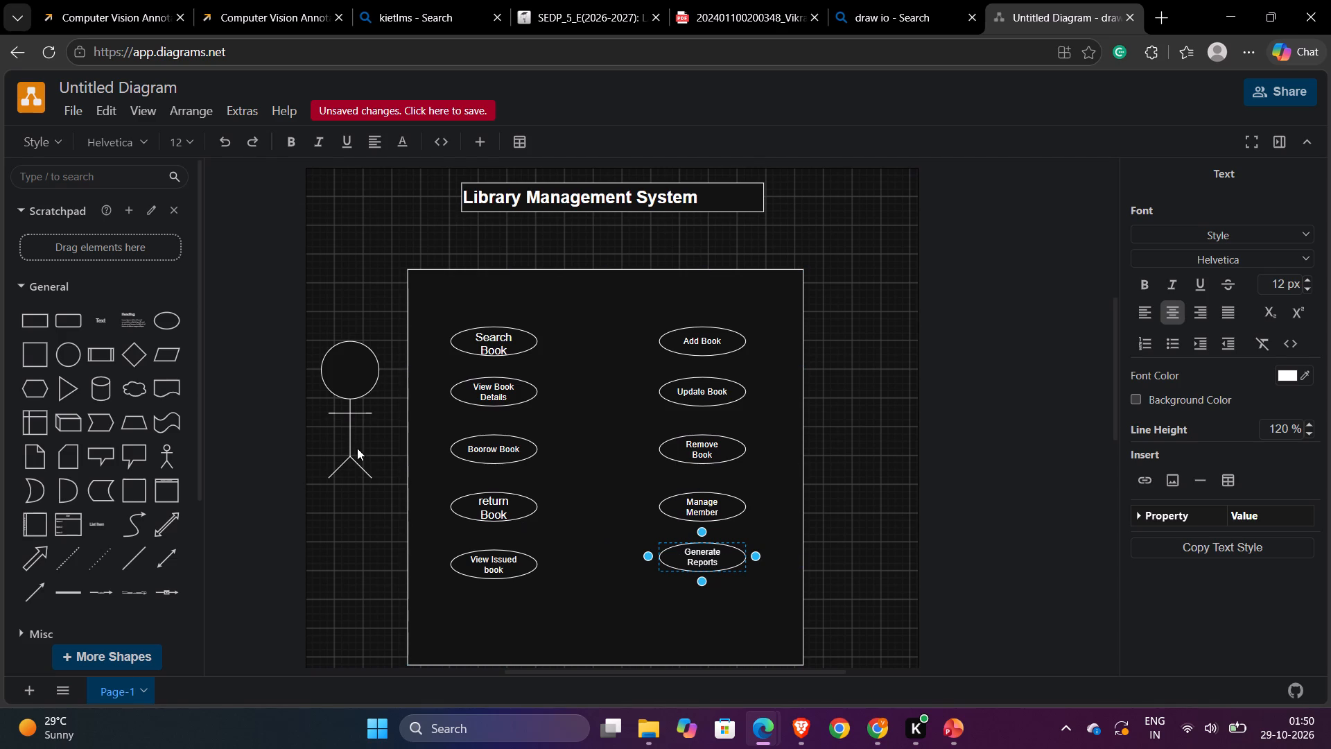
Copy the existing actor's head circle and place the copy outside the boundary's right edge, level with the Add Book ellipse.
left_click(343, 389)
left_click(363, 417)
left_click(366, 510)
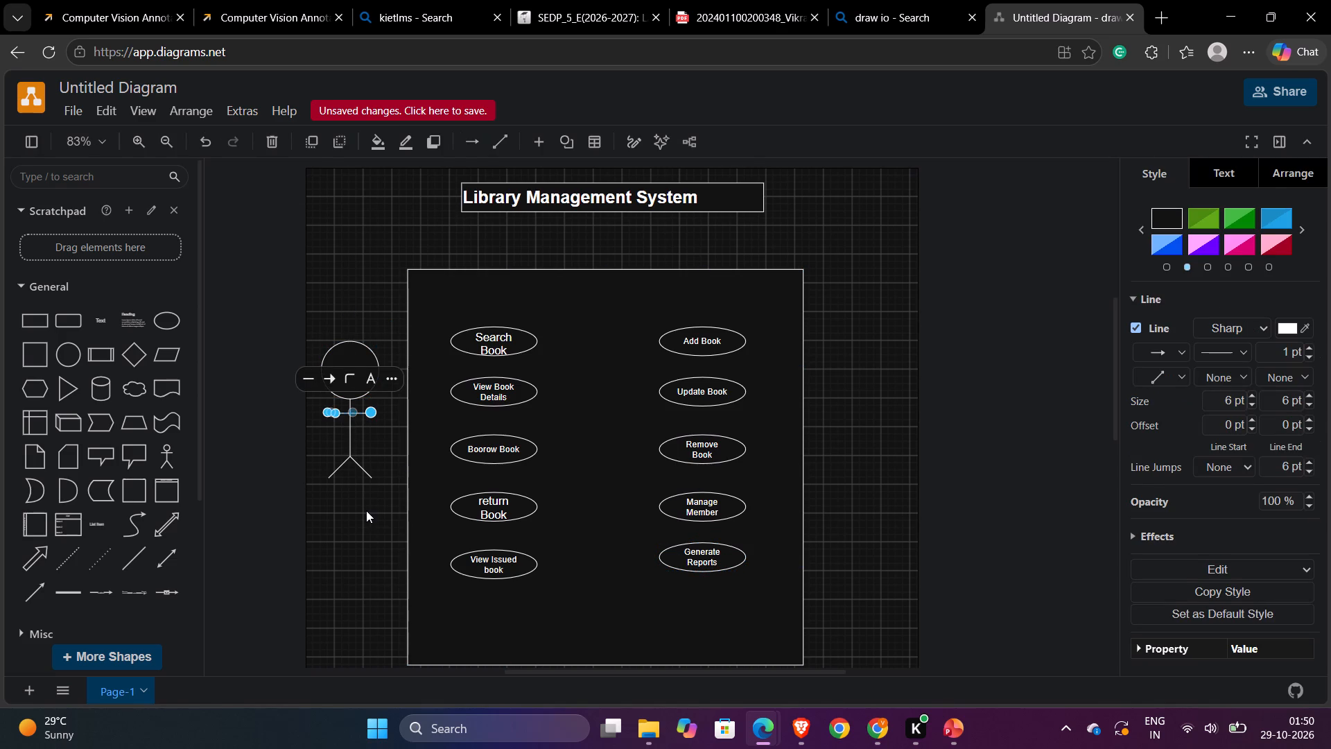
left_click(362, 481)
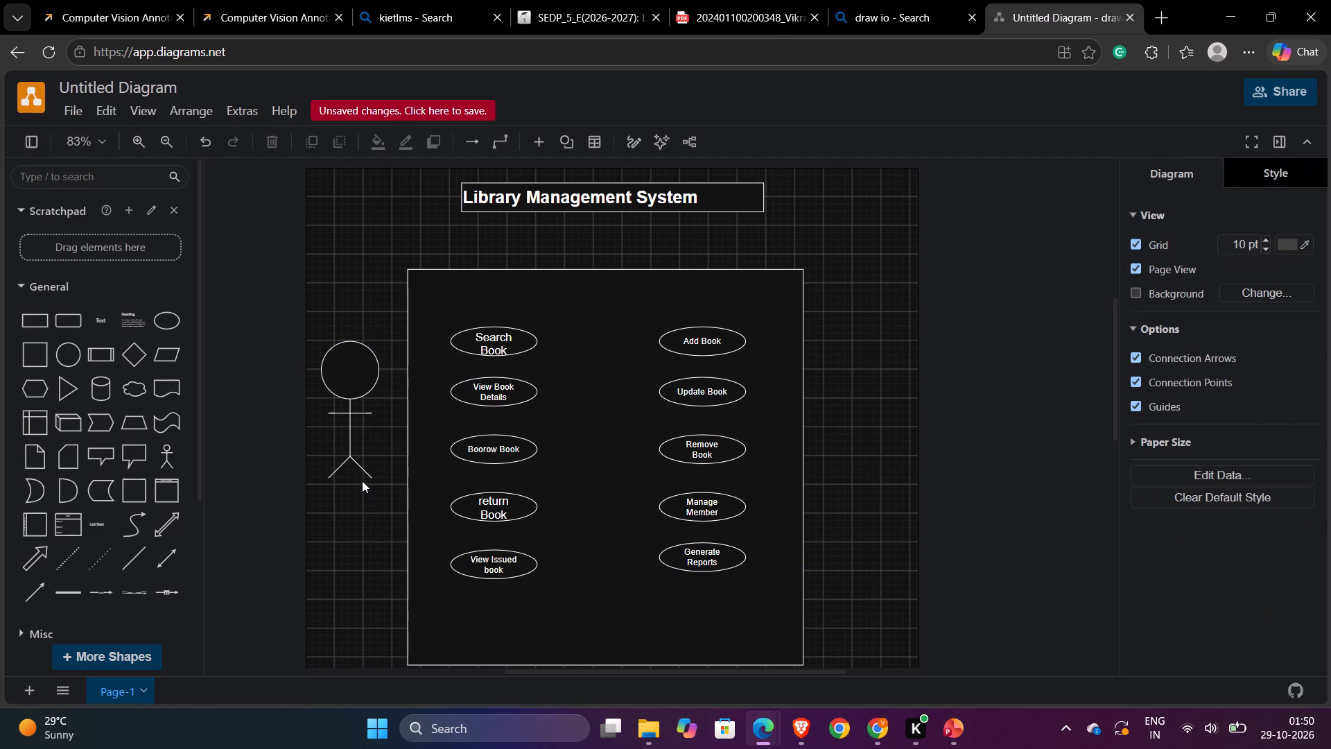
left_click(350, 451)
left_click(363, 363)
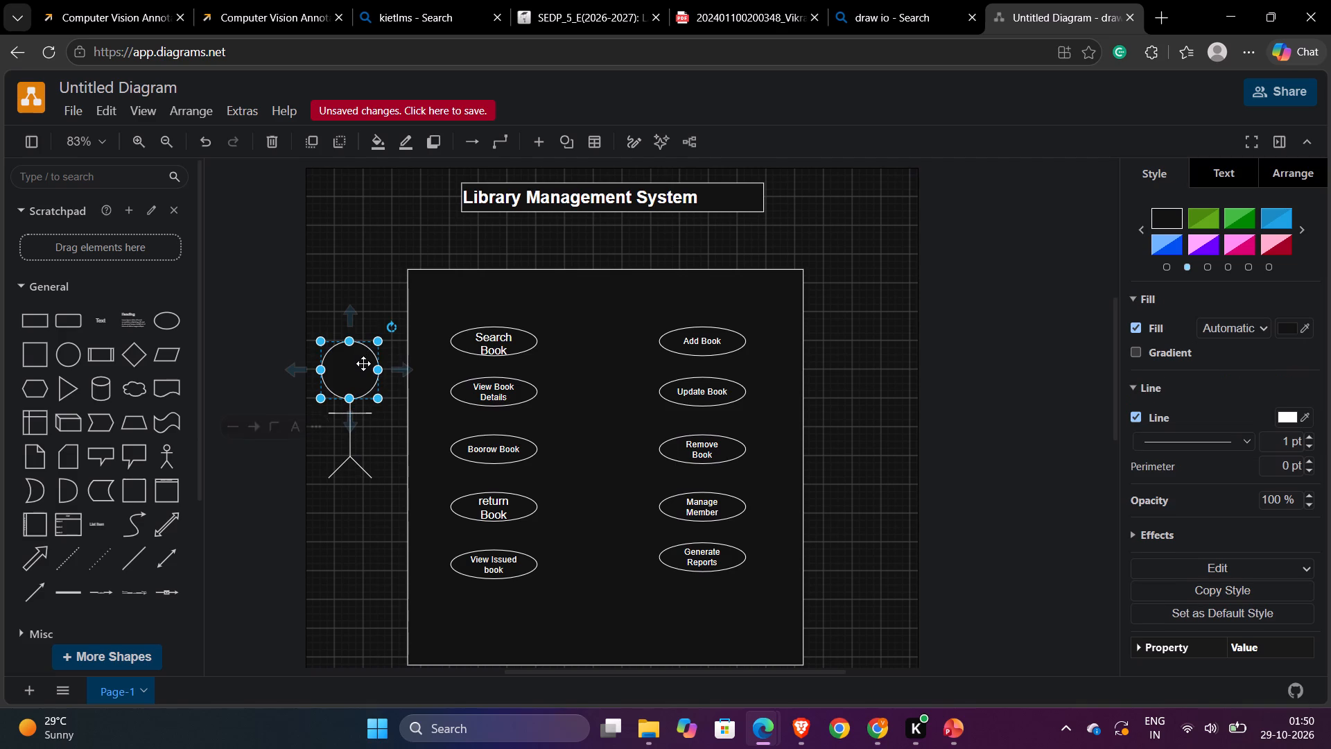
key("ctrl+c")
left_click(842, 331)
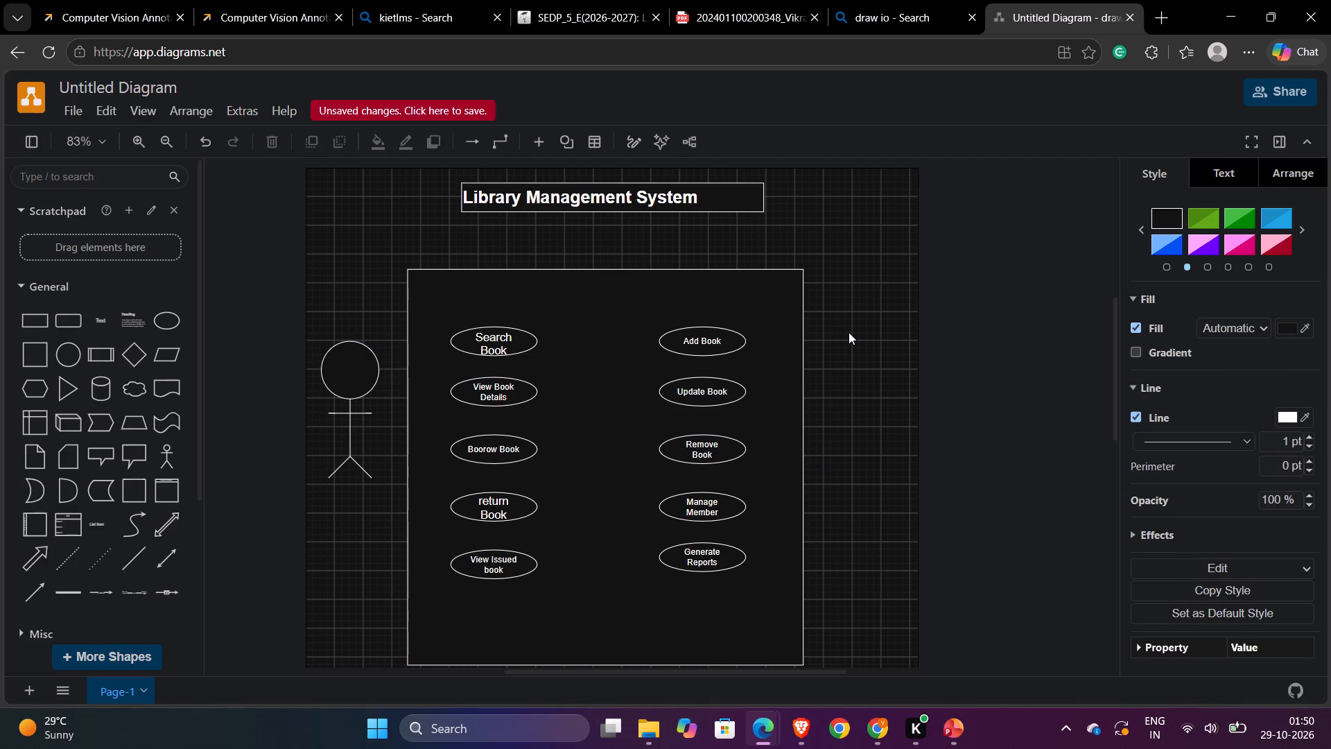
key("ctrl+v")
left_click_drag(874, 371, 859, 353)
left_click(859, 354)
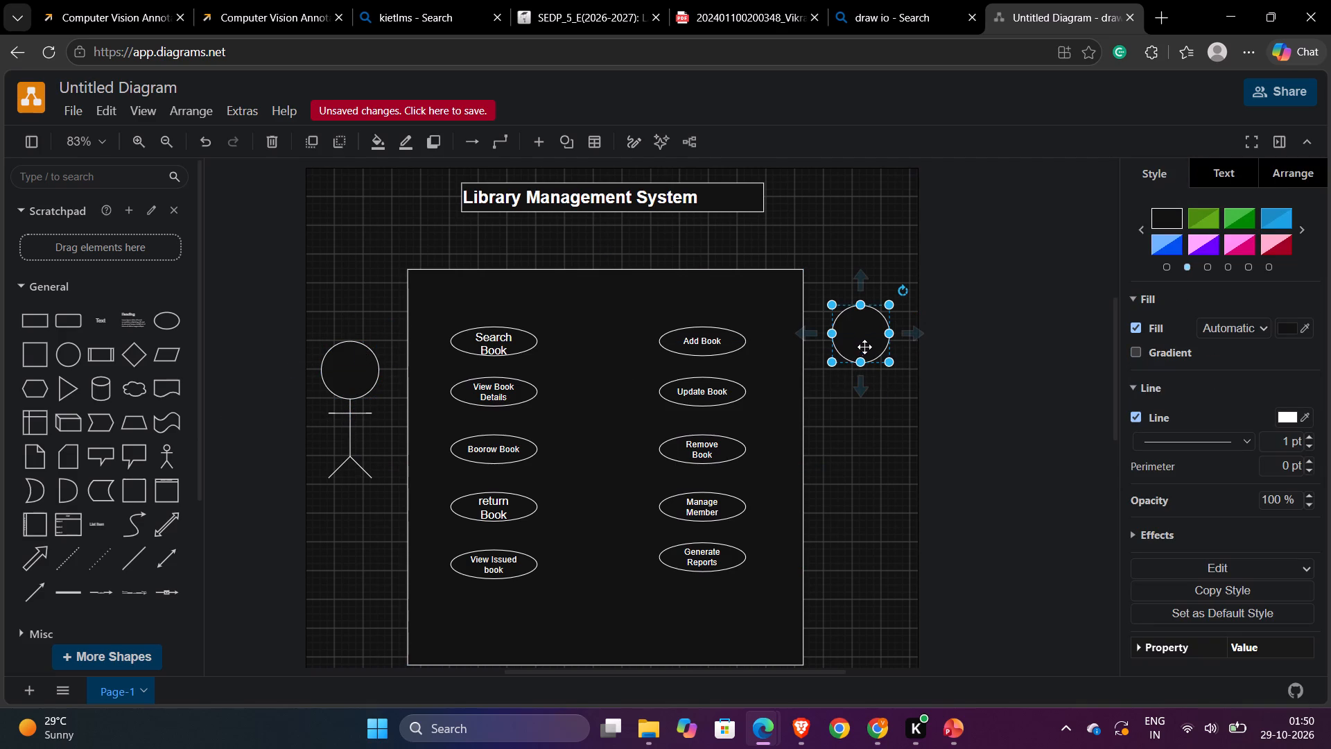
left_click(874, 243)
left_click_drag(858, 334, 858, 360)
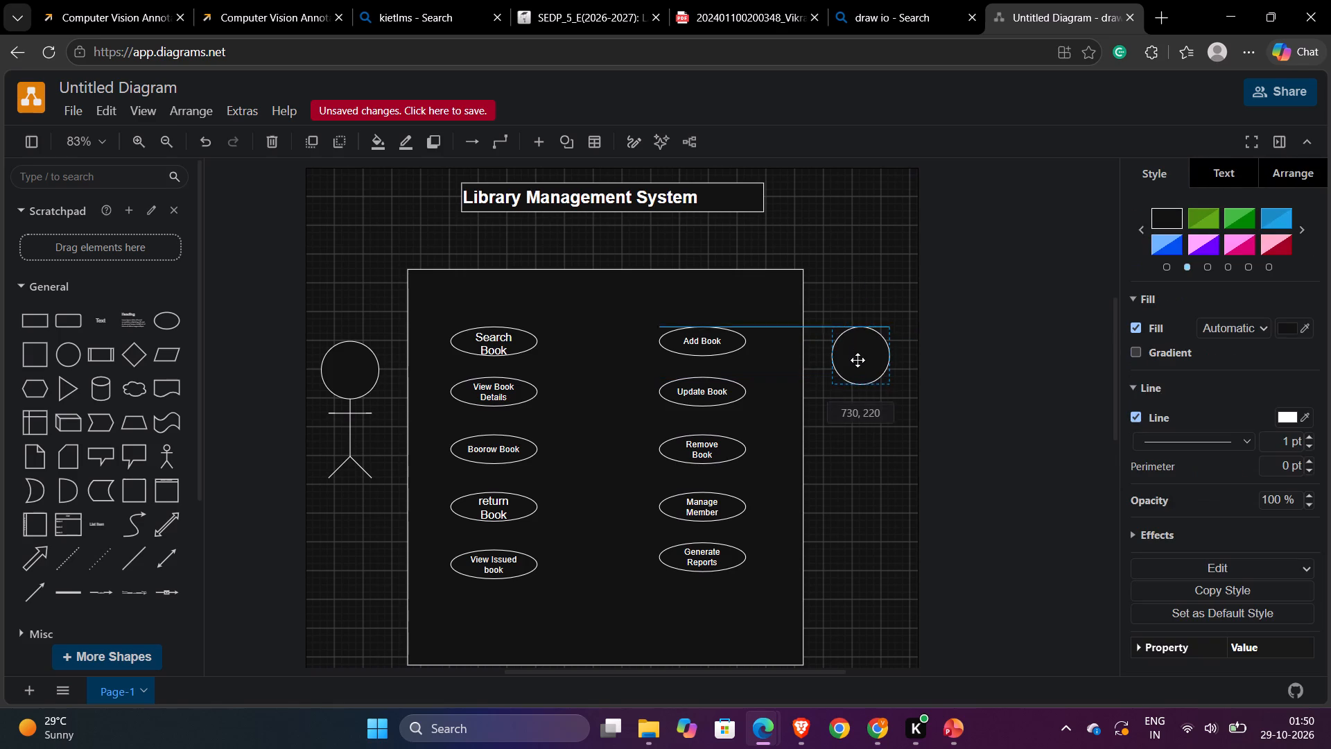
left_click_drag(858, 360, 862, 345)
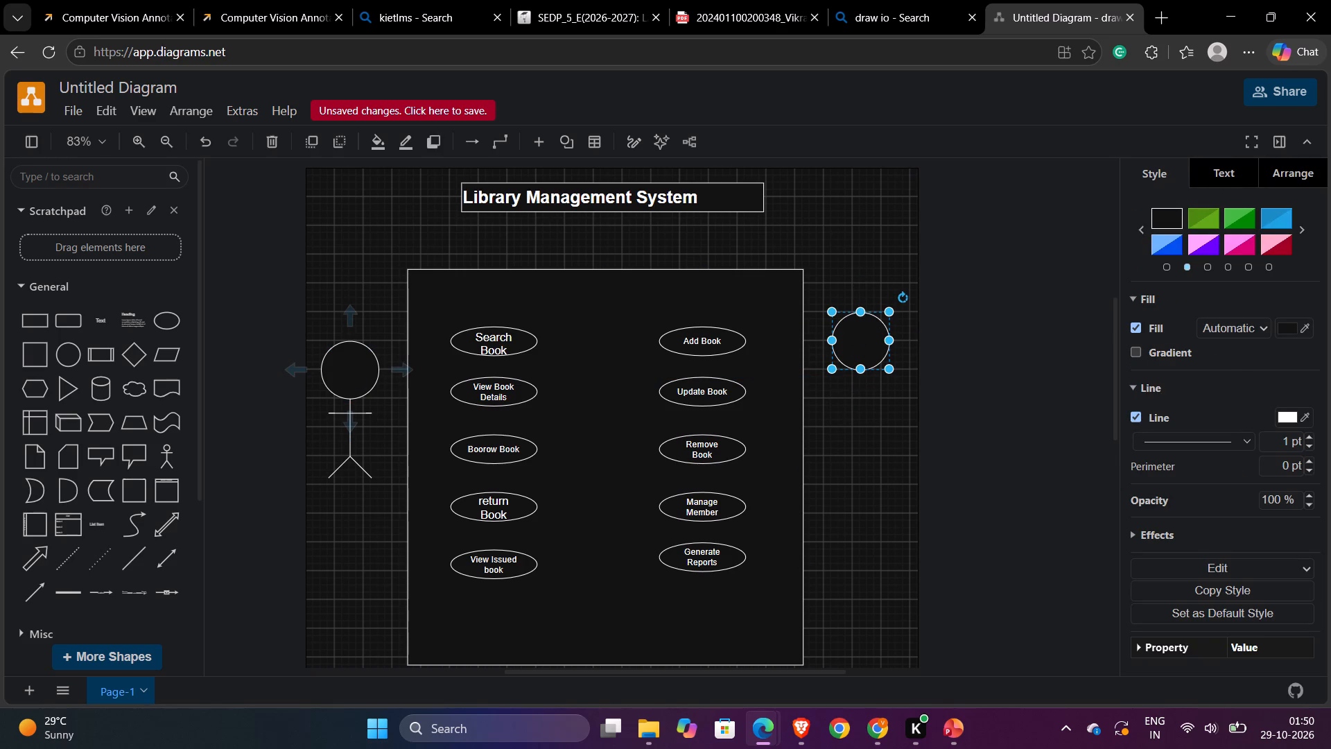
Copy the left actor's body line and attach it vertically to the bottom of the right actor's head.
left_click(351, 437)
key("ctrl+c")
key("v")
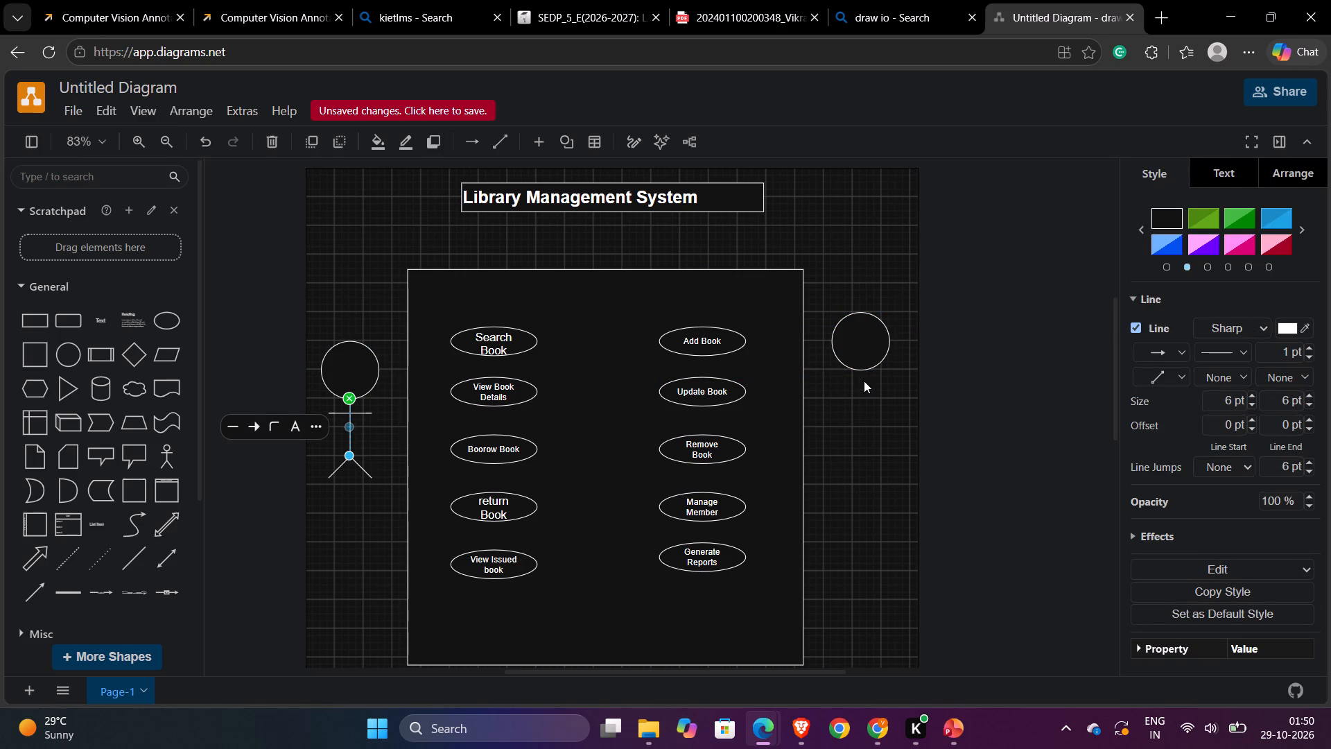
left_click(863, 381)
key("v")
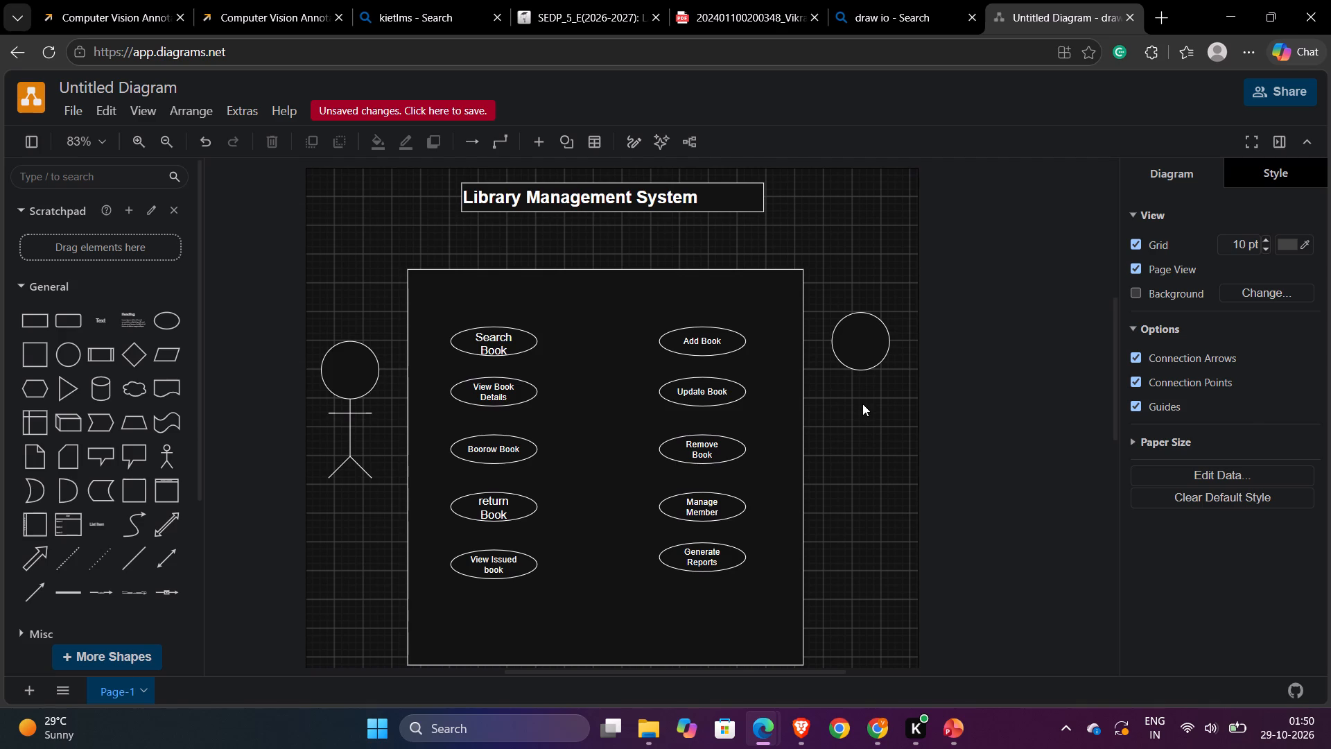
key("ctrl+v")
left_click_drag(863, 425, 867, 385)
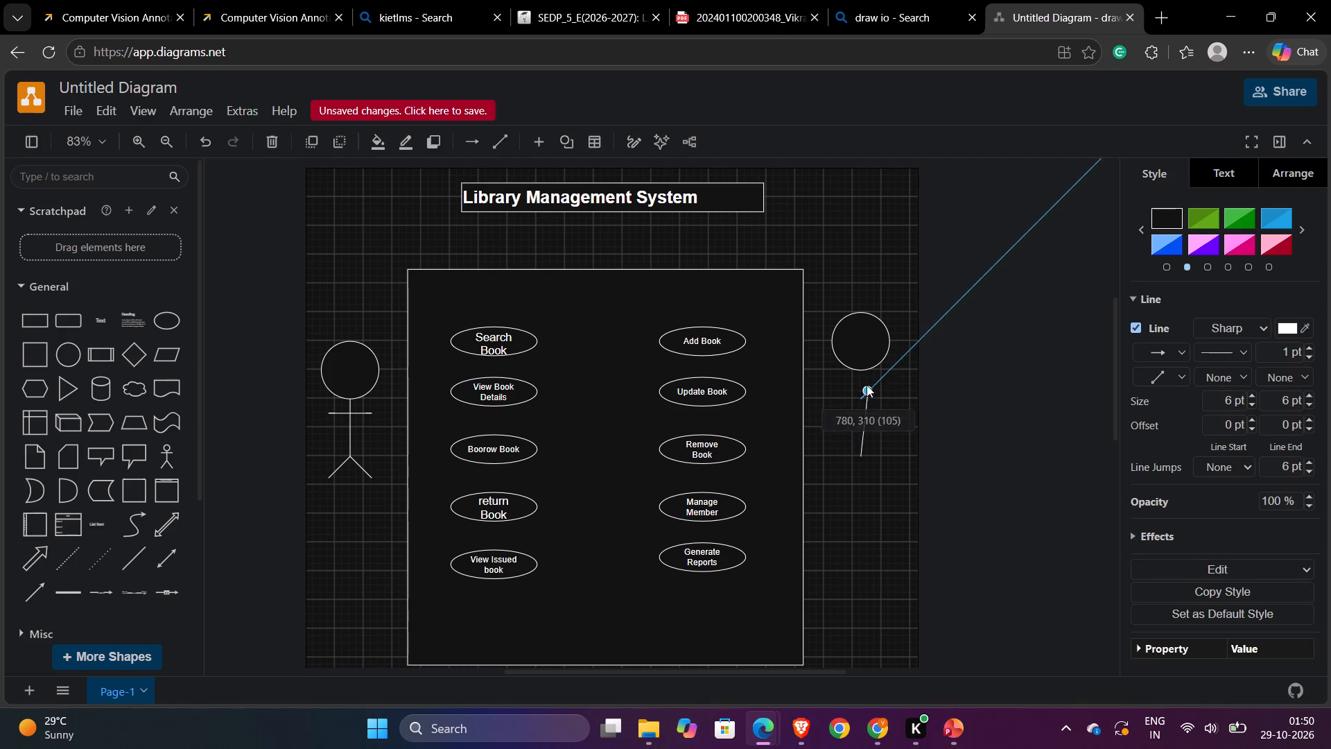
left_click_drag(867, 385, 866, 381)
left_click(863, 367)
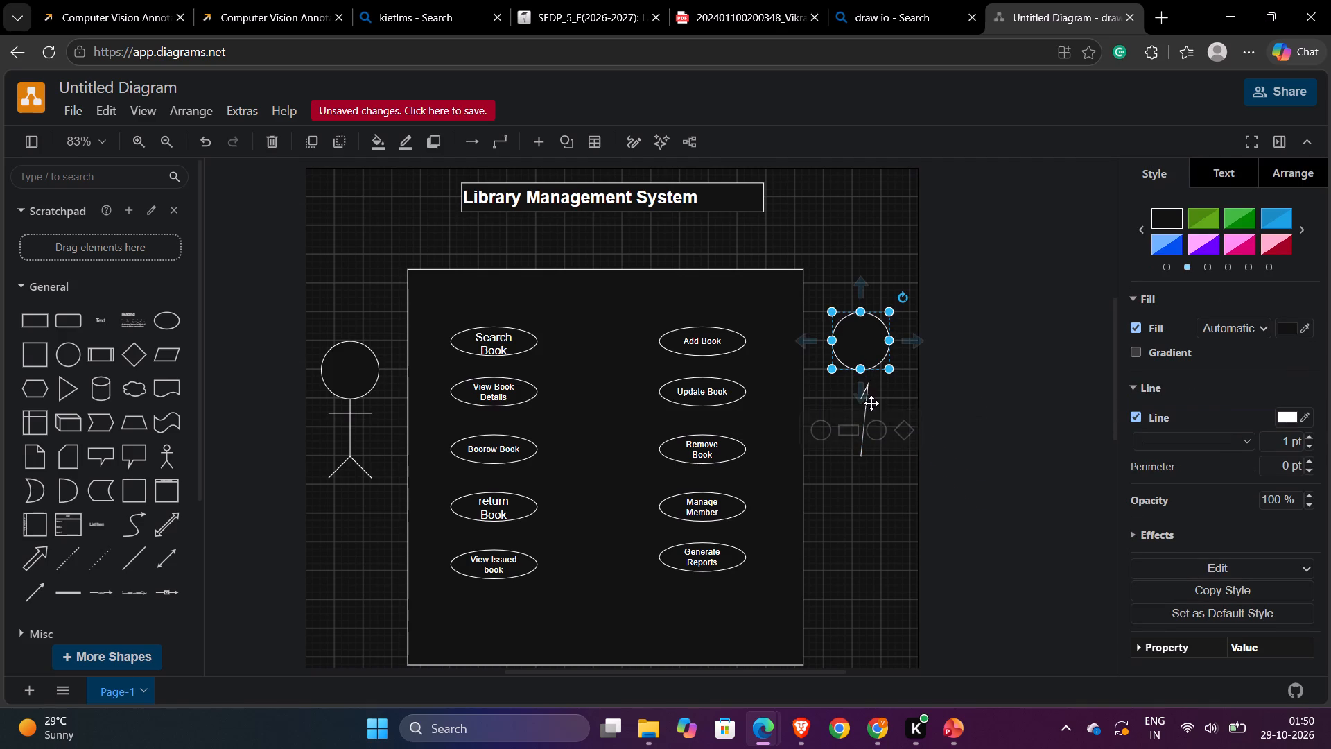
left_click(872, 403)
left_click_drag(855, 397, 862, 374)
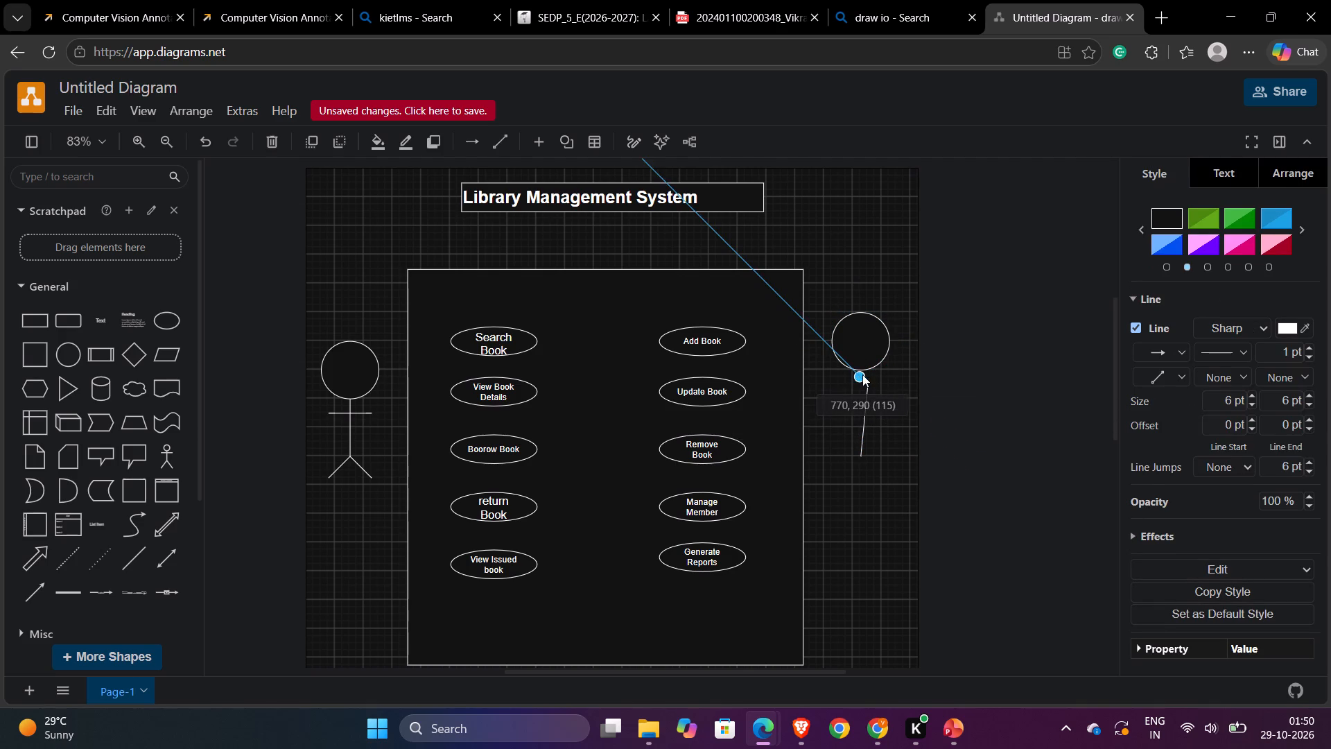
left_click_drag(862, 374, 866, 365)
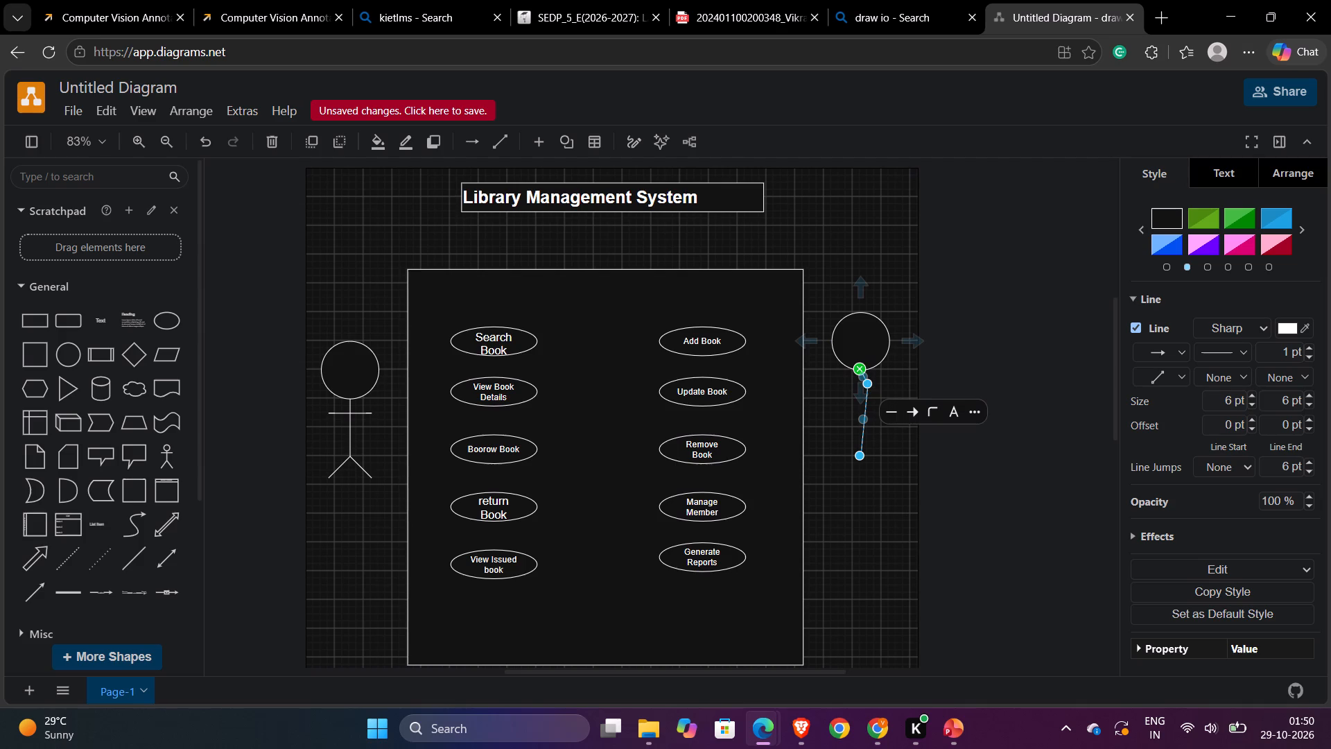
left_click_drag(871, 388, 858, 402)
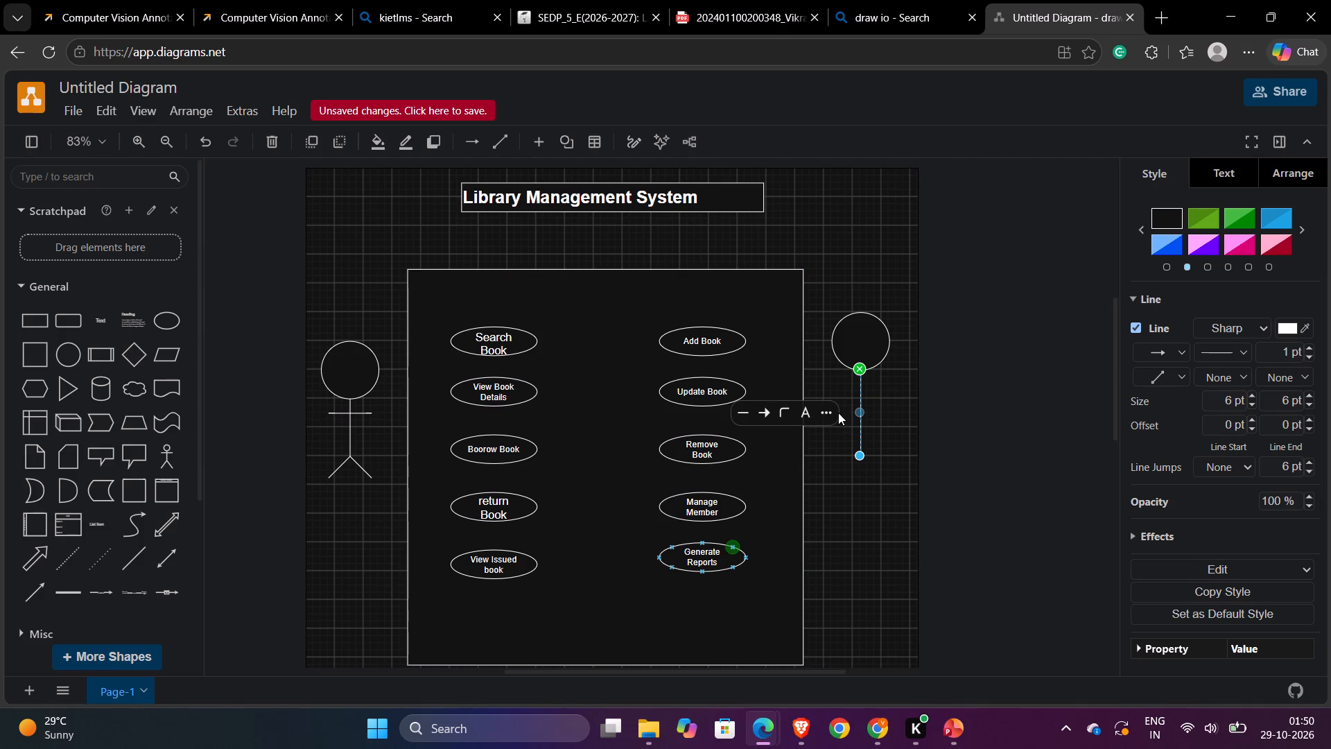
Shorten the right actor's body line so that its lower end sits at about 770, 350.
left_click_drag(860, 457, 862, 435)
left_click_drag(862, 435, 862, 423)
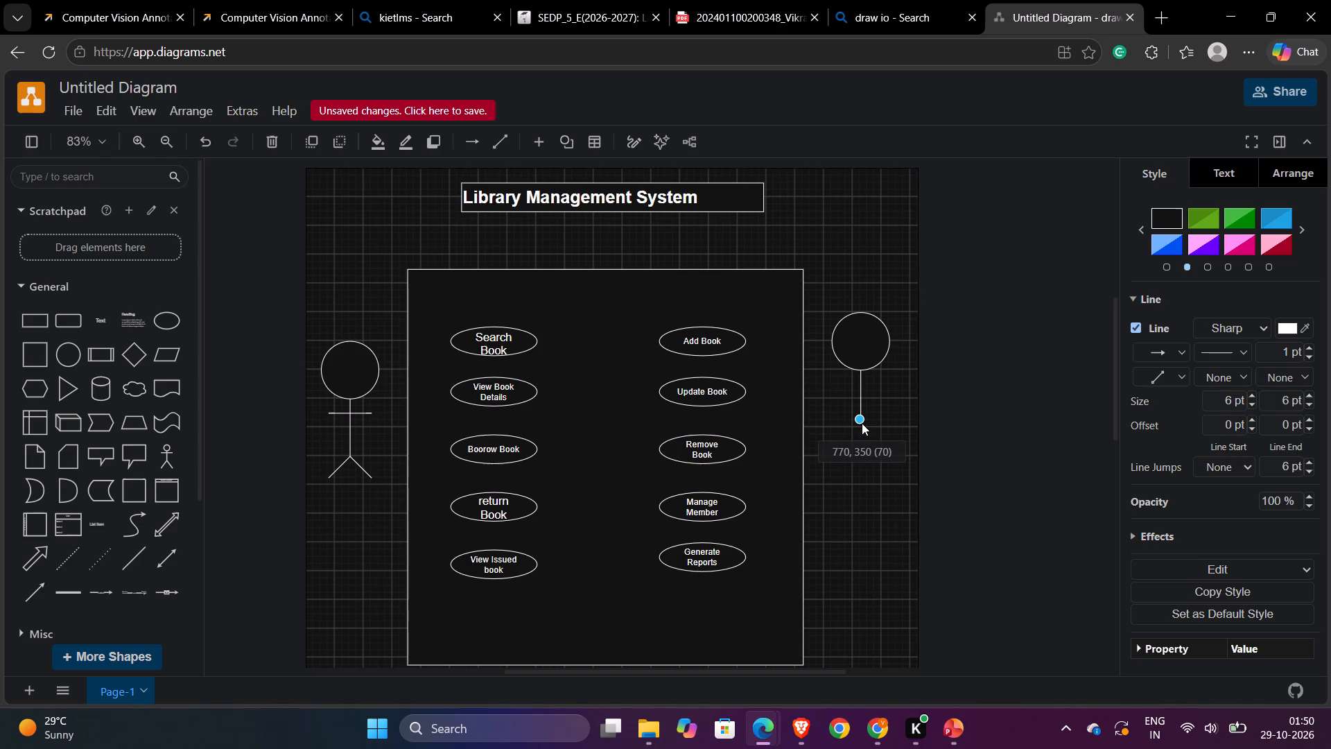
left_click_drag(862, 423, 862, 422)
Copy the left actor's right-slanting leg line and place it at the lower end of the right actor's body.
left_click(367, 474)
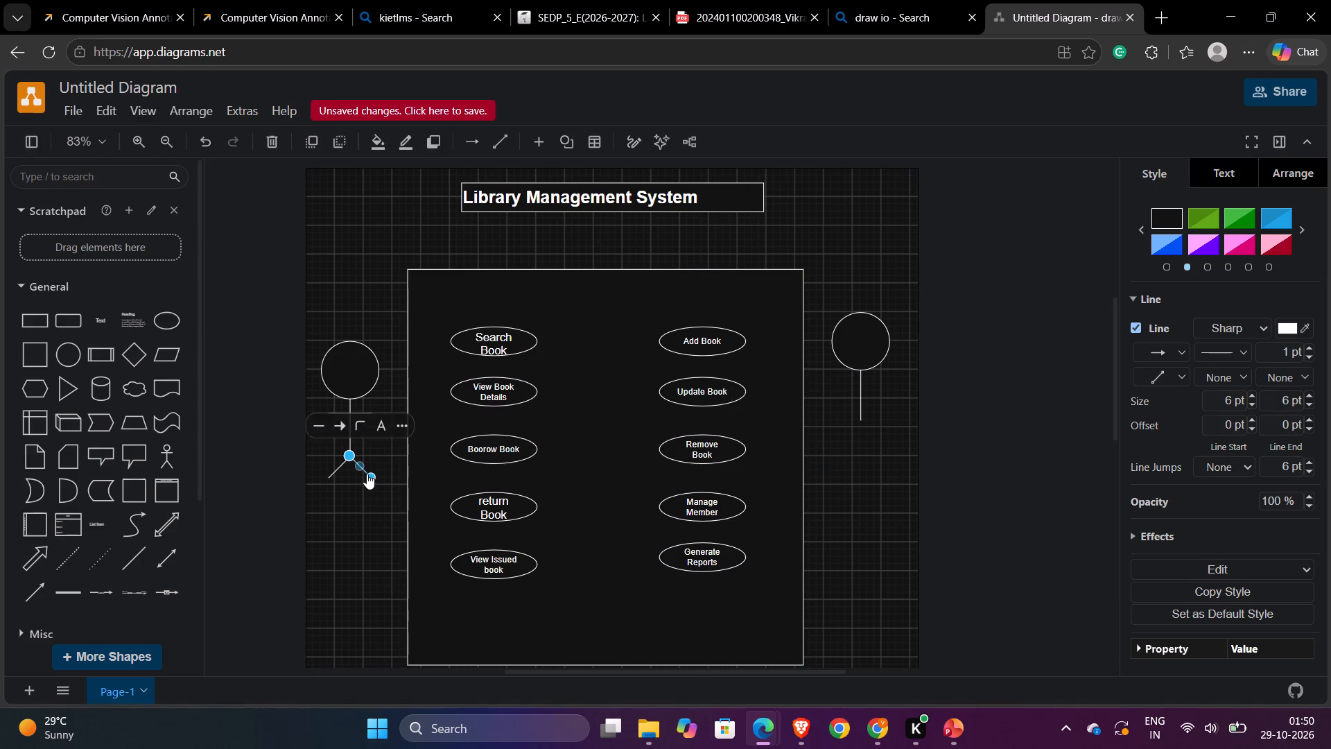
key("ctrl+c")
key("v")
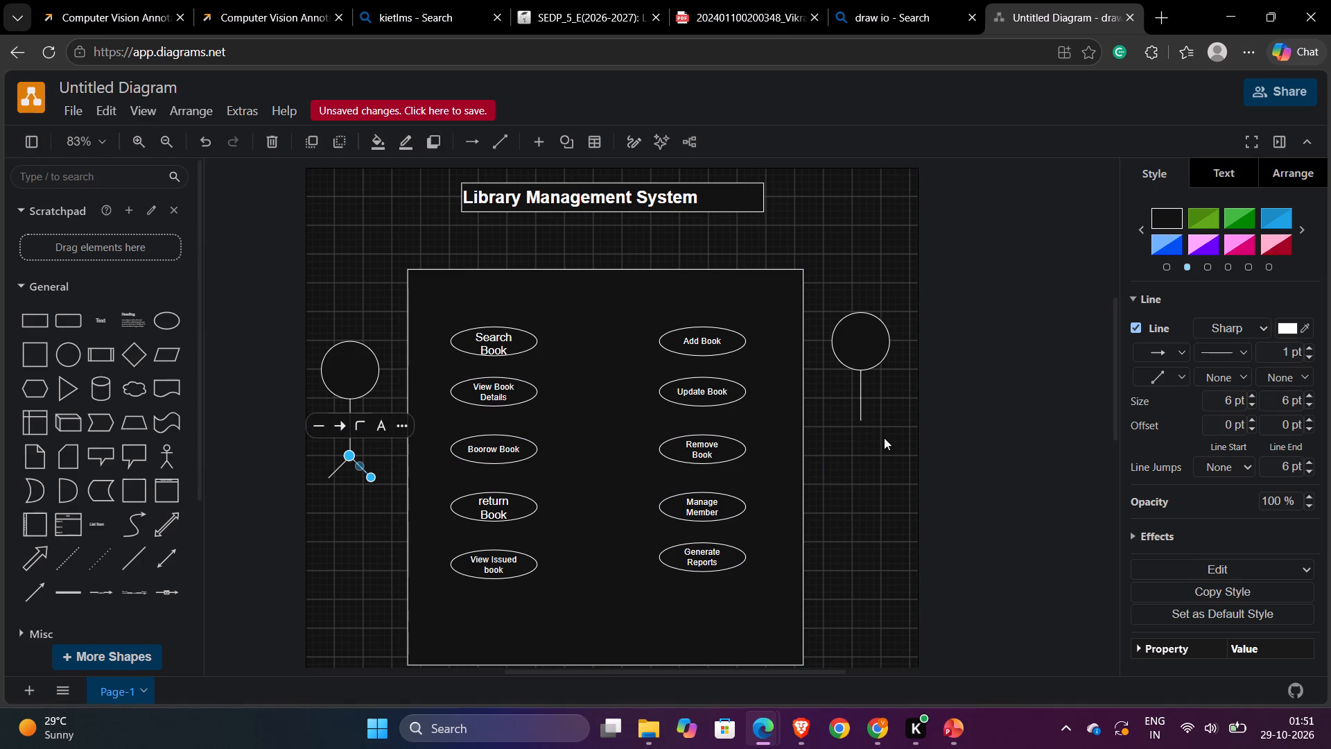
left_click(876, 438)
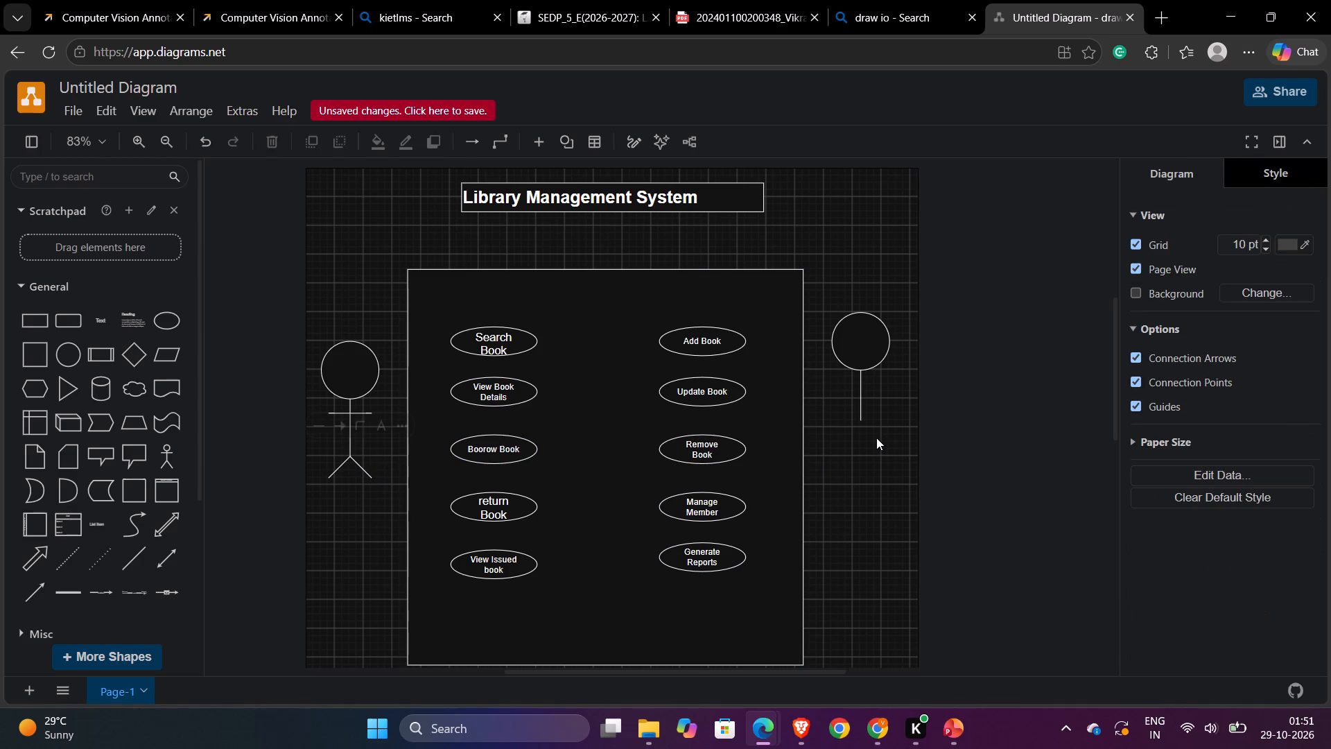
key("ctrl+v")
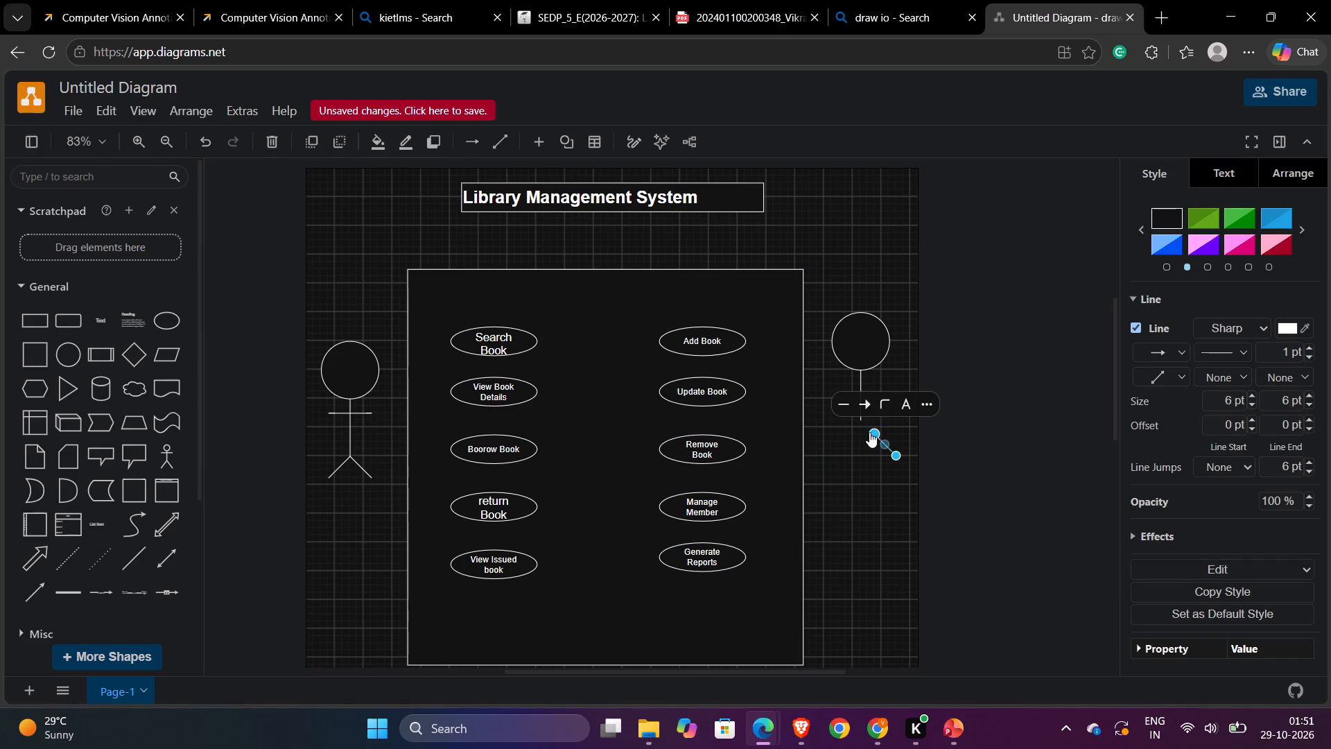
left_click_drag(869, 432, 862, 422)
left_click_drag(861, 422, 853, 422)
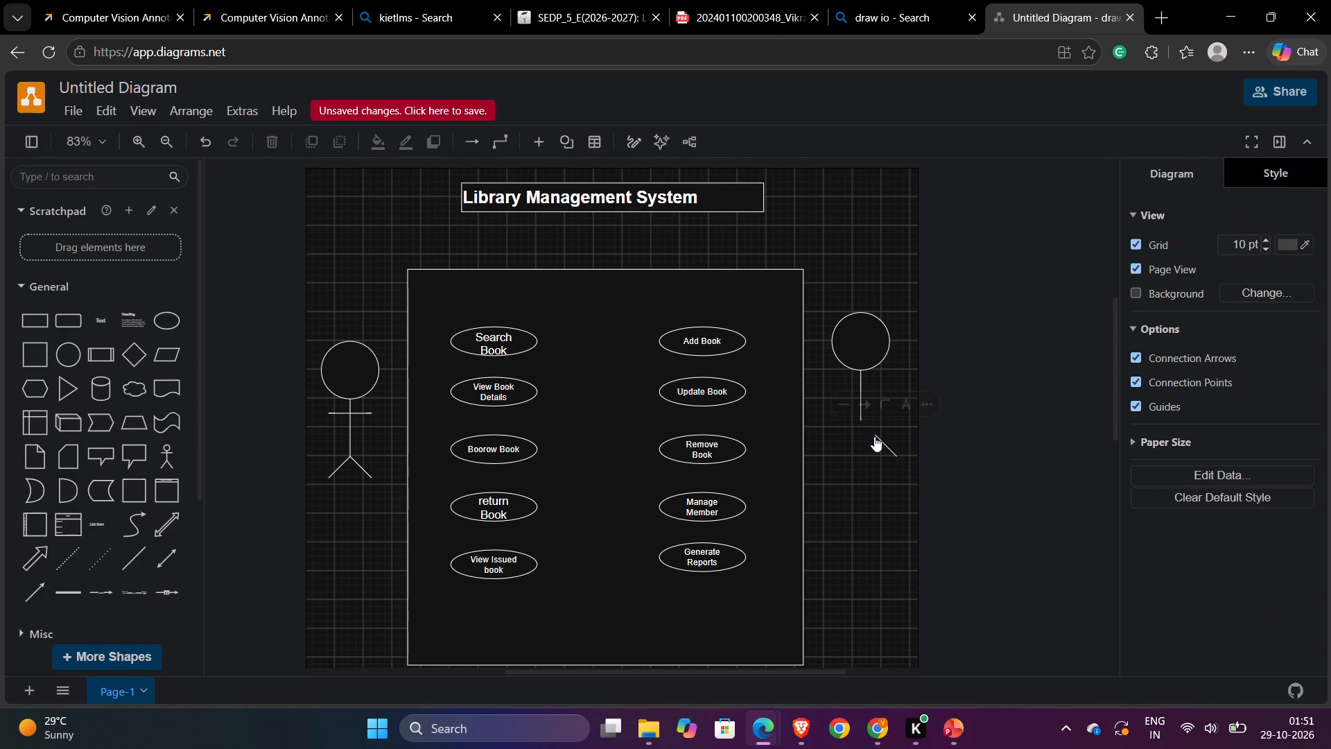
left_click_drag(885, 447, 870, 437)
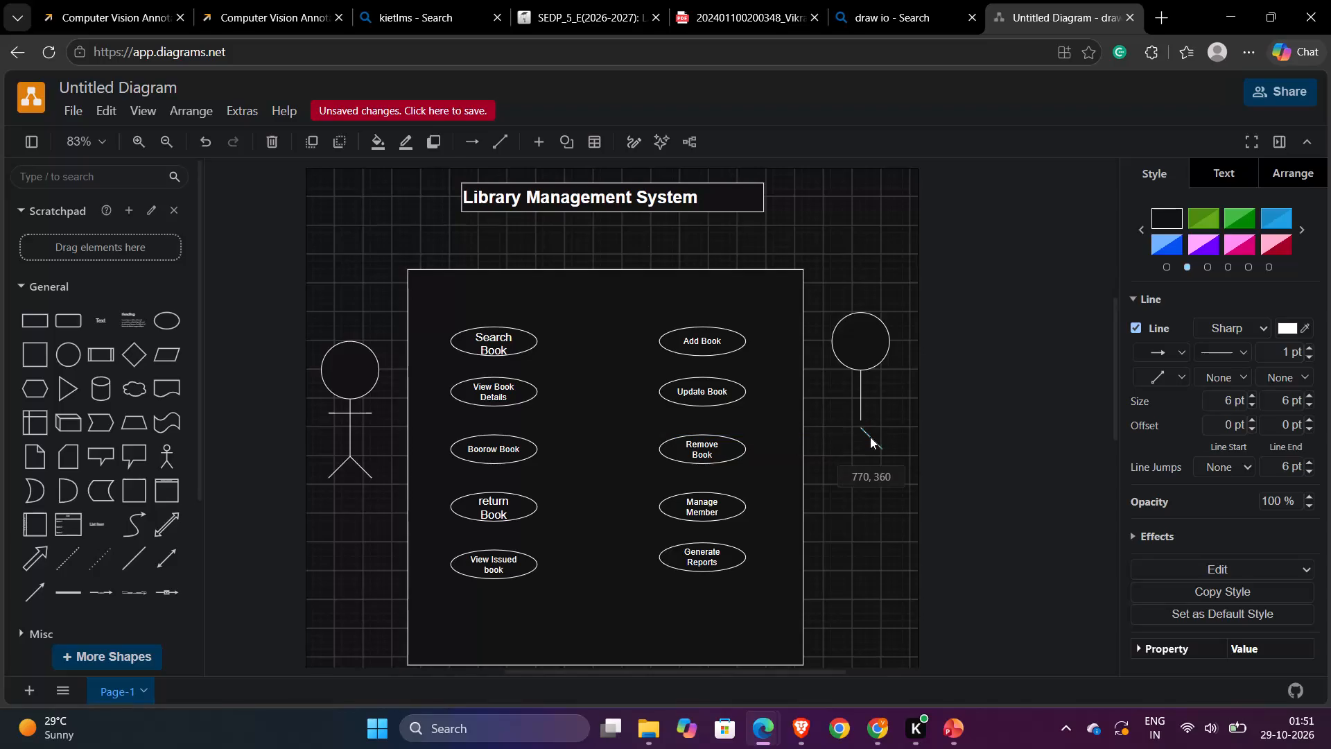
left_click_drag(870, 437, 871, 432)
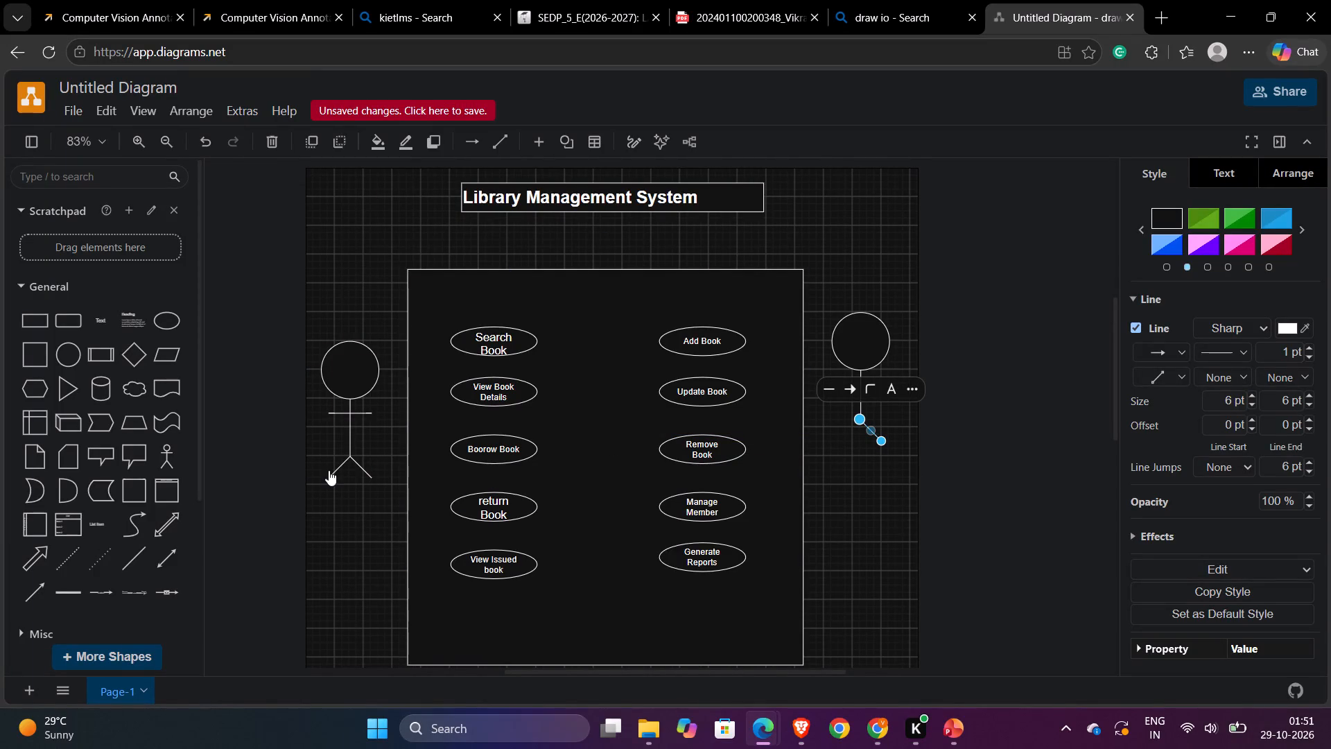
Copy the left actor's left-slanting leg line and reshape the copy into a matching left leg beside the right actor's body.
left_click(337, 470)
key("ctrl+c")
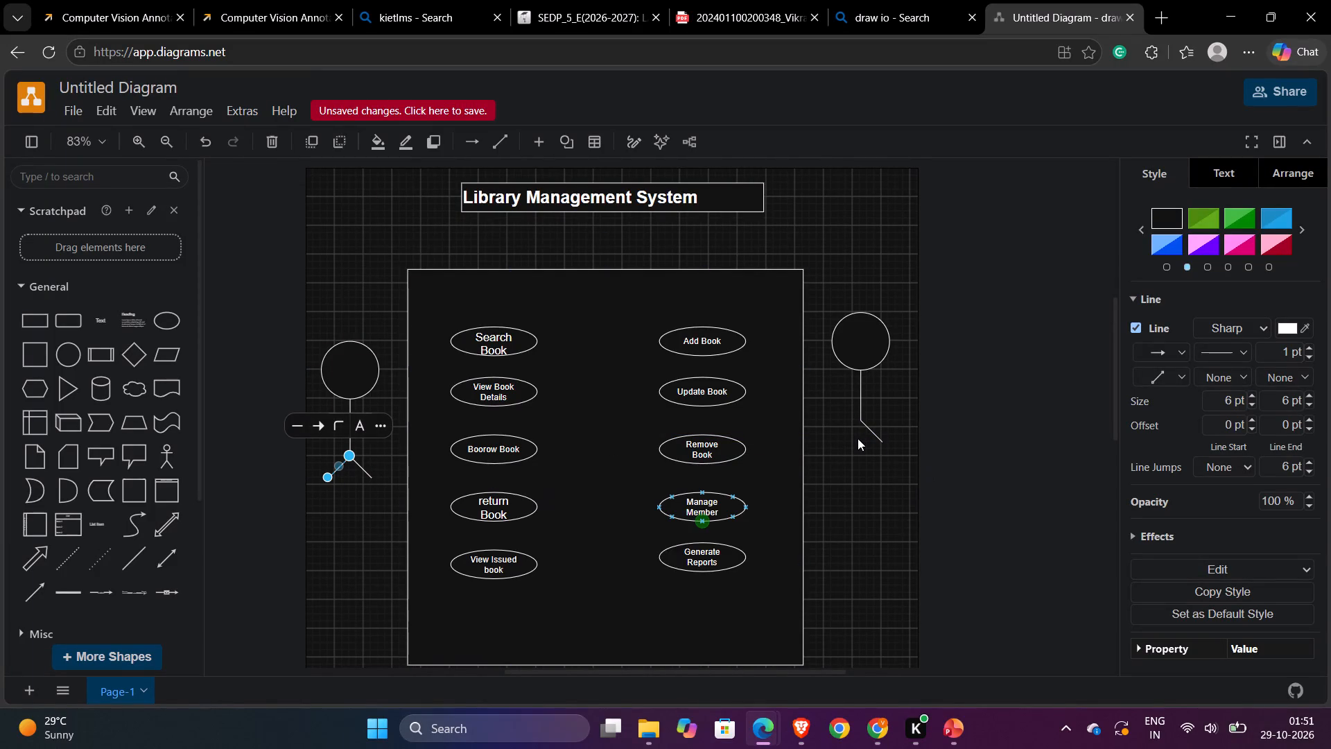
key("ctrl+v")
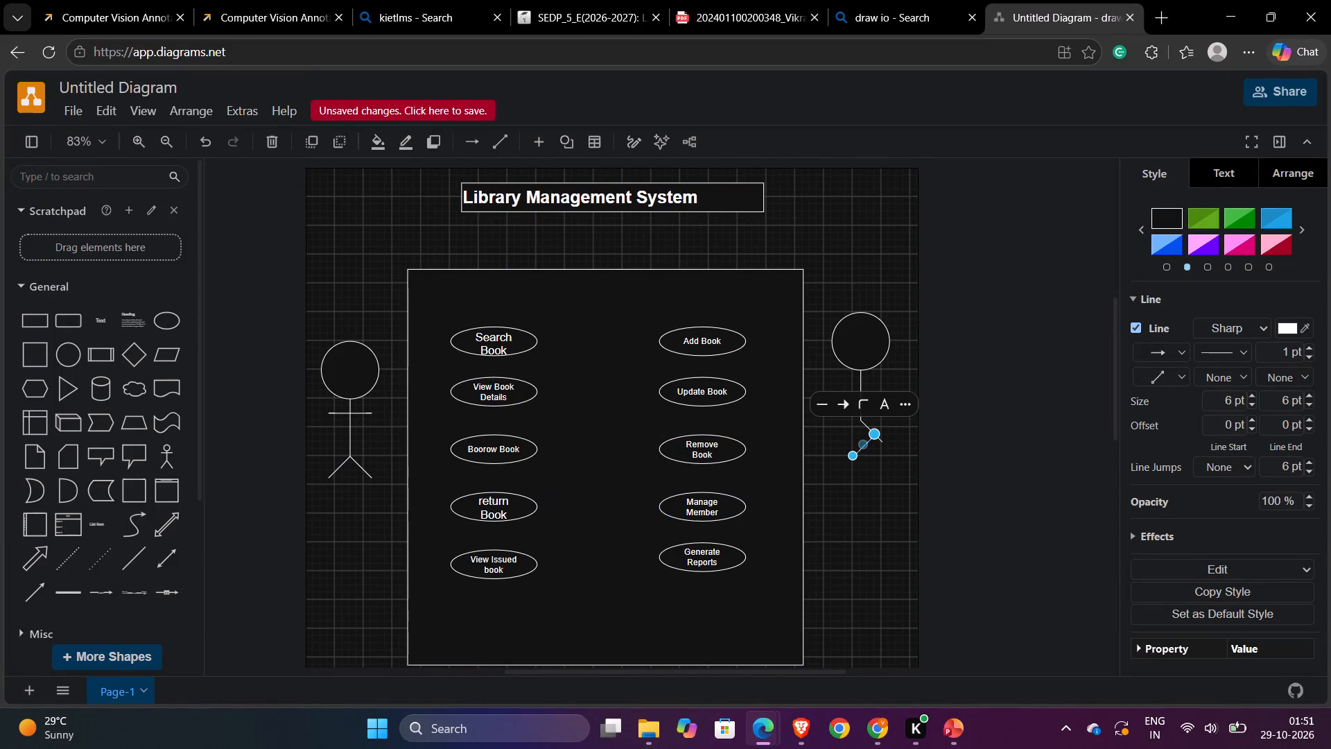
left_click_drag(868, 447, 849, 439)
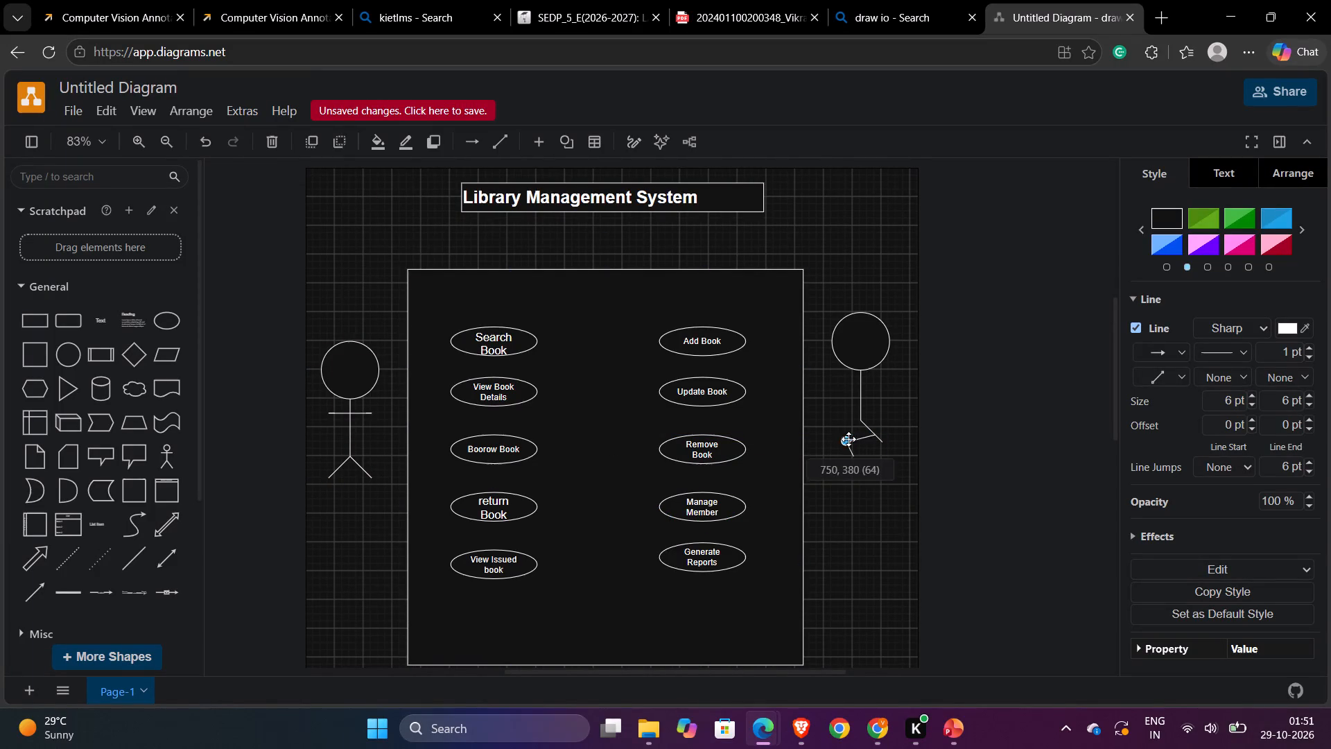
left_click_drag(849, 439, 849, 436)
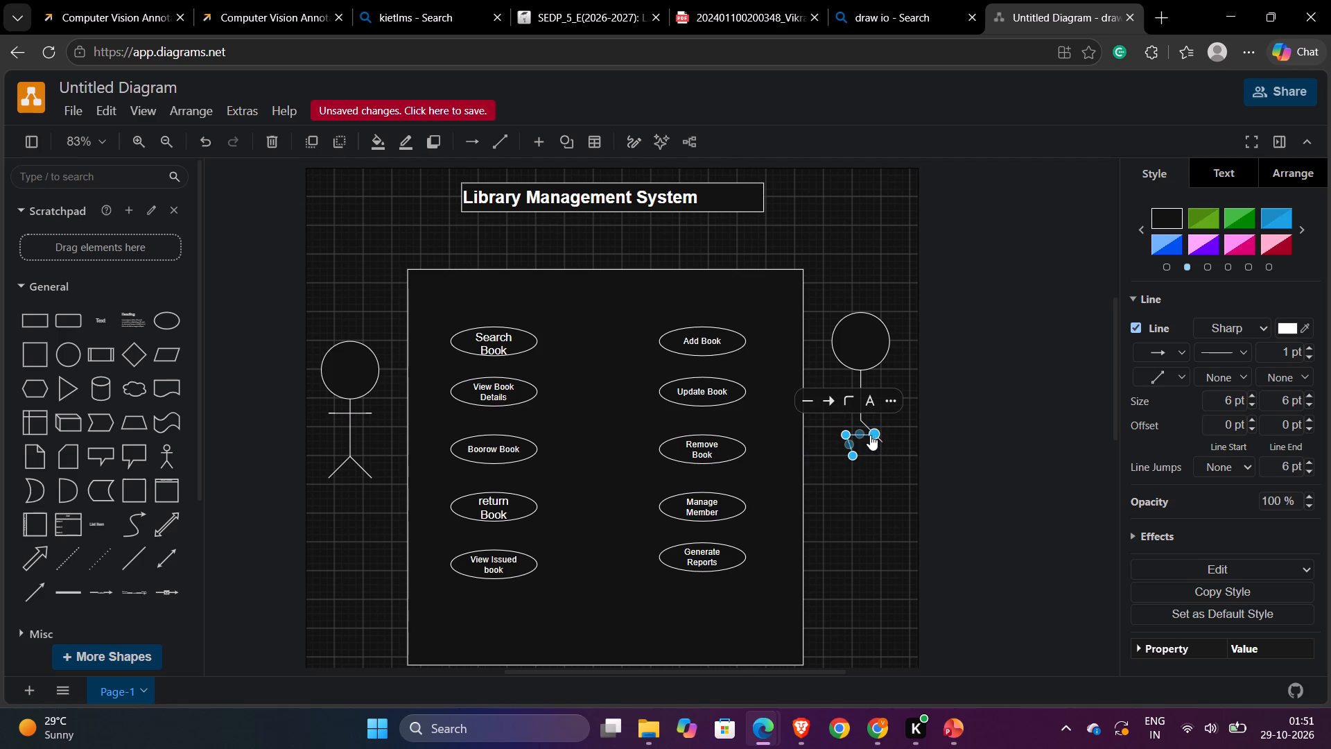
left_click_drag(869, 435, 852, 427)
left_click_drag(854, 424, 856, 423)
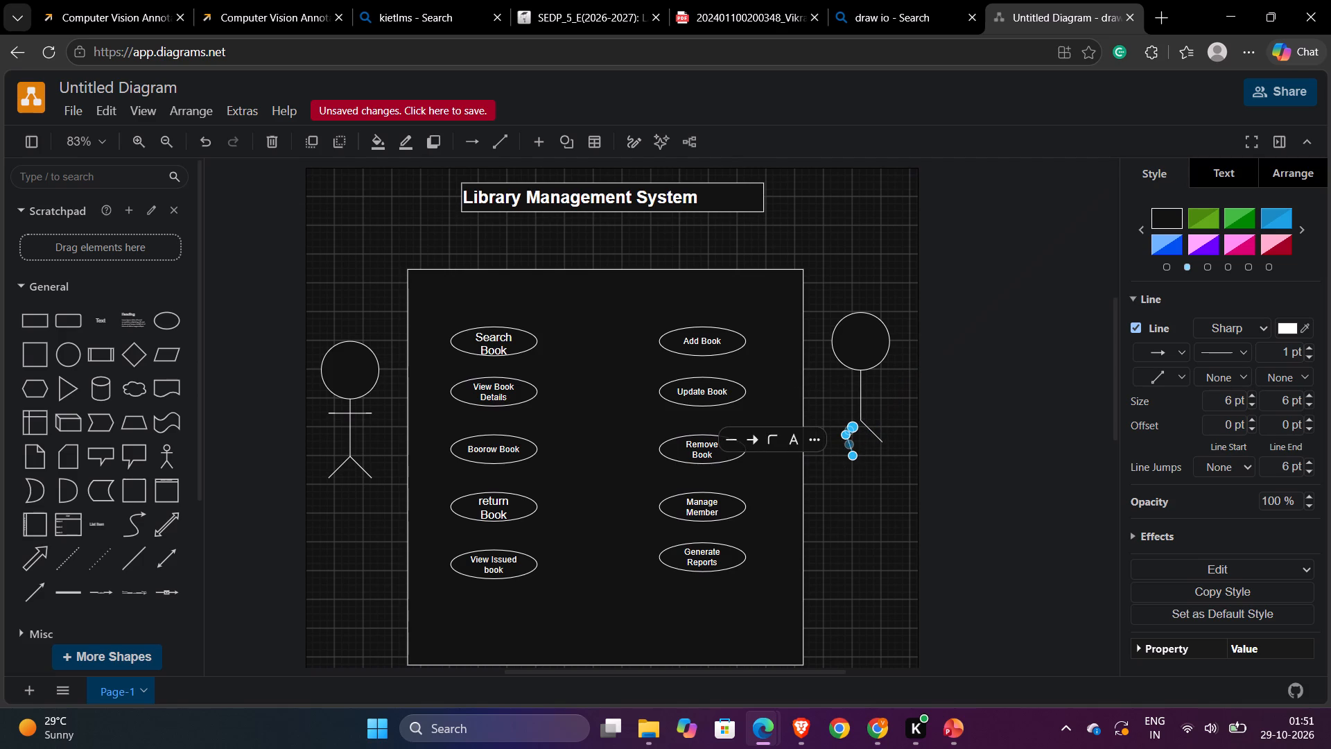
left_click_drag(856, 423, 861, 420)
left_click(864, 418)
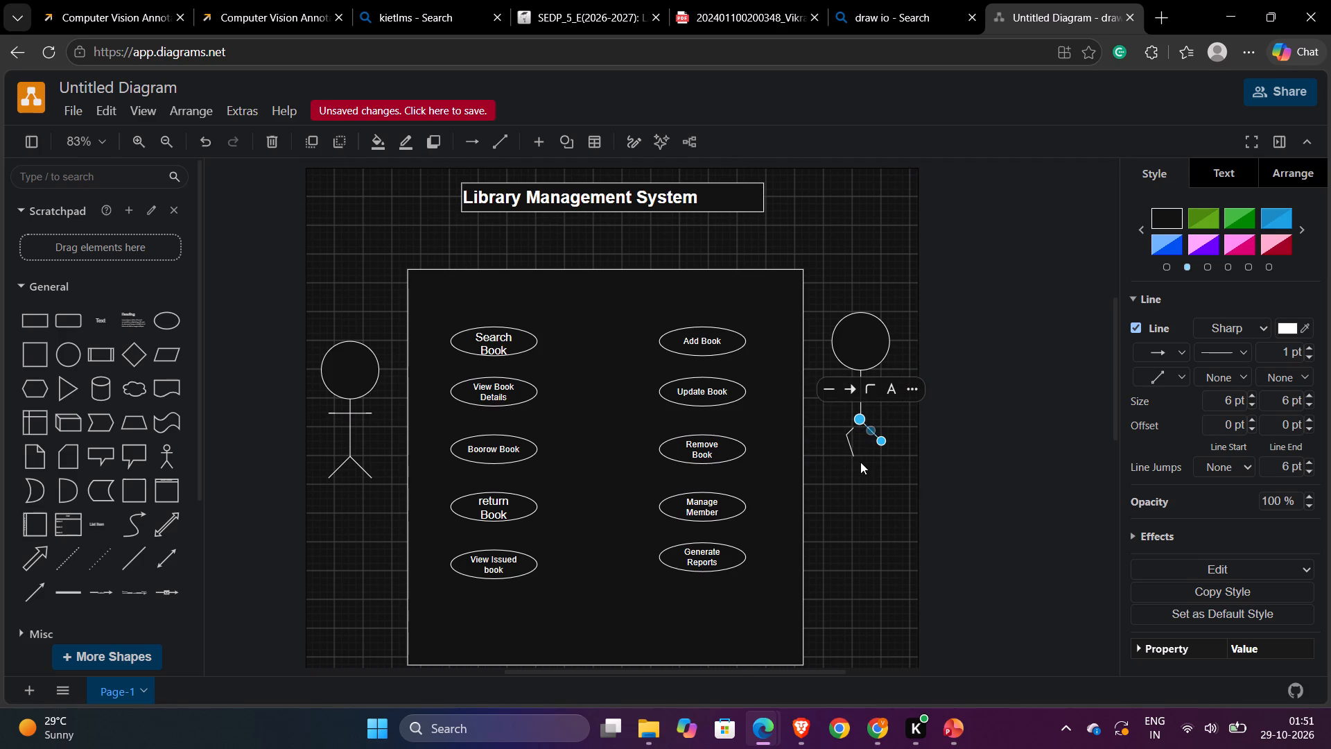
left_click(853, 456)
left_click_drag(853, 455, 837, 454)
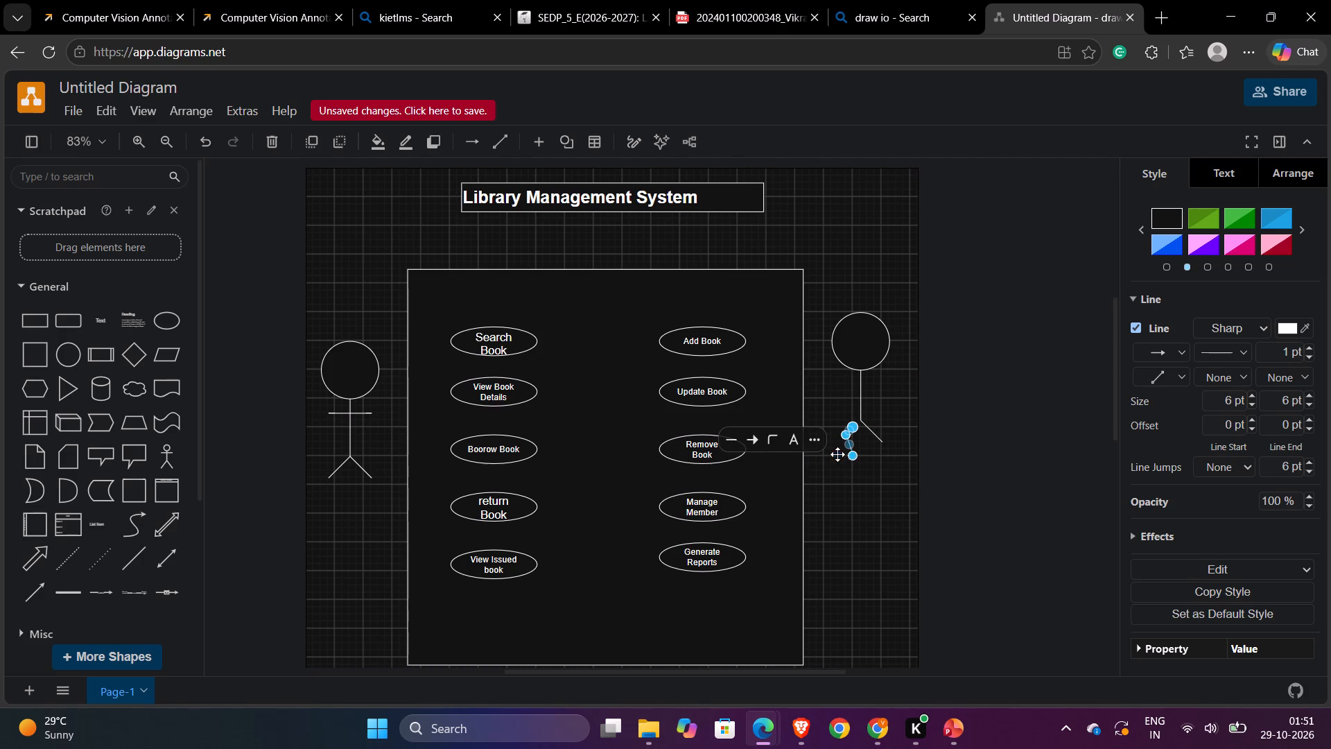
left_click_drag(837, 454, 838, 445)
Extend the new leg's upper end to meet the bottom of the right actor's body line.
left_click_drag(854, 424, 857, 422)
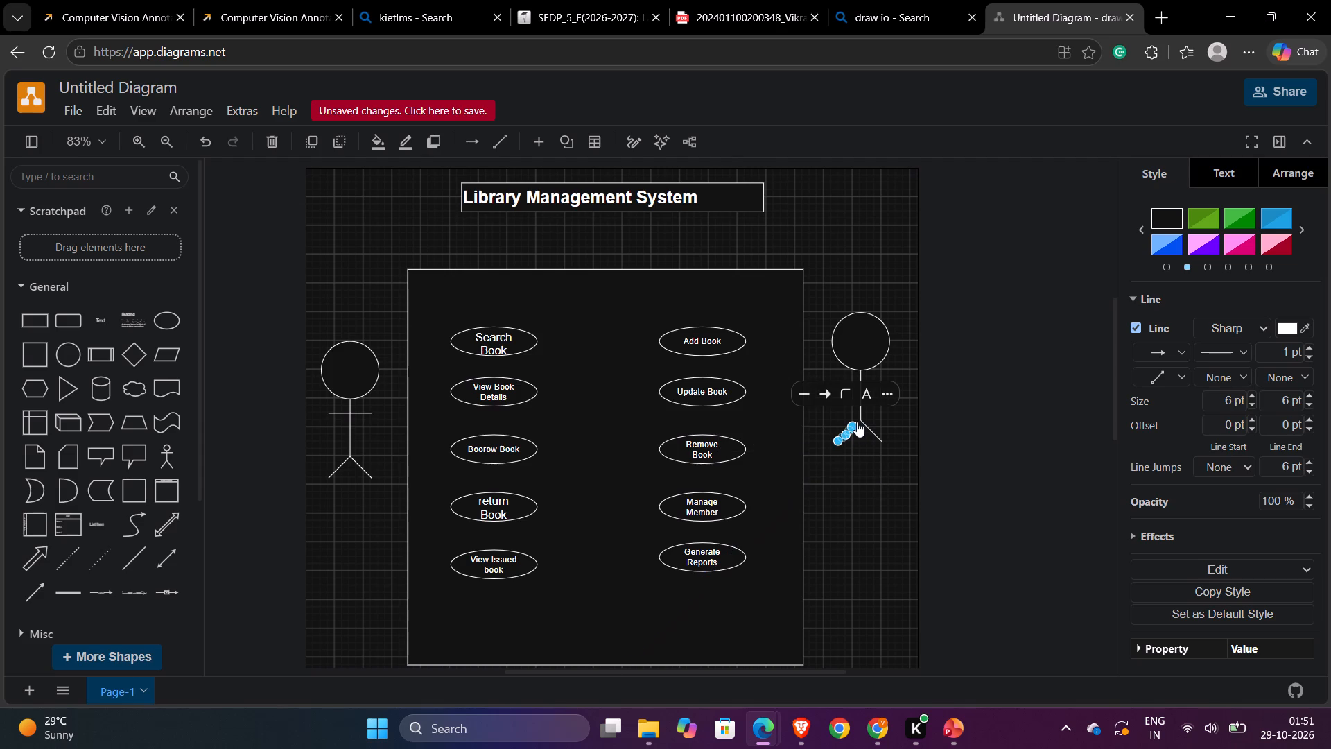
left_click_drag(857, 422, 865, 415)
left_click_drag(852, 429, 859, 424)
left_click_drag(859, 424, 862, 421)
scroll(864, 485, "up", 9)
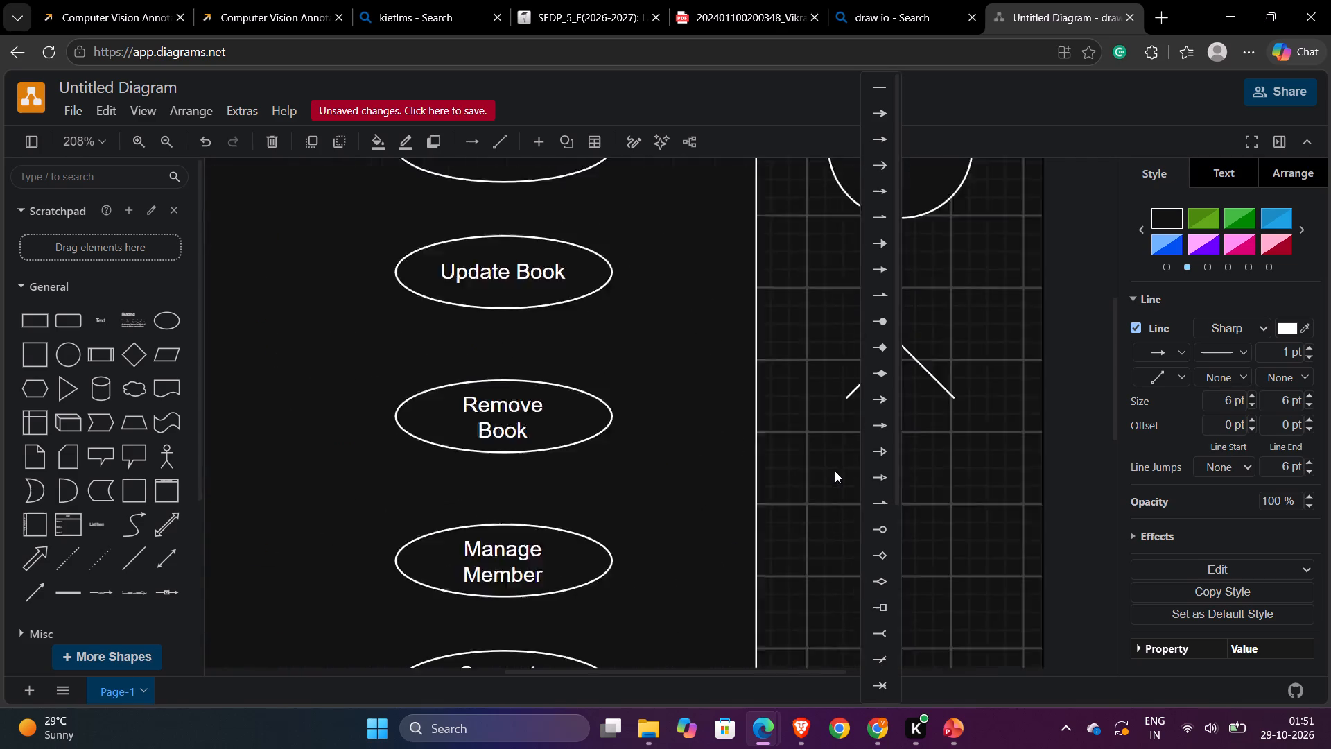
left_click(821, 439)
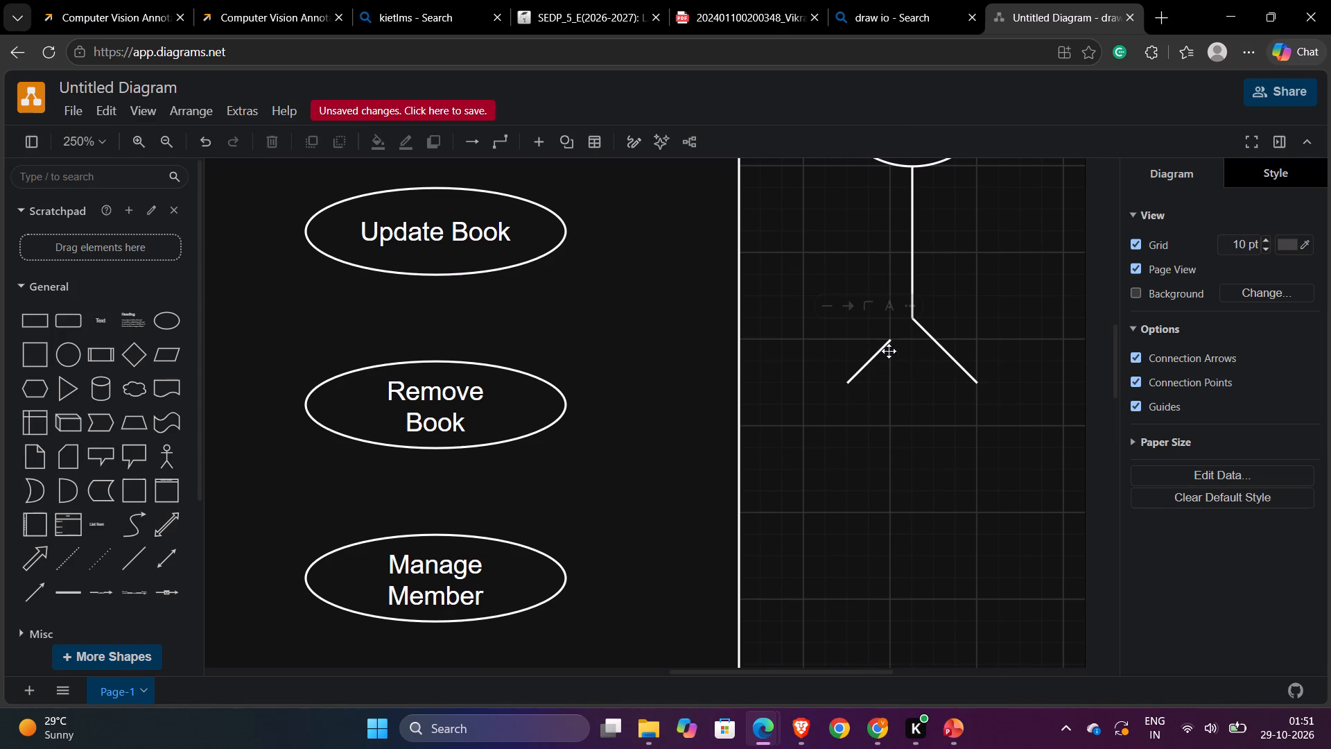
left_click(889, 351)
left_click_drag(890, 338, 914, 313)
Copy the left actor's arm line across the right actor's body, with its left end at about 740, 300 and its right end shortened to match.
scroll(943, 470, "down", 5)
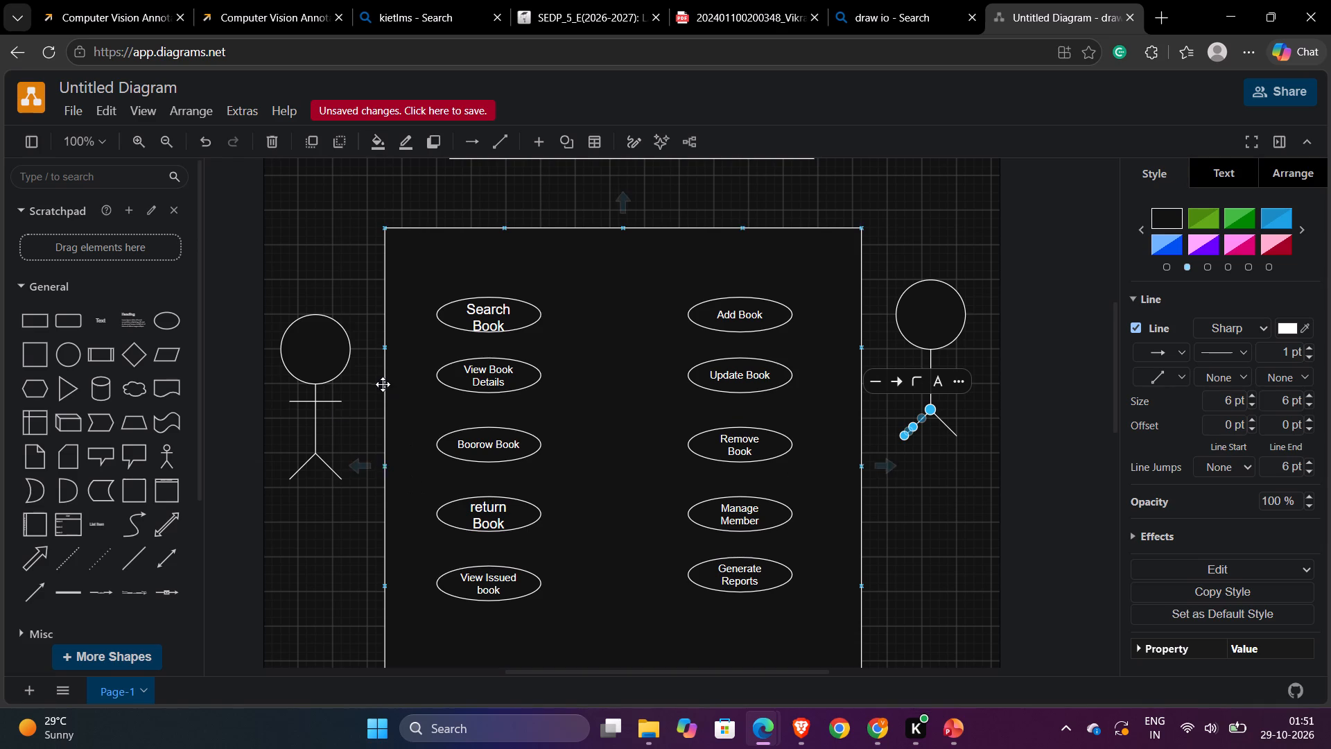
left_click(333, 399)
key("ctrl+c")
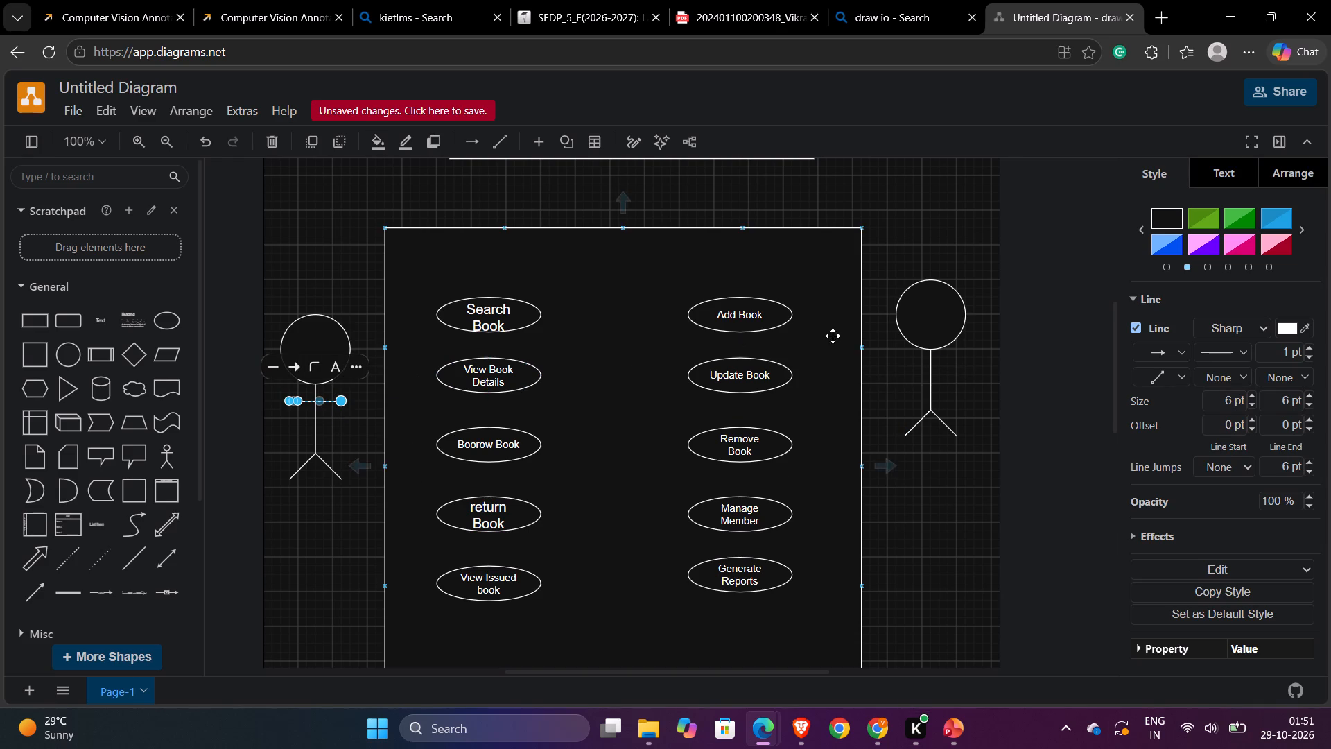
key("ctrl+v")
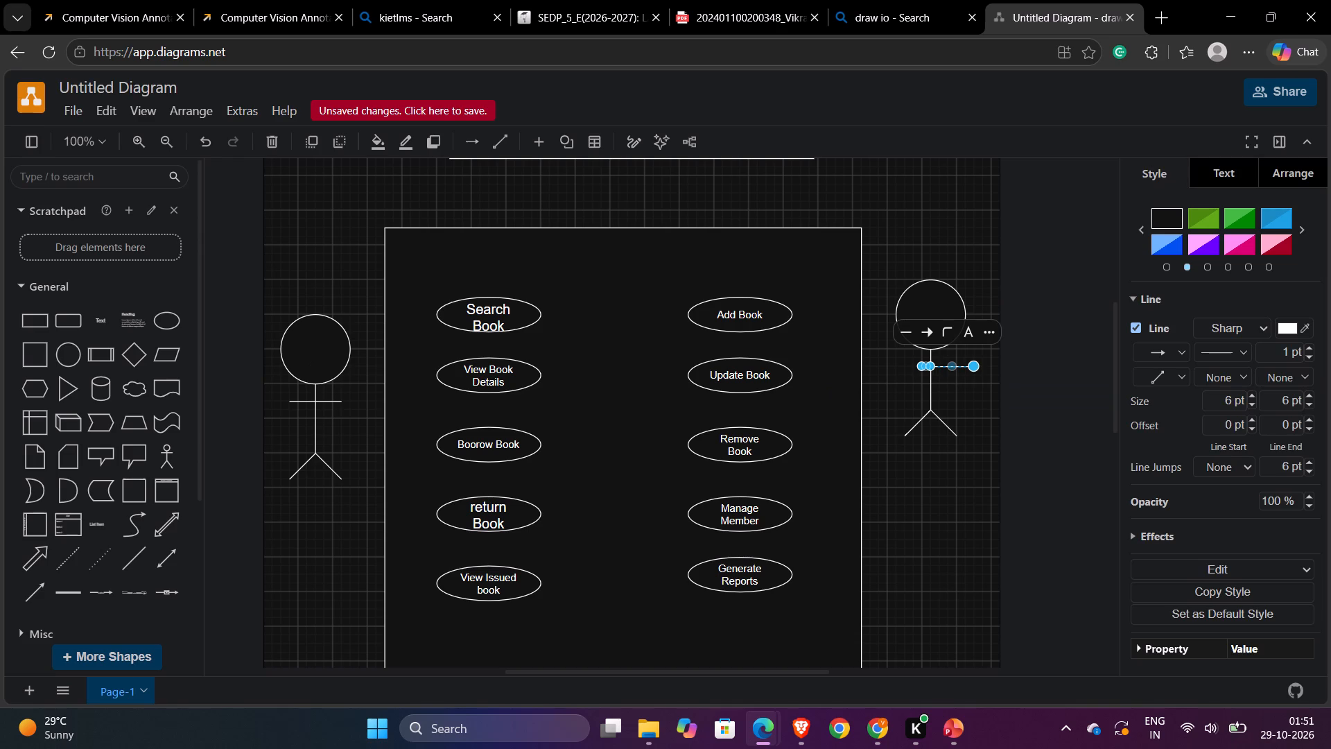
left_click_drag(921, 369, 891, 369)
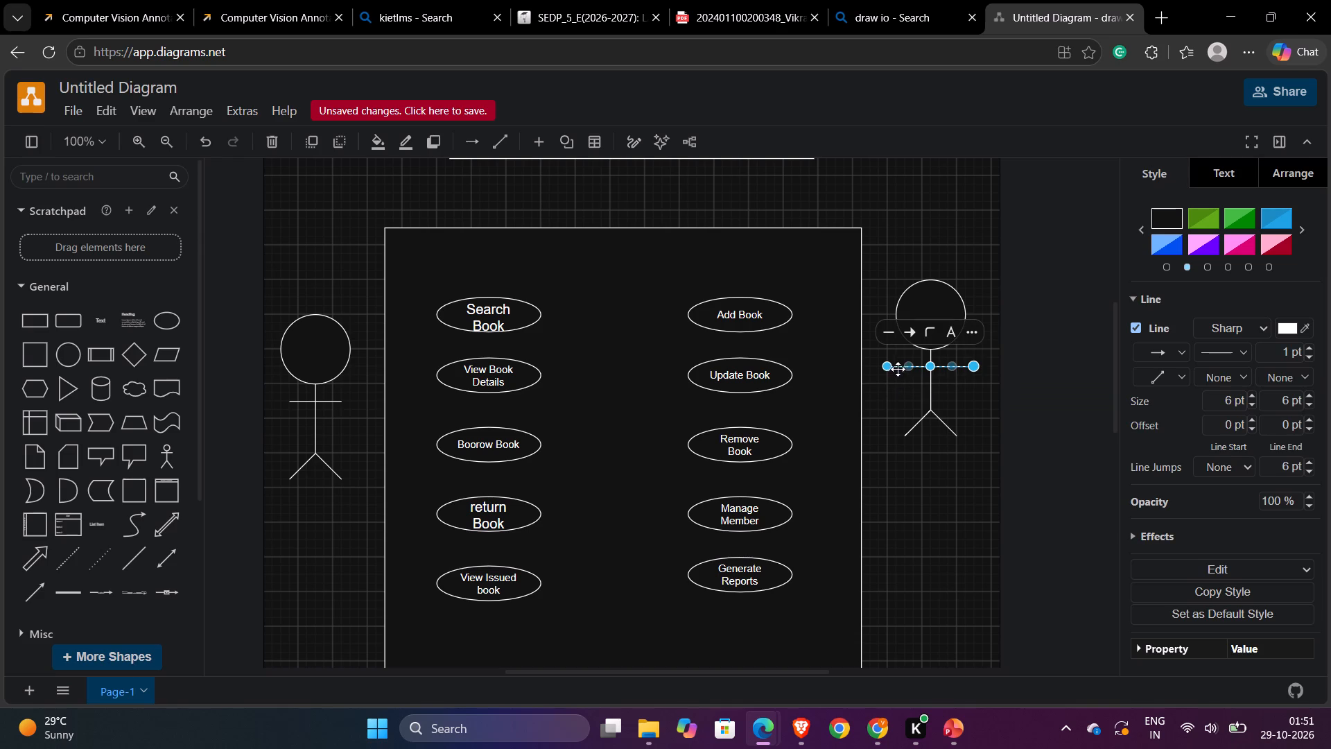
left_click_drag(885, 367, 904, 368)
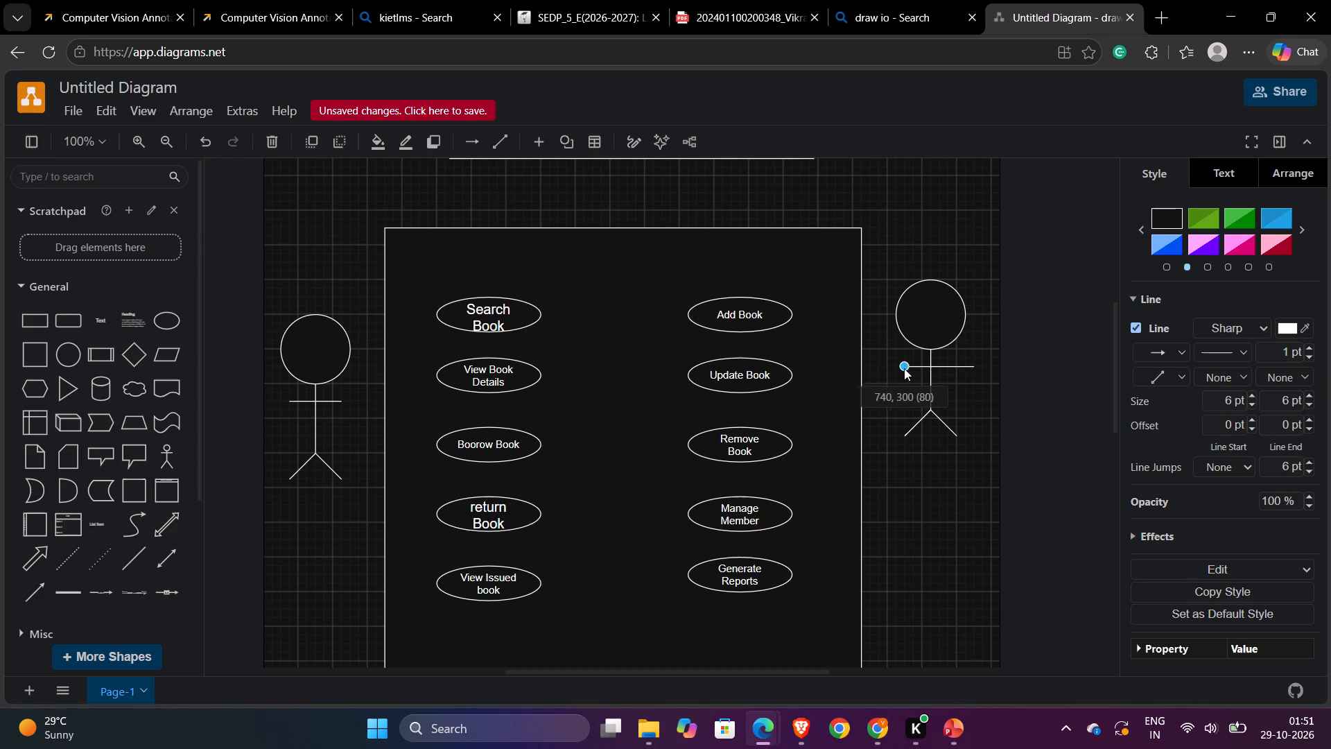
left_click_drag(904, 368, 907, 369)
left_click_drag(968, 367, 968, 368)
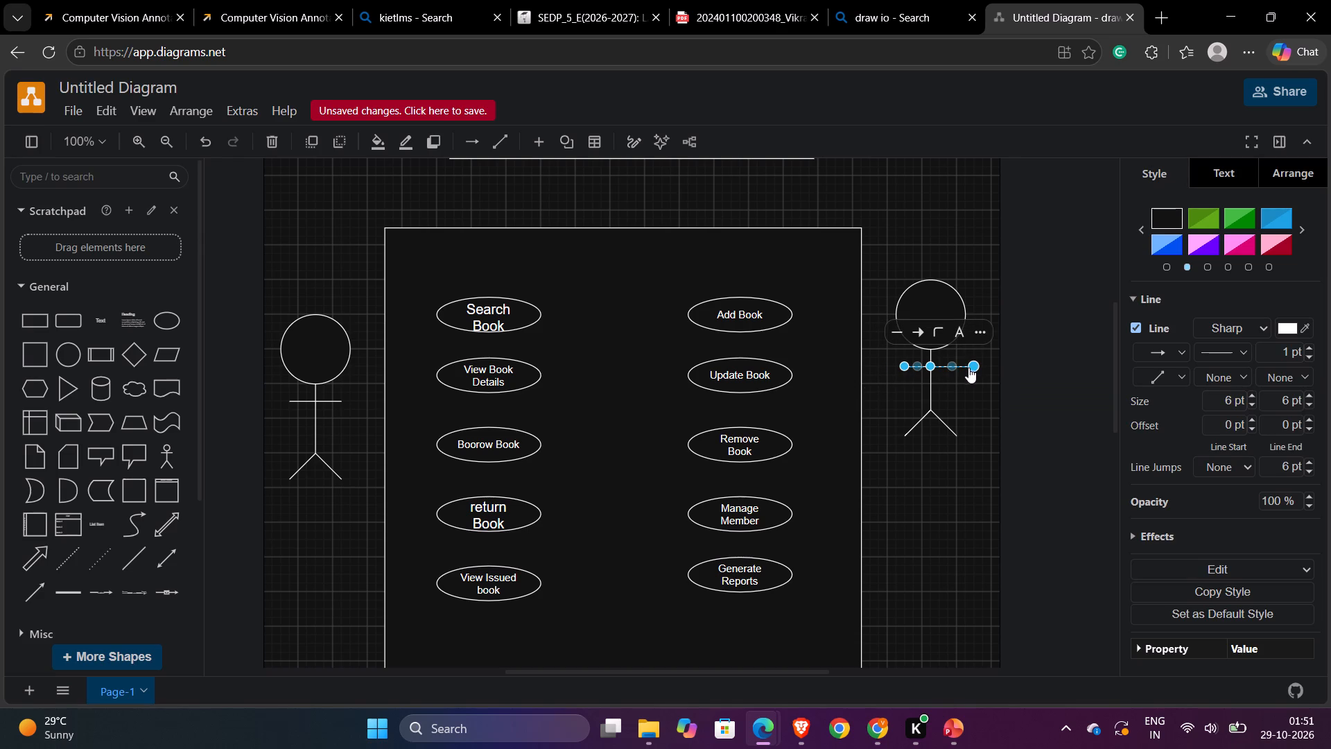
left_click_drag(968, 368, 957, 368)
left_click(977, 415)
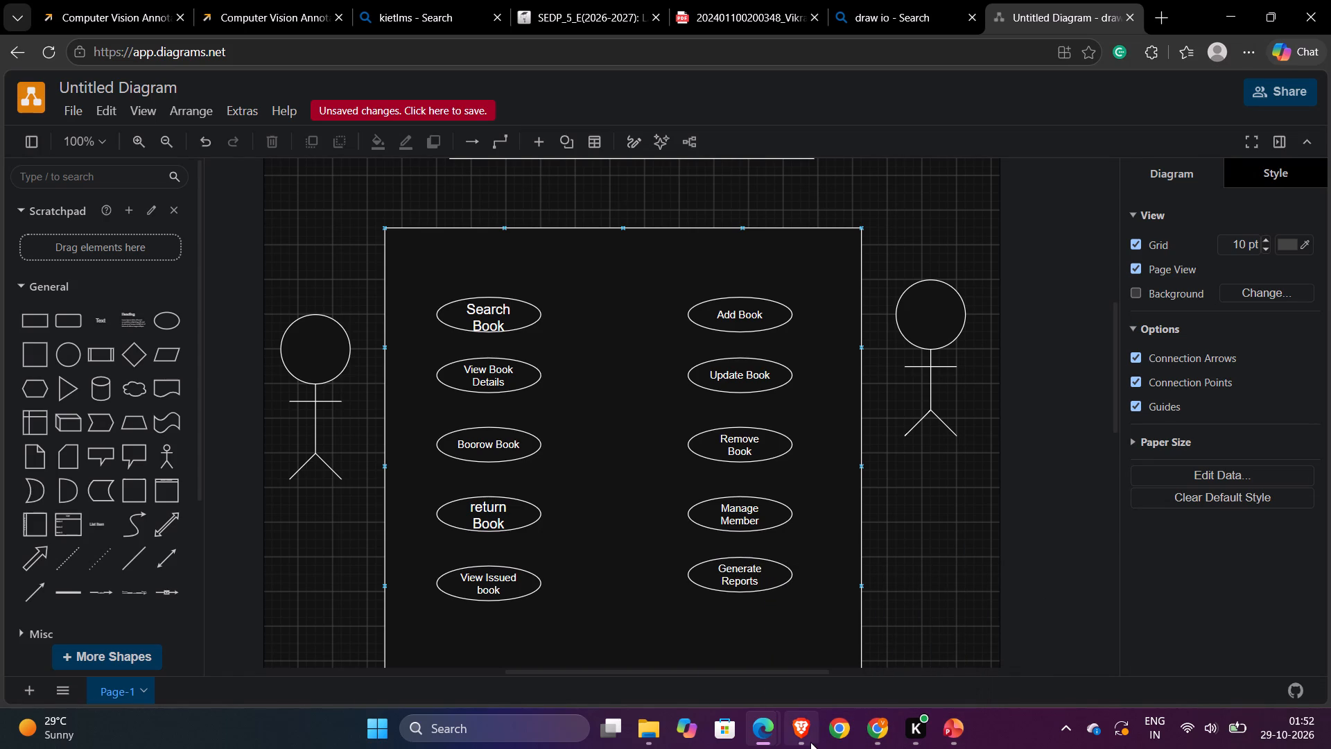
Check the actor names in the ChatGPT reference diagram and add the text label "Student" below the left actor.
left_click(862, 661)
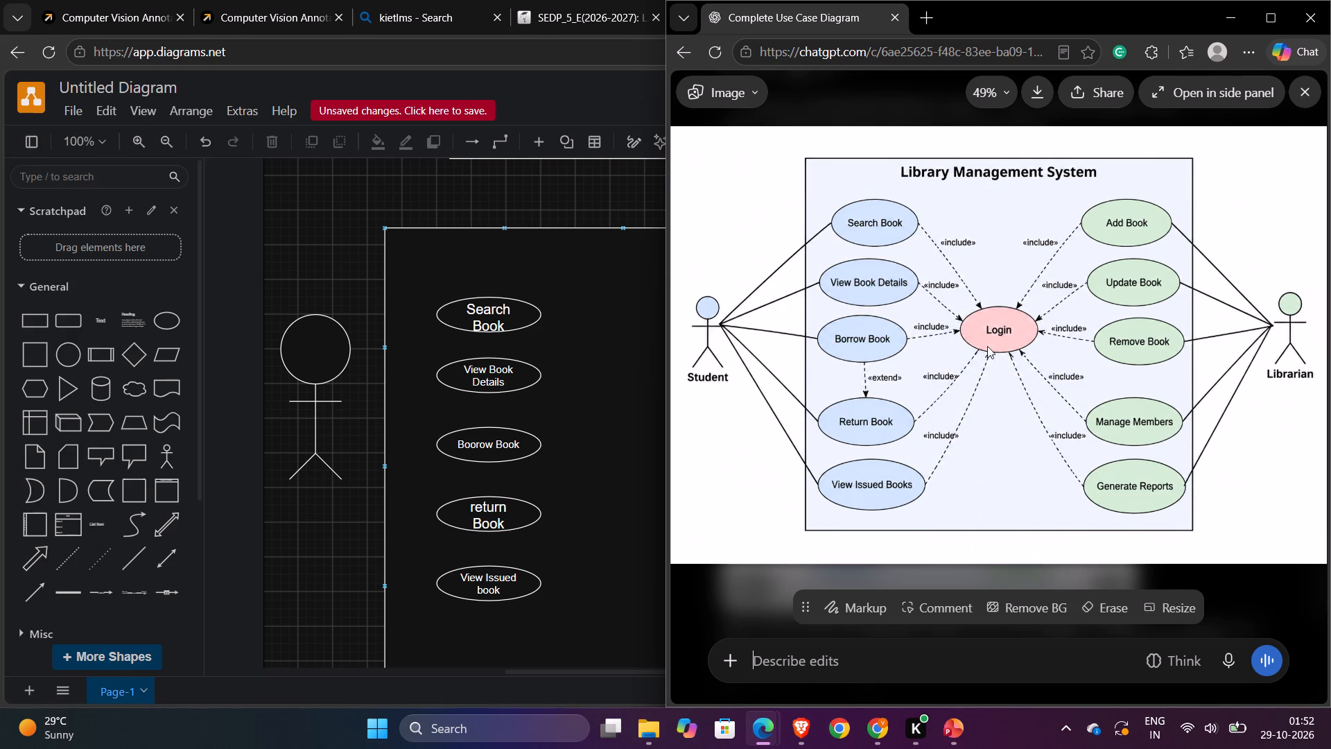
left_click(1231, 24)
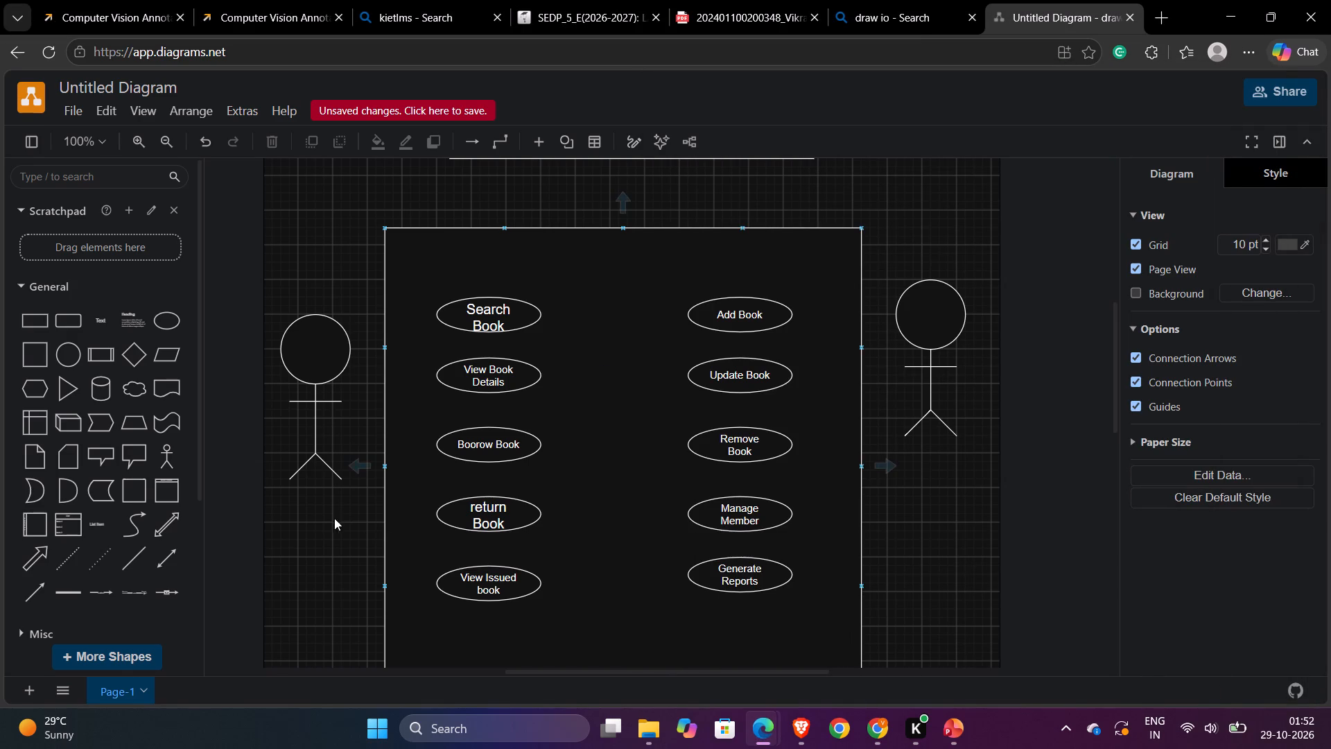
left_click(317, 522)
triple_click(310, 506)
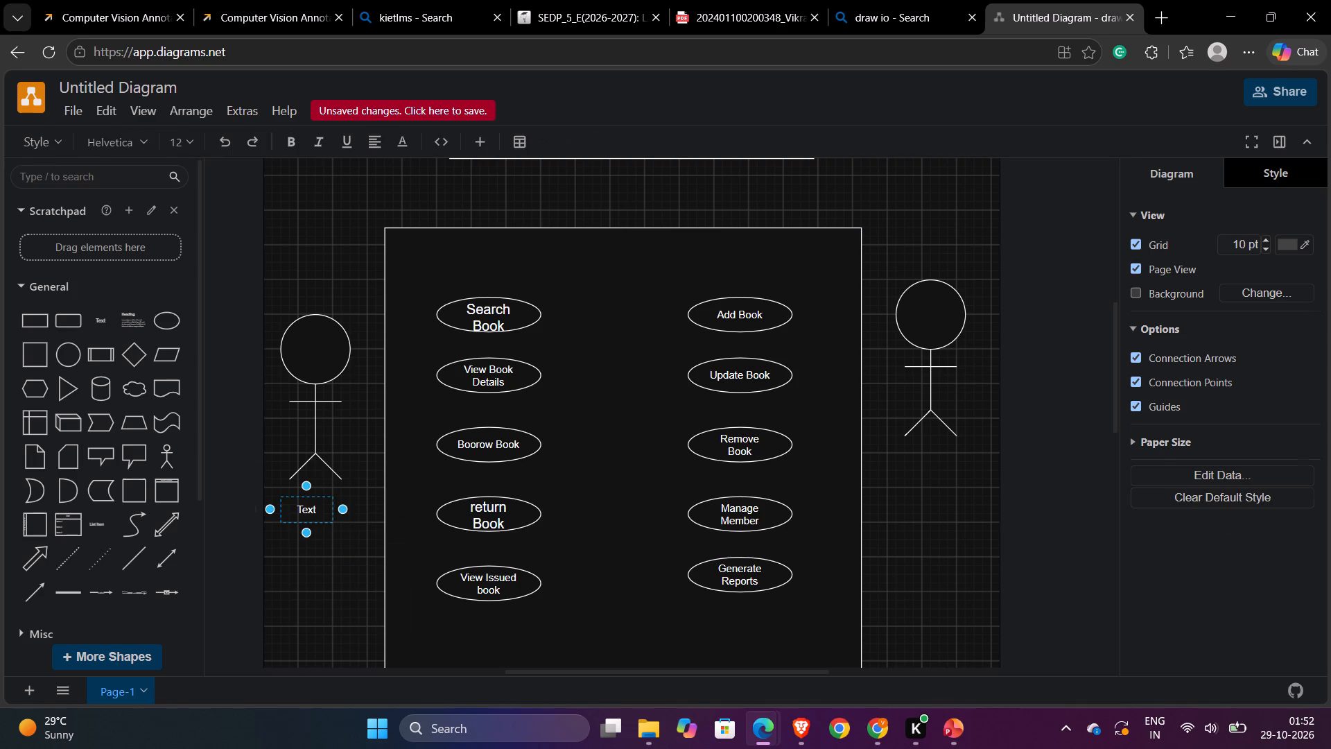
key("BackSpace")
type("Studne")
key("BackSpace")
key("BackSpace")
type("ent")
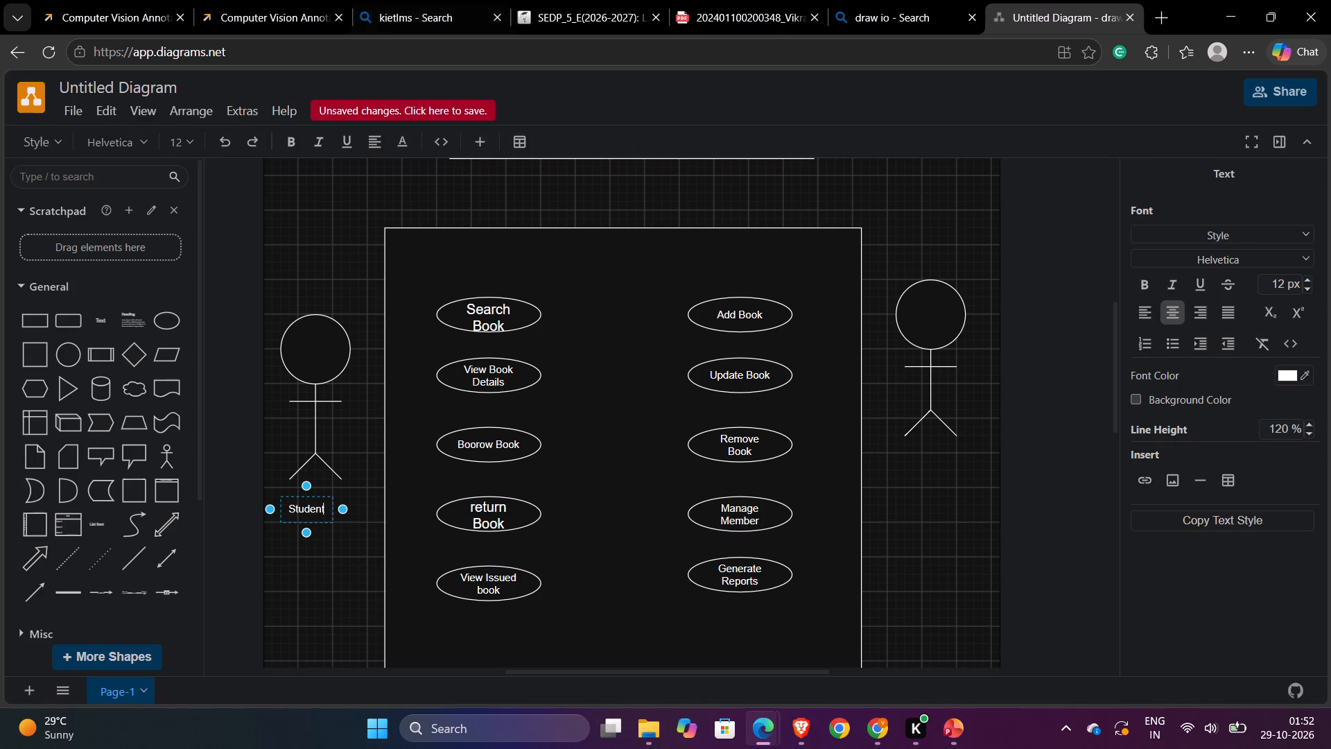
Add the text label "Librarian" below the right actor's legs.
triple_click(930, 478)
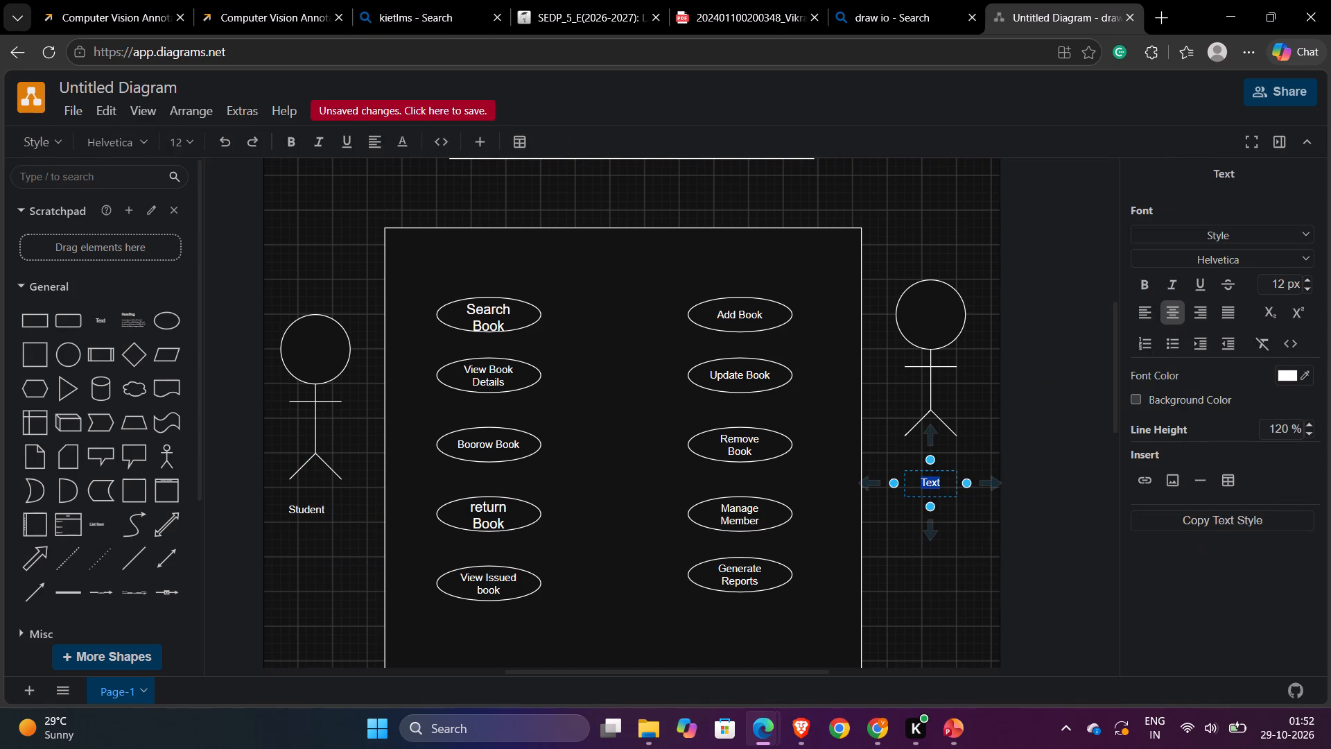
key("BackSpace")
type("Librare")
key("BackSpace")
type("rina")
key("BackSpace")
key("BackSpace")
key("BackSpace")
key("BackSpace")
type("ina")
key("BackSpace")
key("BackSpace")
key("BackSpace")
key("a")
key("BackSpace")
type("ian")
left_click(948, 578)
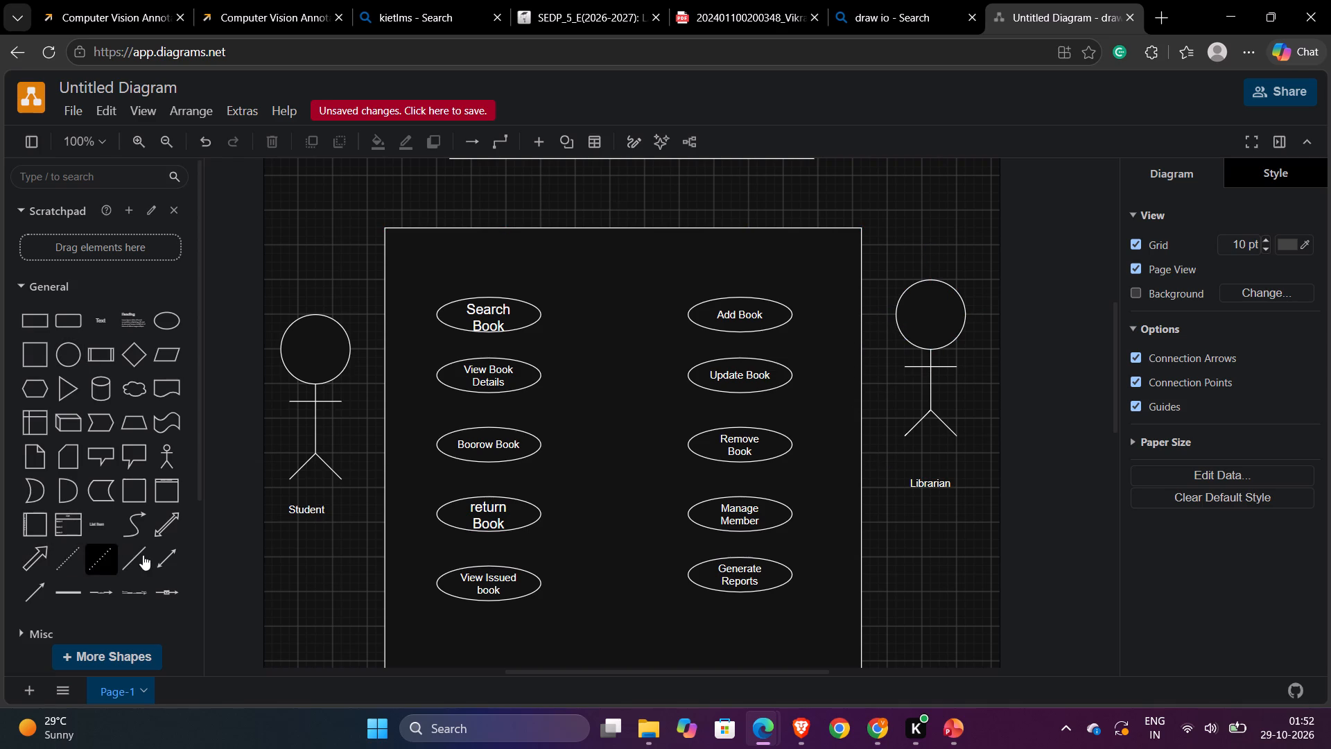
Insert a straight arrow pointing at the Add Book ellipse's right edge, with its tail beside the Librarian's left arm end.
left_click(44, 589)
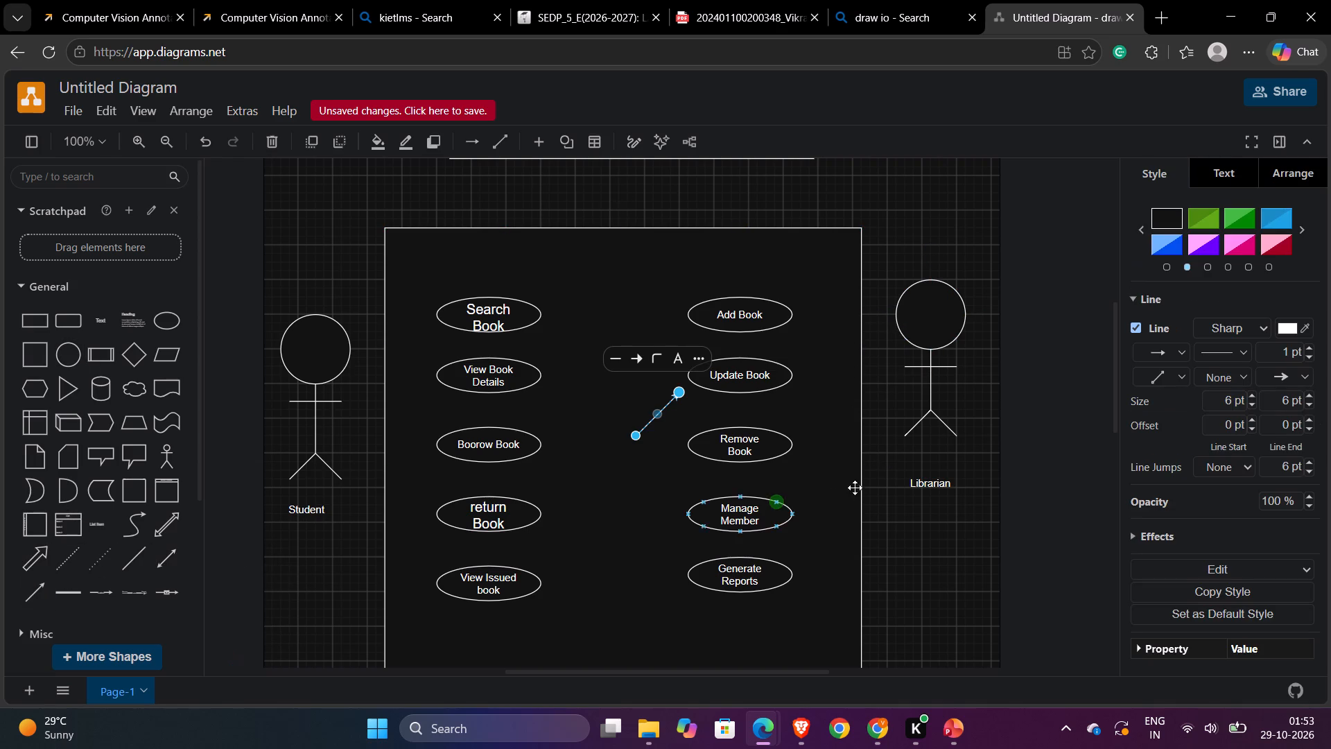
left_click_drag(678, 396, 775, 319)
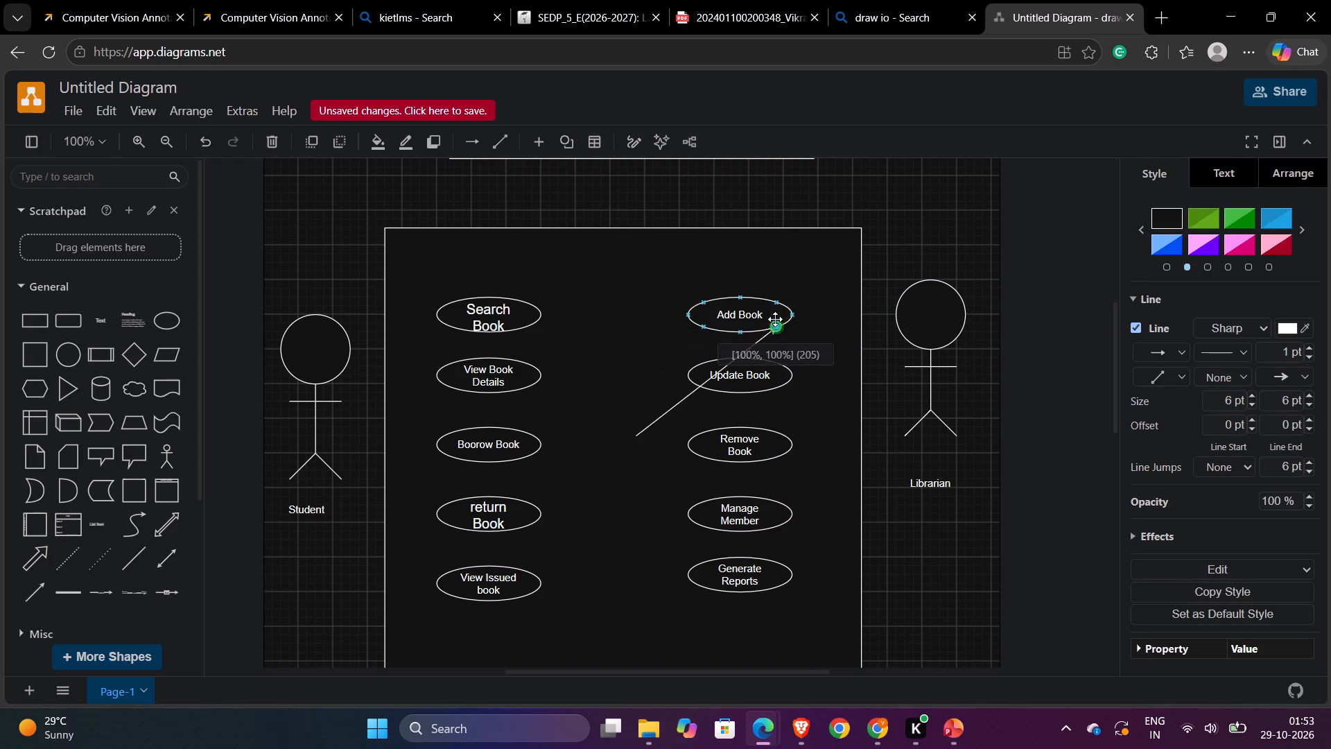
left_click_drag(775, 319, 797, 314)
left_click_drag(636, 437, 684, 415)
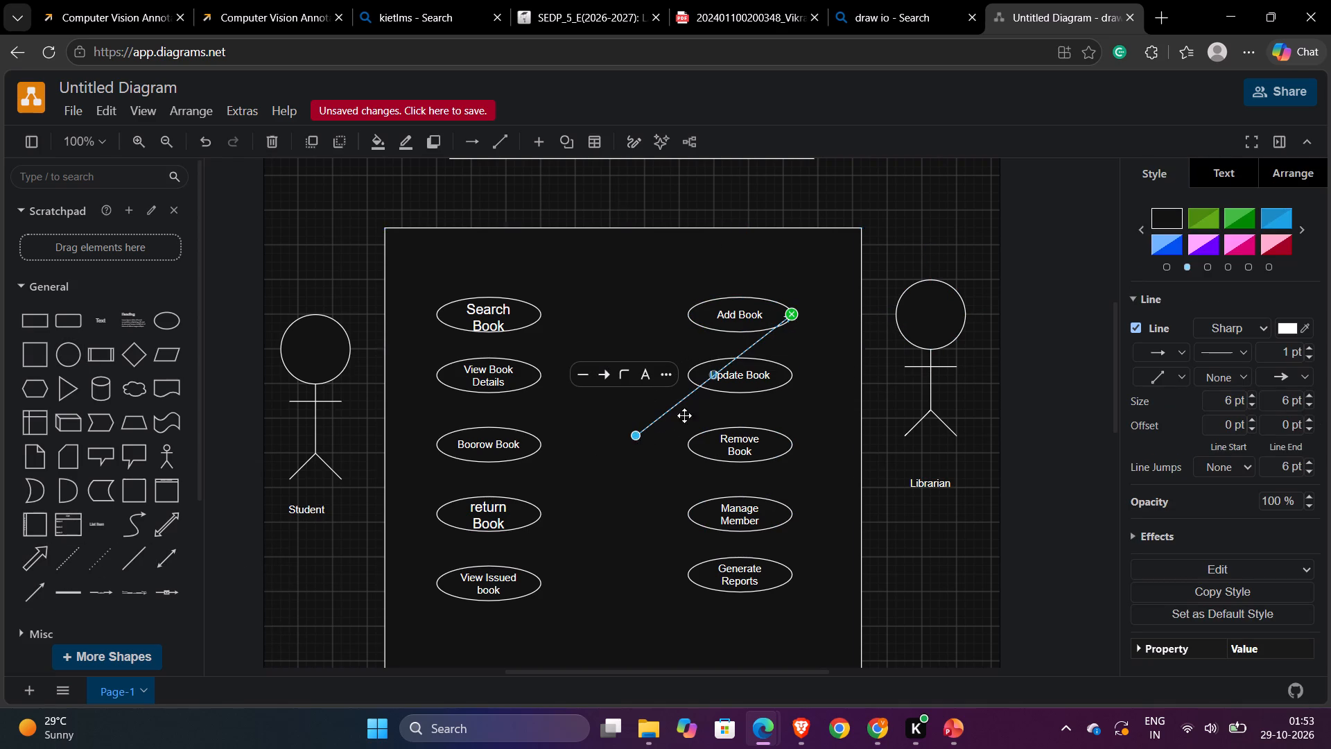
left_click_drag(684, 415, 881, 312)
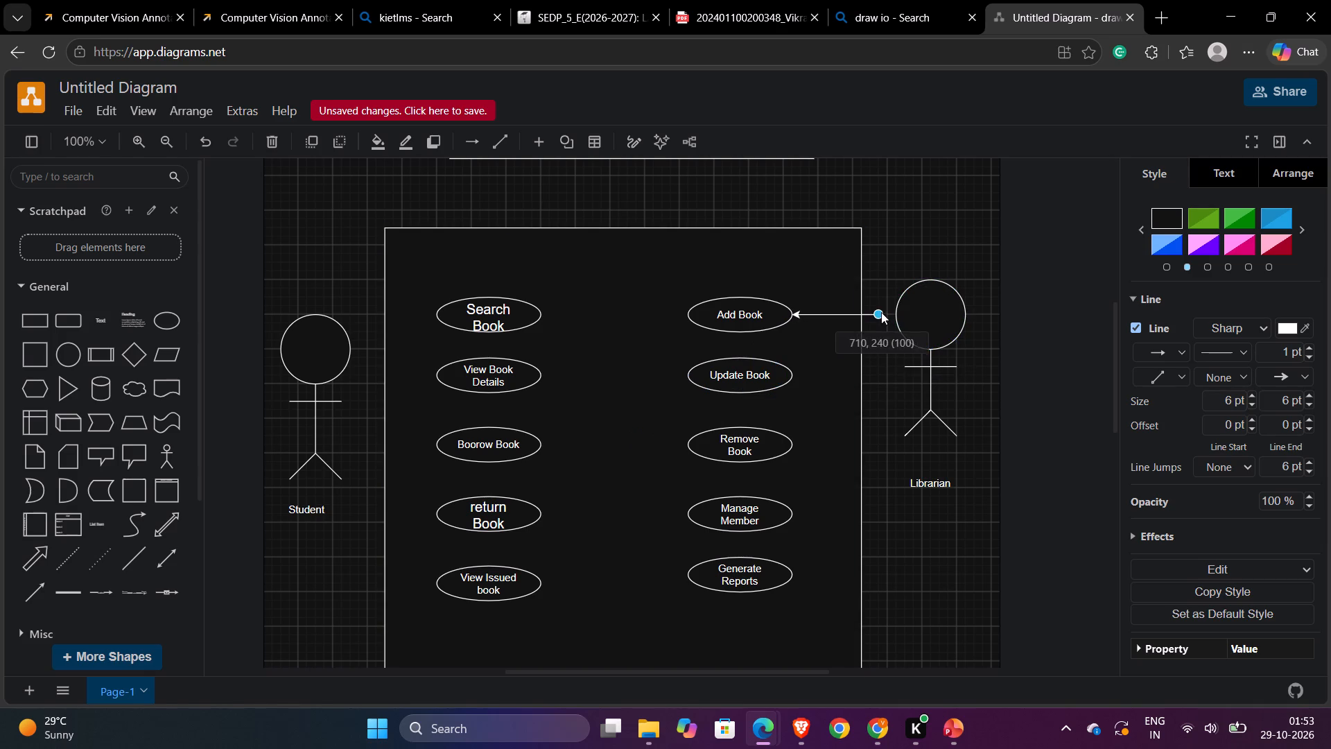
left_click_drag(881, 312, 898, 332)
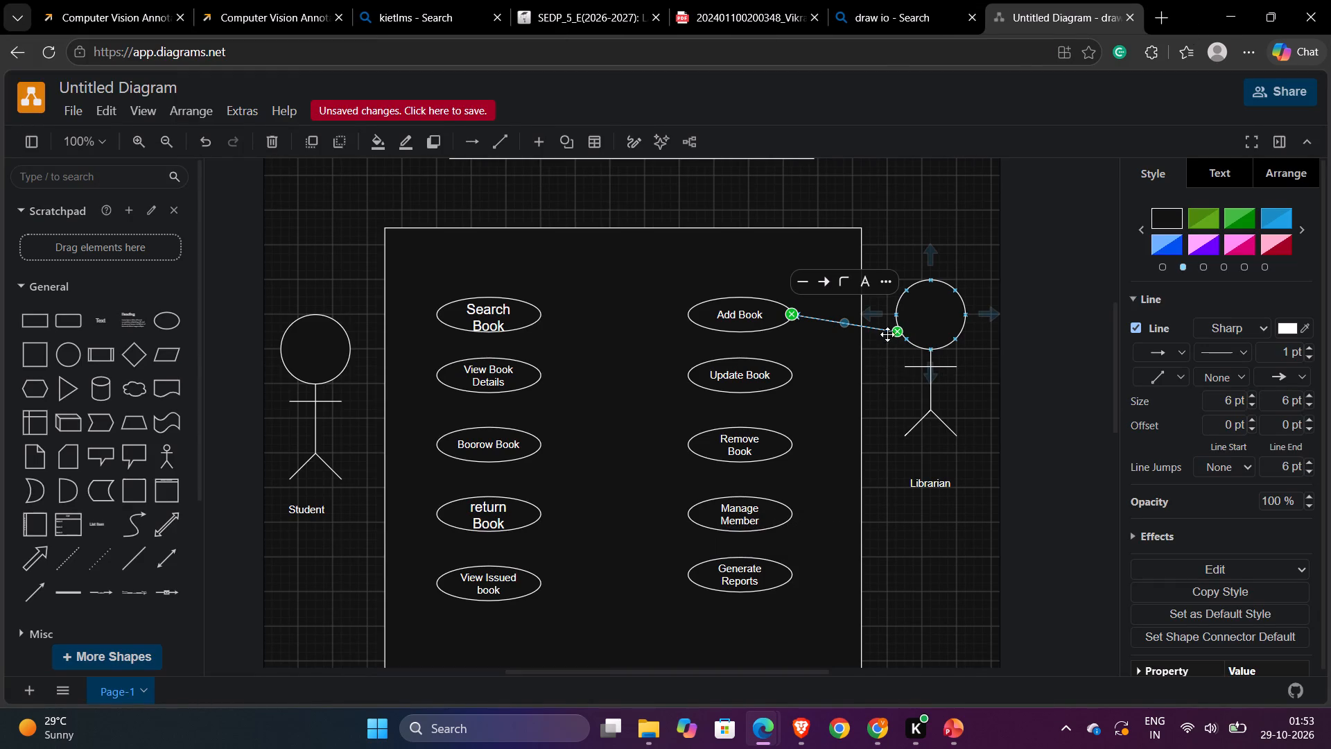
left_click_drag(898, 332, 898, 371)
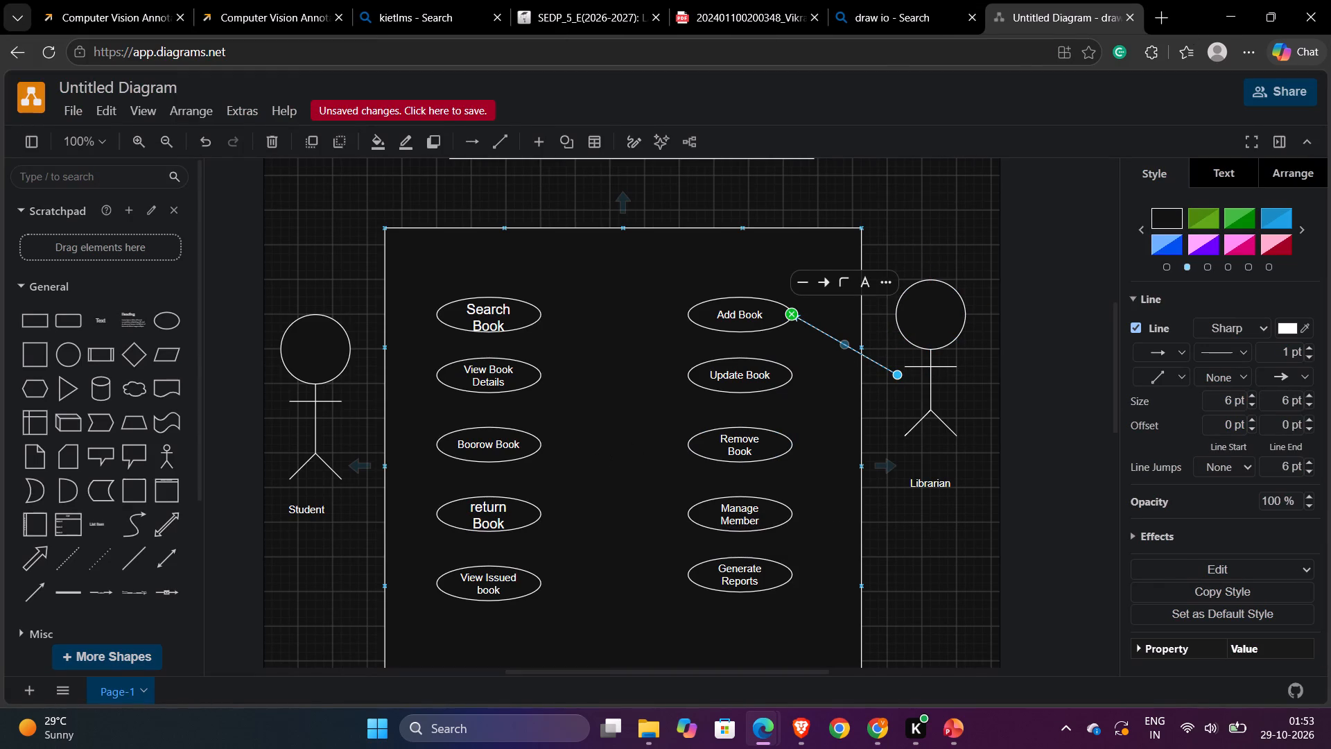
Copy the Add Book arrow, pointing the copy at the Update Book ellipse's right edge with its tail at the same point beside the Librarian.
key("ctrl+c")
key("ctrl+v")
left_click_drag(843, 372, 835, 372)
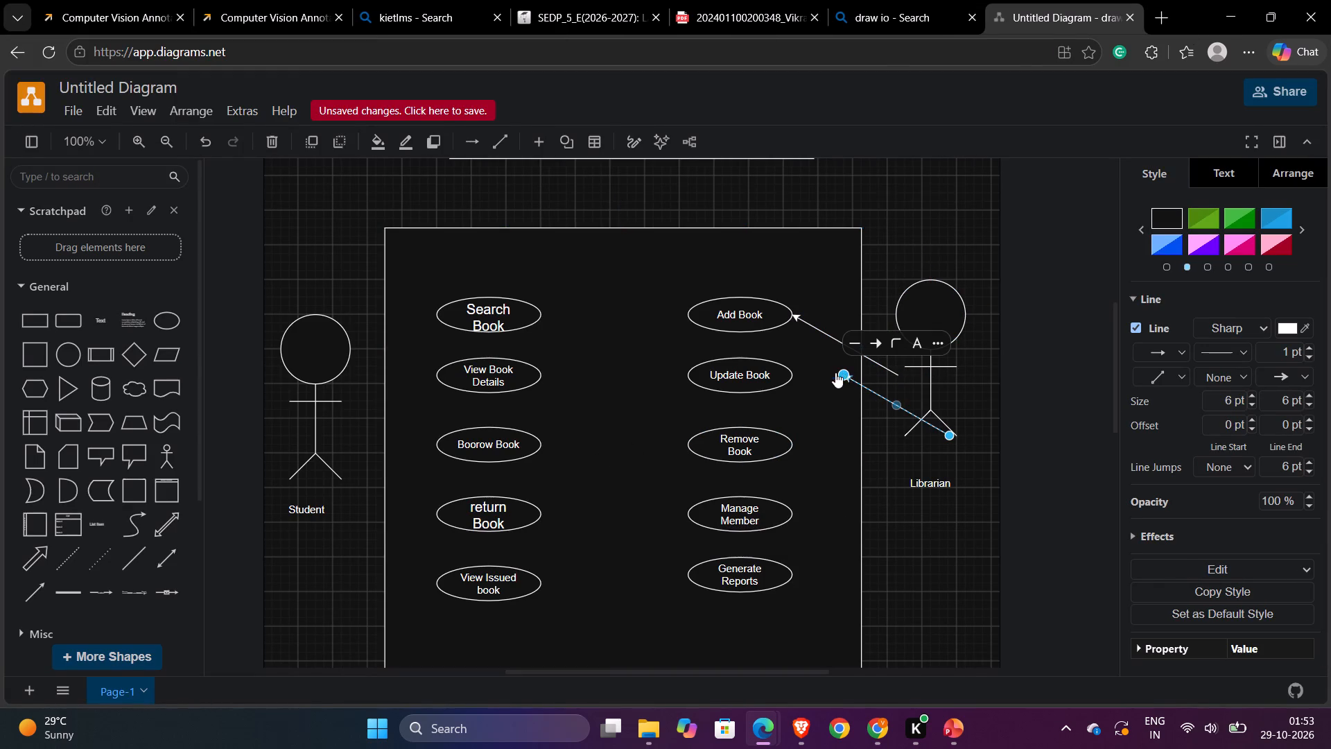
left_click_drag(835, 372, 784, 371)
left_click_drag(785, 365, 792, 372)
left_click_drag(950, 439, 910, 417)
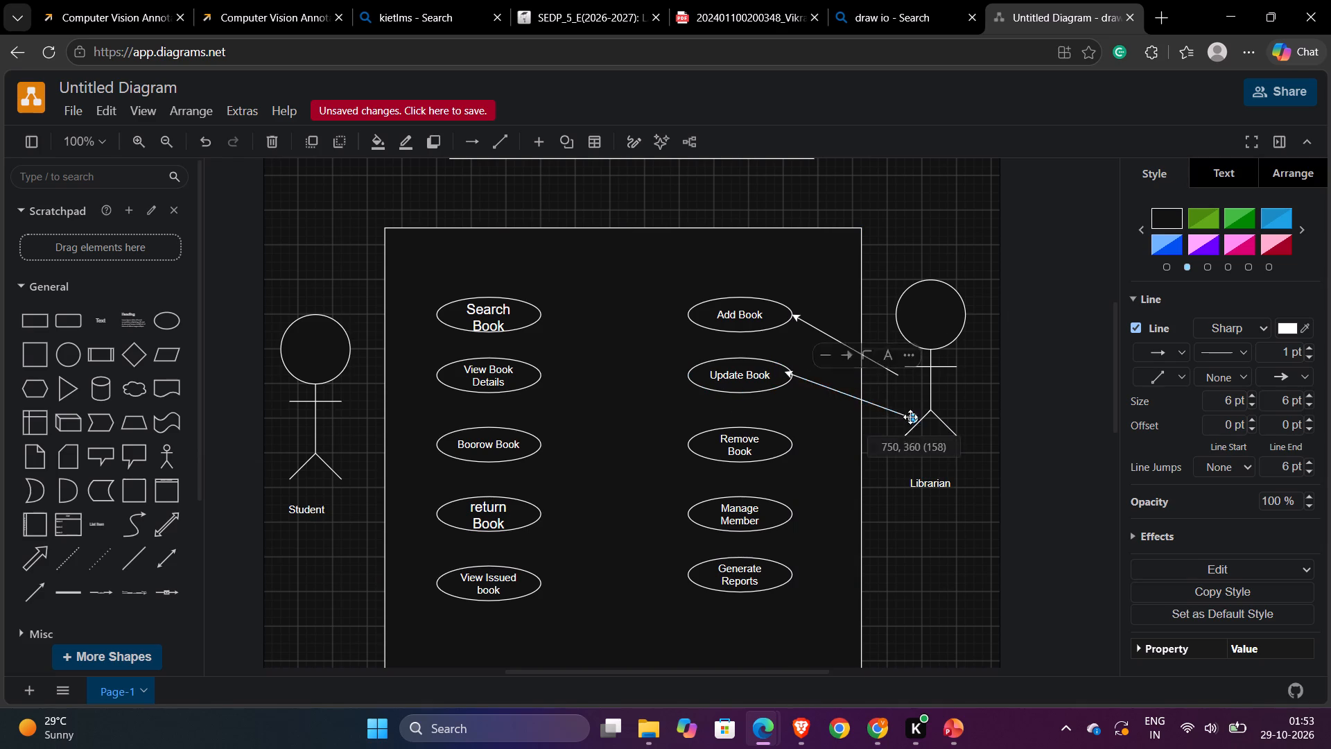
left_click_drag(910, 417, 894, 374)
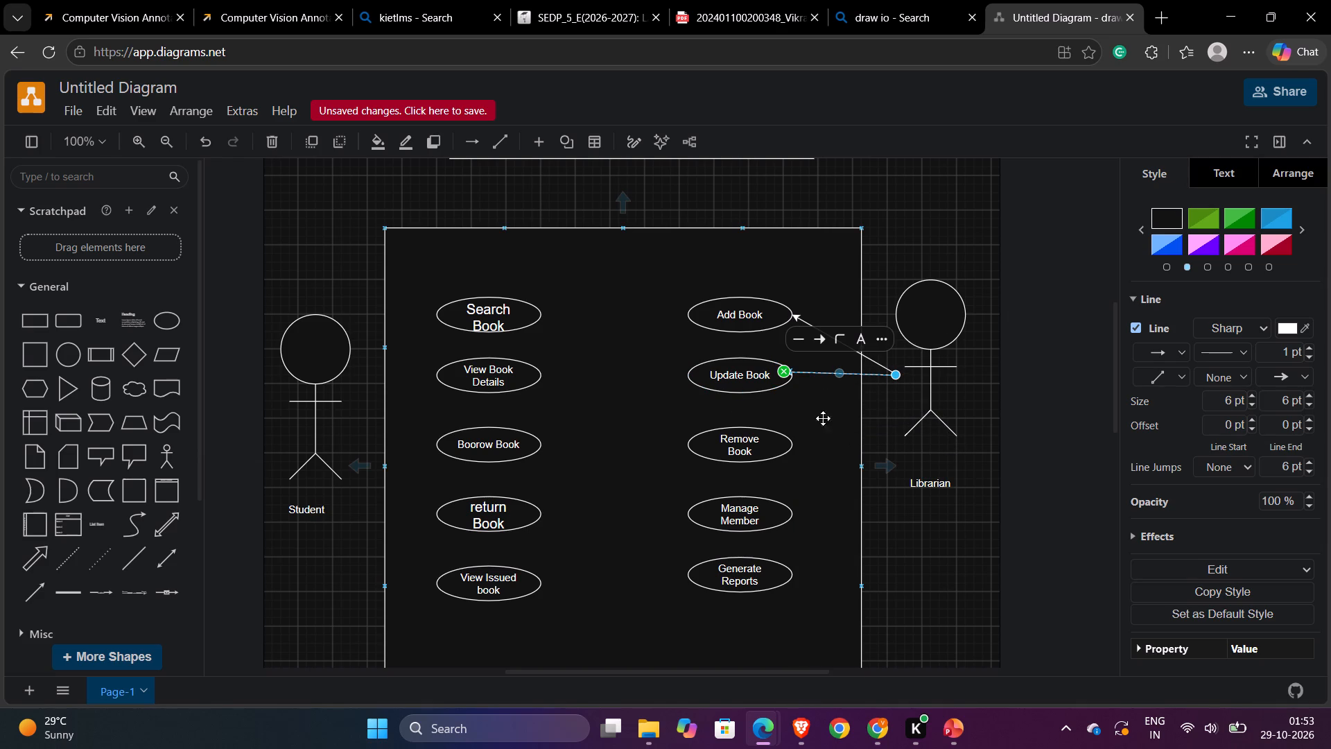
Add another arrow copy pointing at the Remove Book ellipse's right edge, with its tail at the shared point beside the Librarian.
left_click(838, 440)
key("ctrl+v")
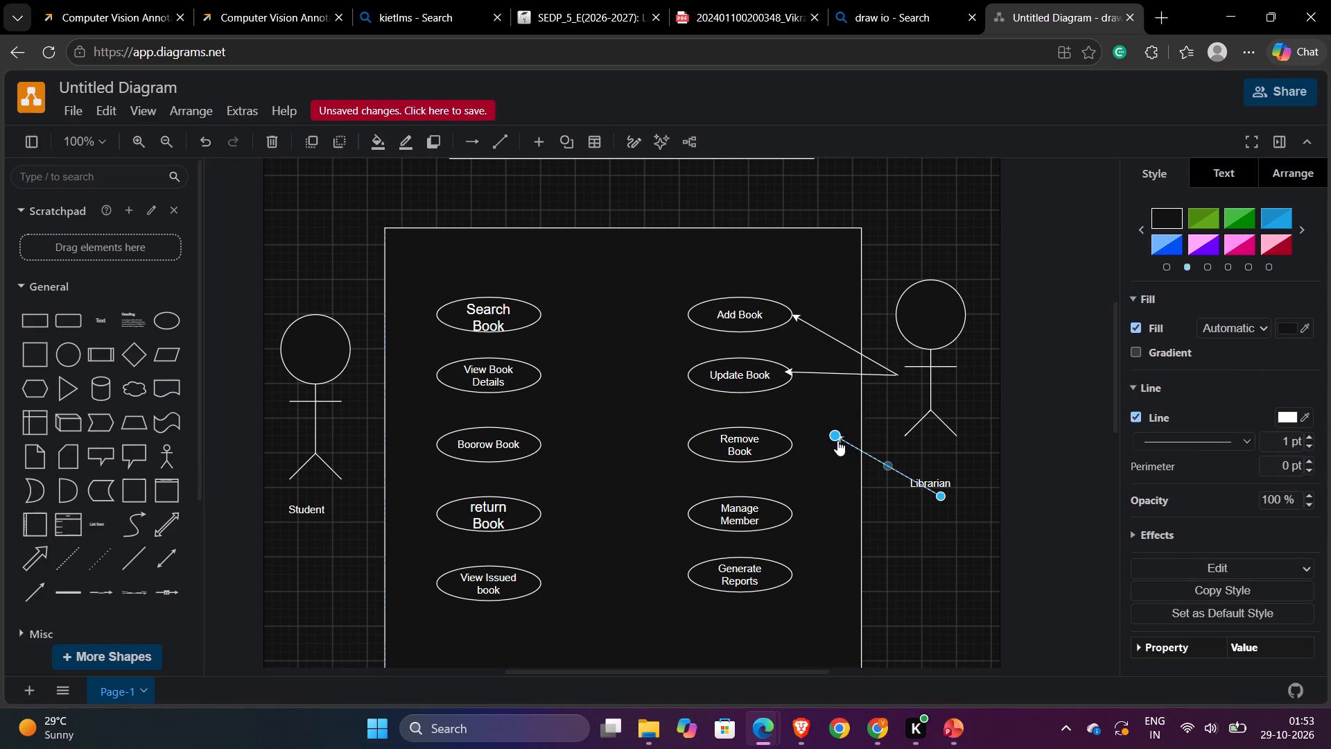
left_click_drag(835, 433, 788, 445)
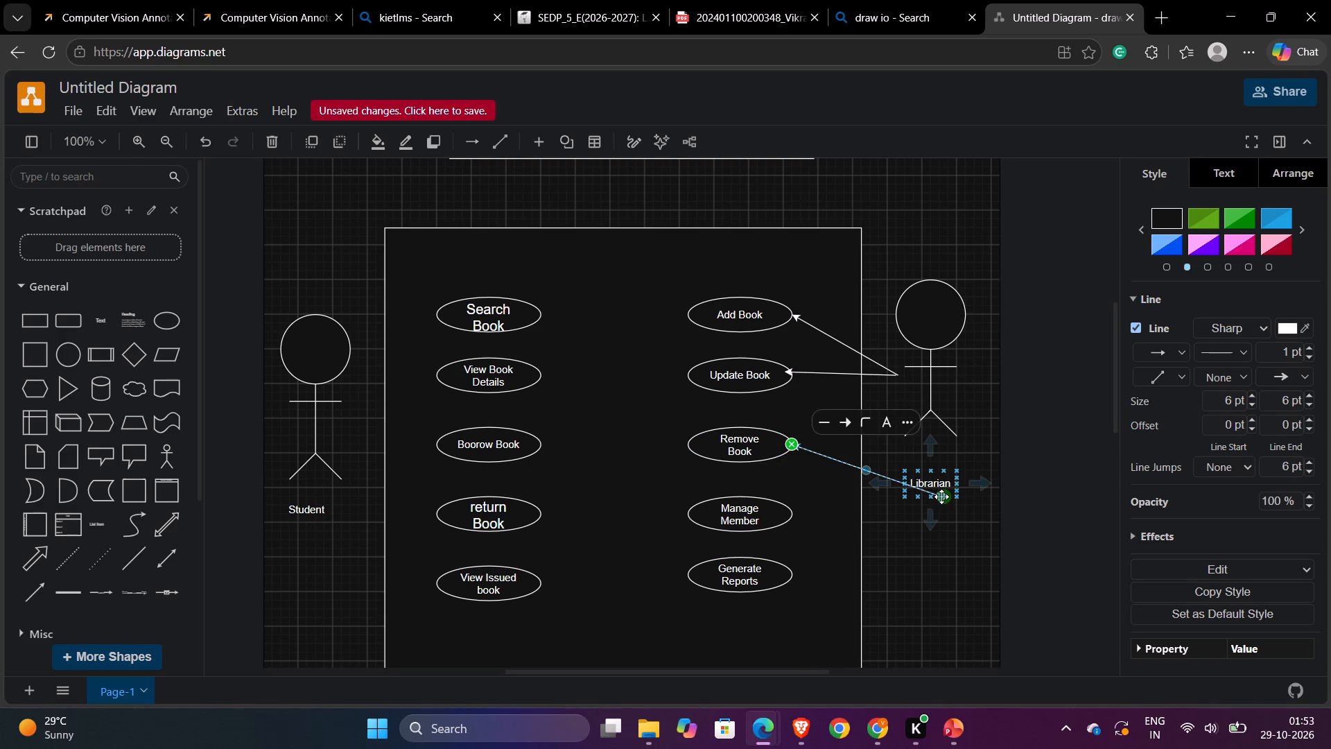
left_click_drag(941, 497, 893, 374)
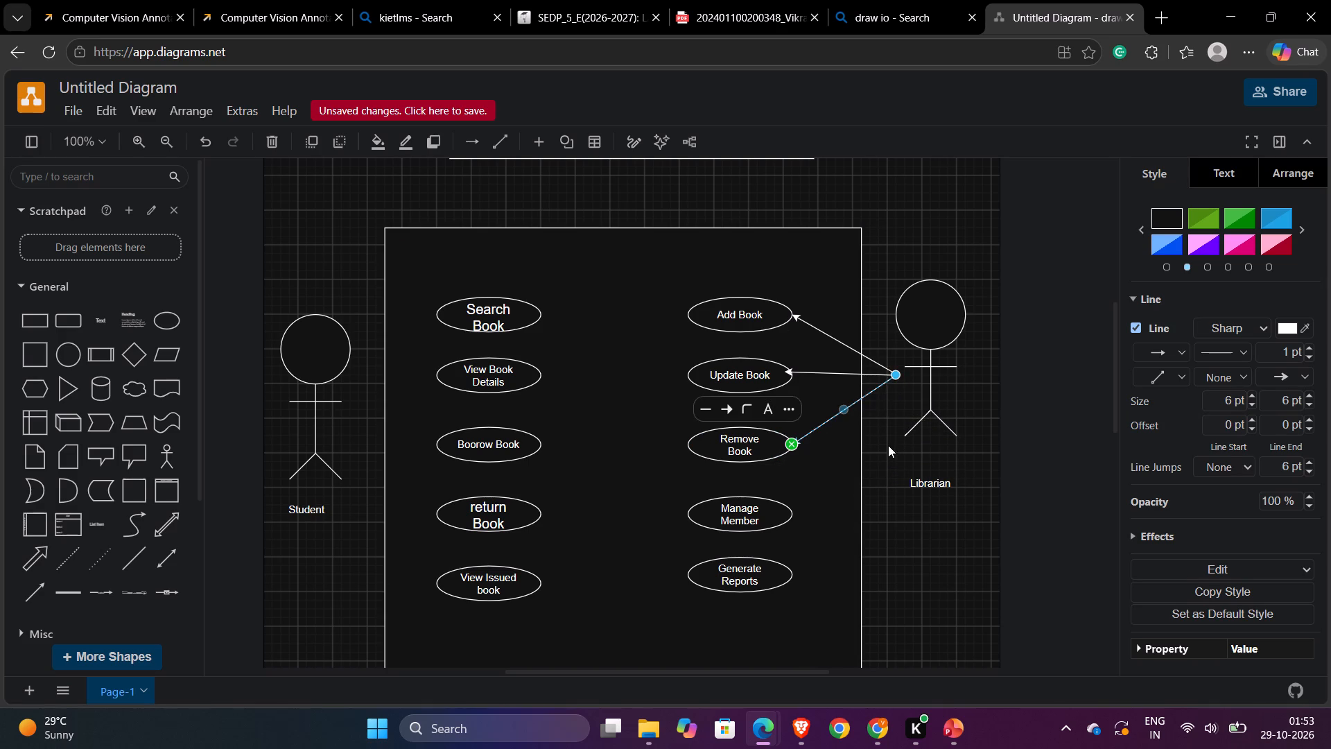
Add another arrow copy pointing at the Manage Member ellipse's right edge, with its tail at the shared point beside the Librarian.
left_click(867, 441)
key("ctrl+v")
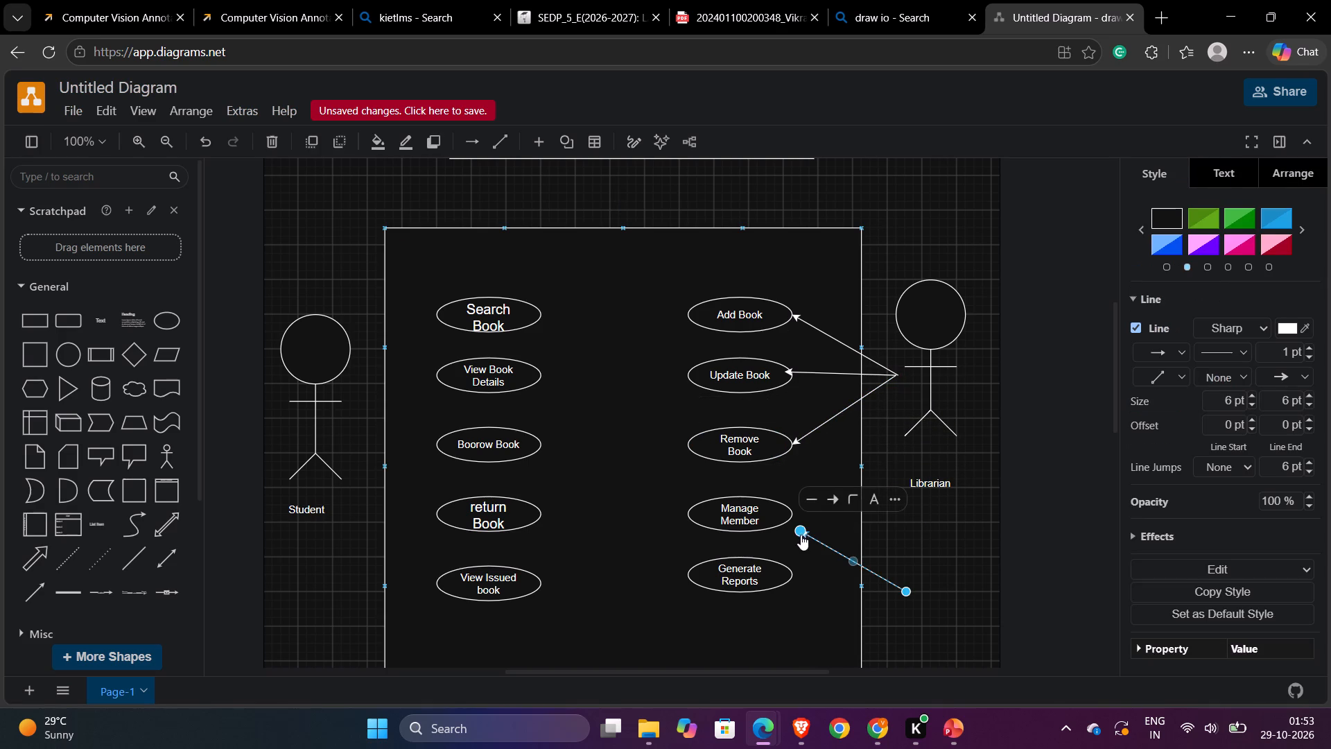
left_click_drag(801, 533, 795, 520)
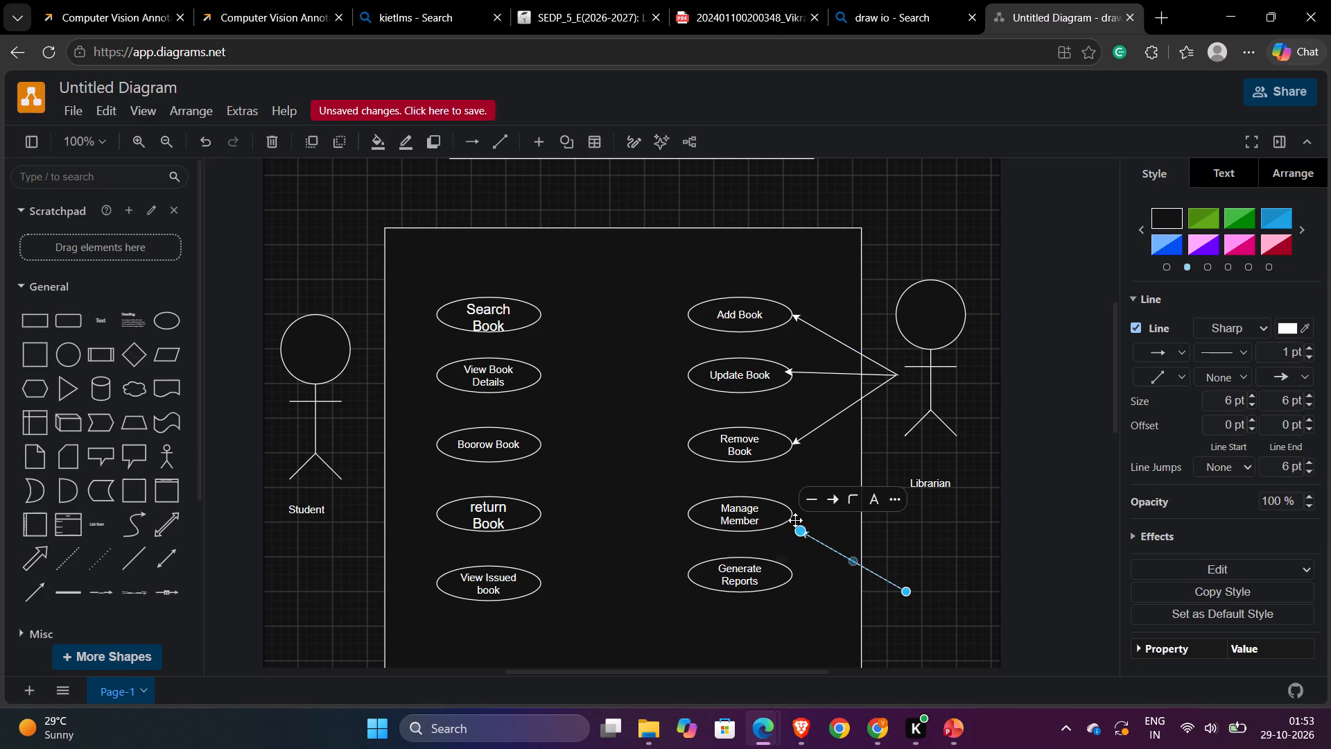
left_click_drag(795, 520, 793, 516)
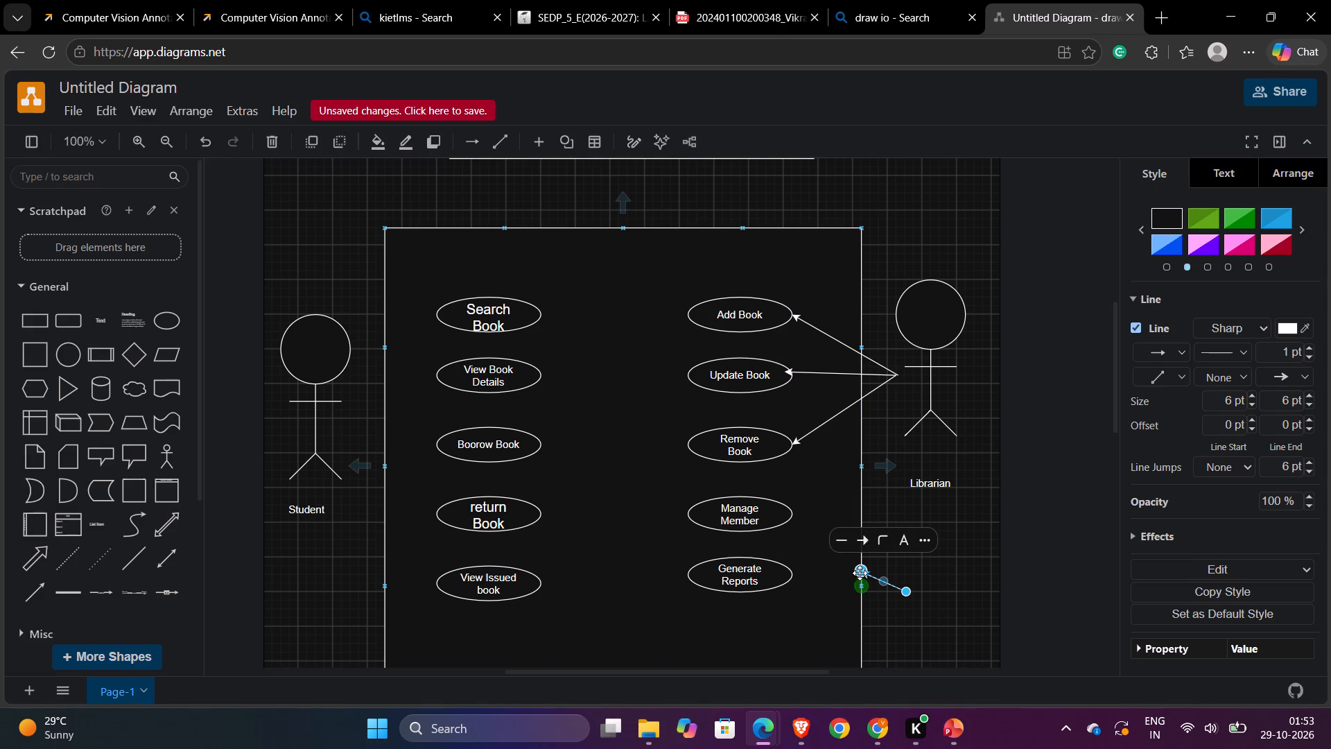
left_click_drag(863, 572, 792, 515)
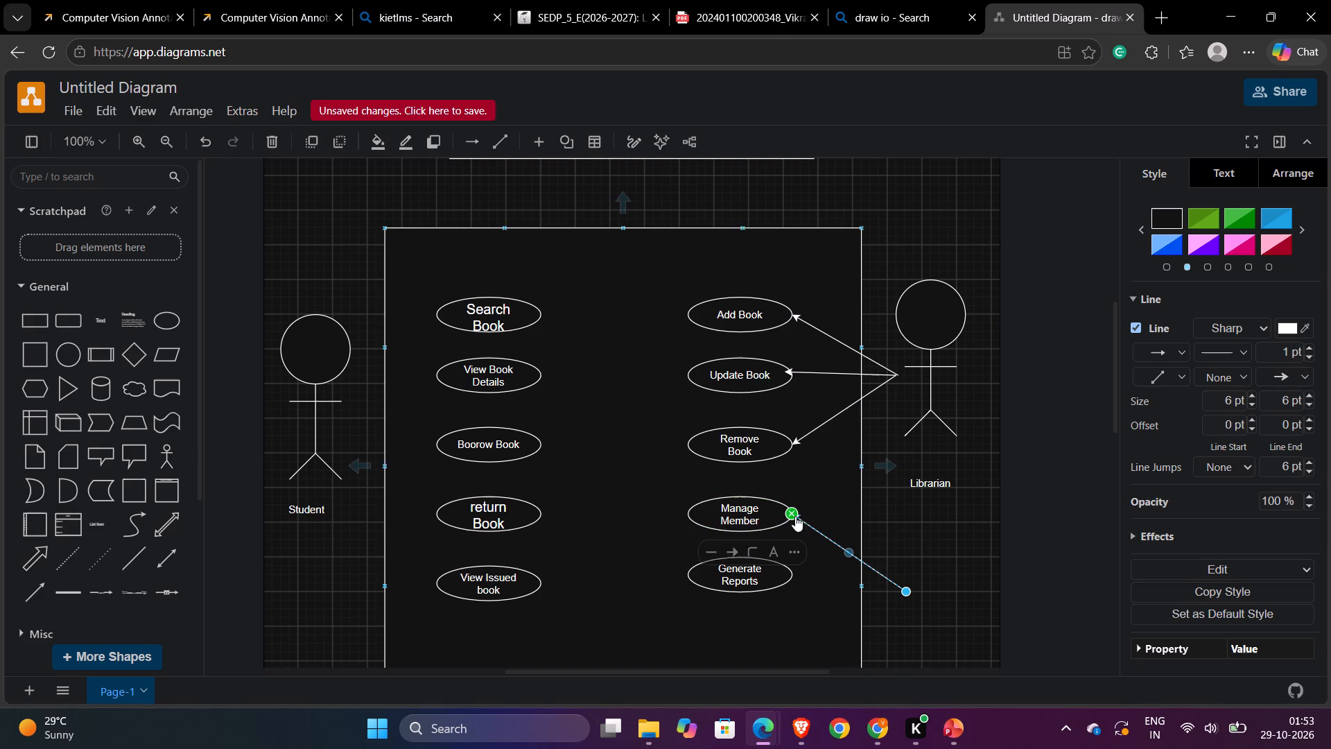
left_click_drag(906, 592, 896, 381)
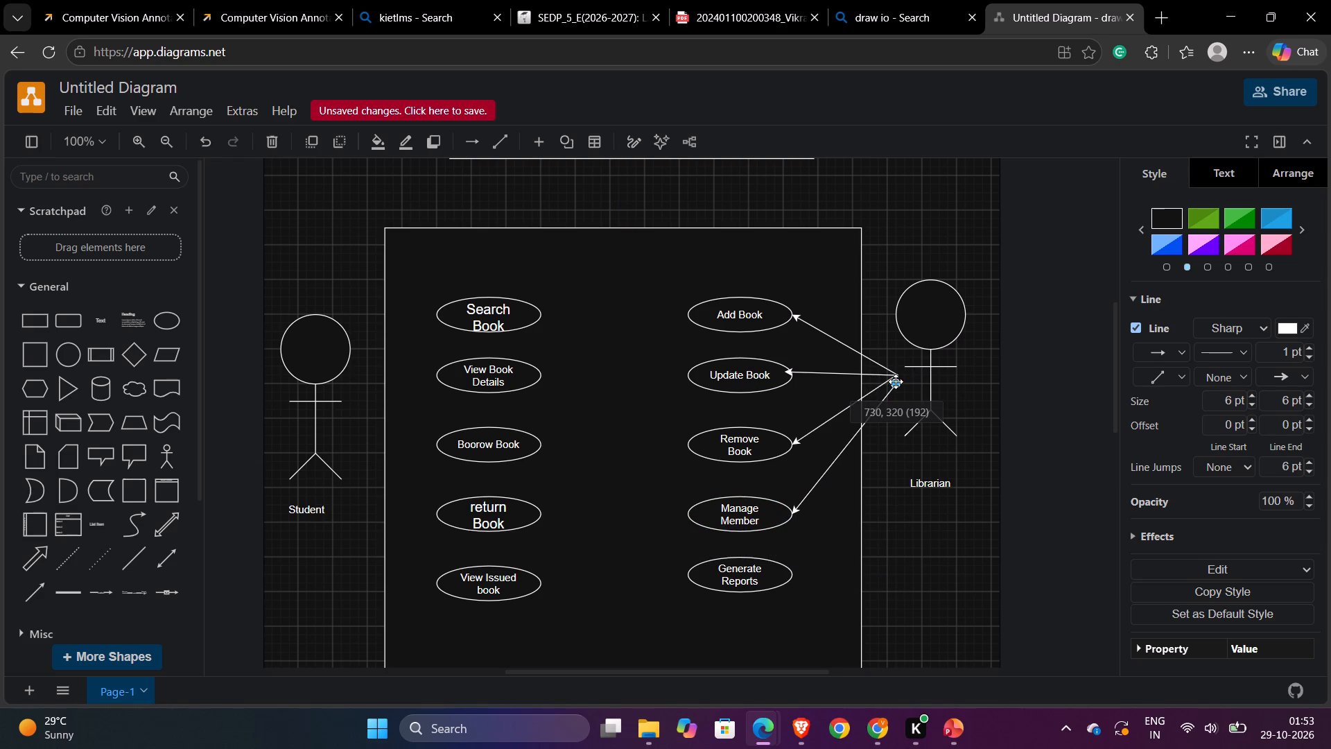
left_click_drag(896, 381, 894, 372)
left_click(925, 554)
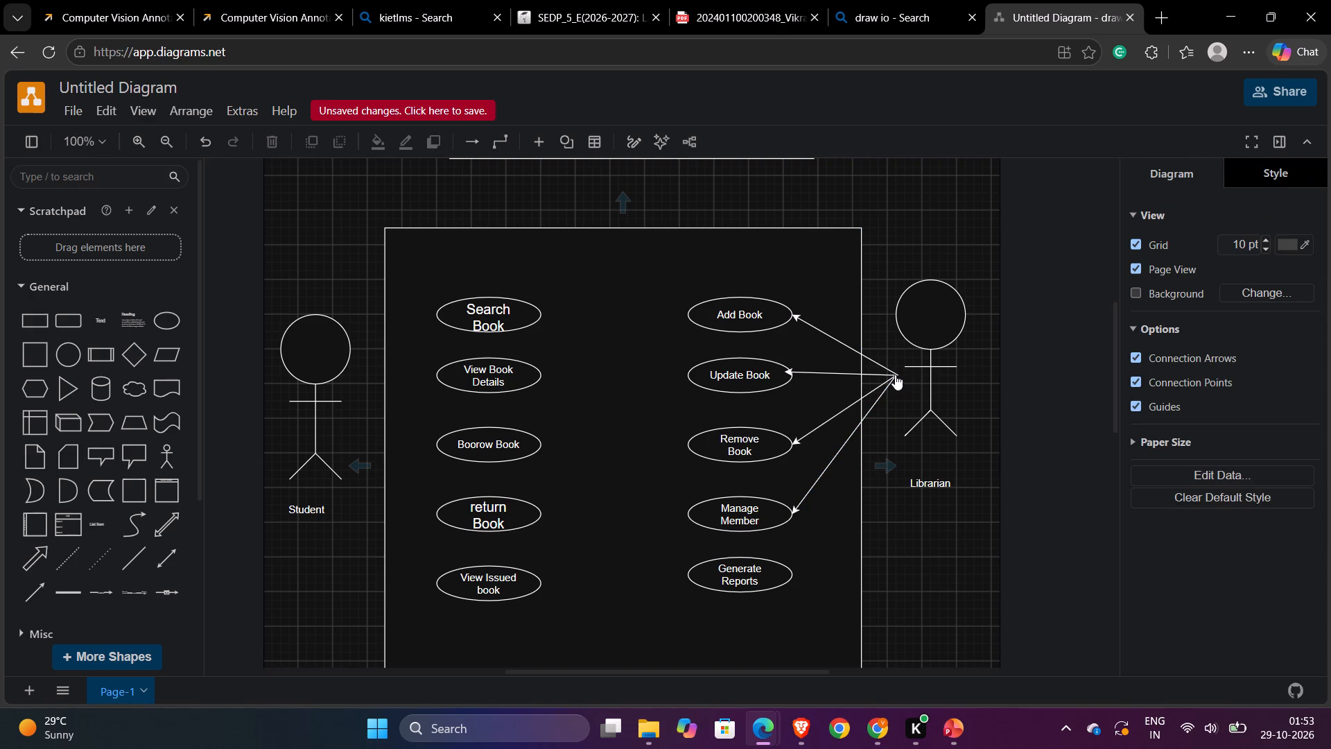
Add another arrow copy pointing at the Generate Reports ellipse's right edge, with its tail at the shared point beside the Librarian.
left_click(873, 549)
key("ctrl+v")
left_click_drag(877, 551, 877, 550)
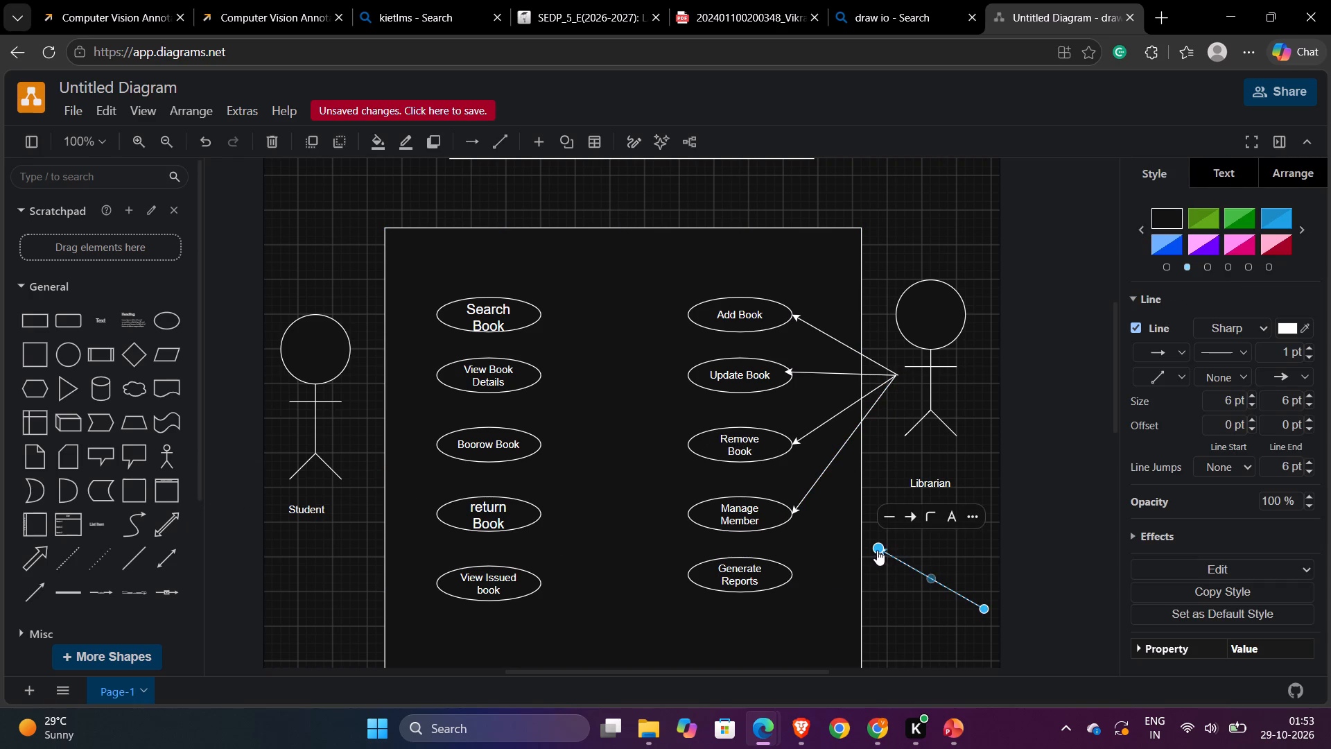
left_click_drag(877, 550, 790, 570)
left_click(784, 571)
left_click_drag(982, 612, 892, 372)
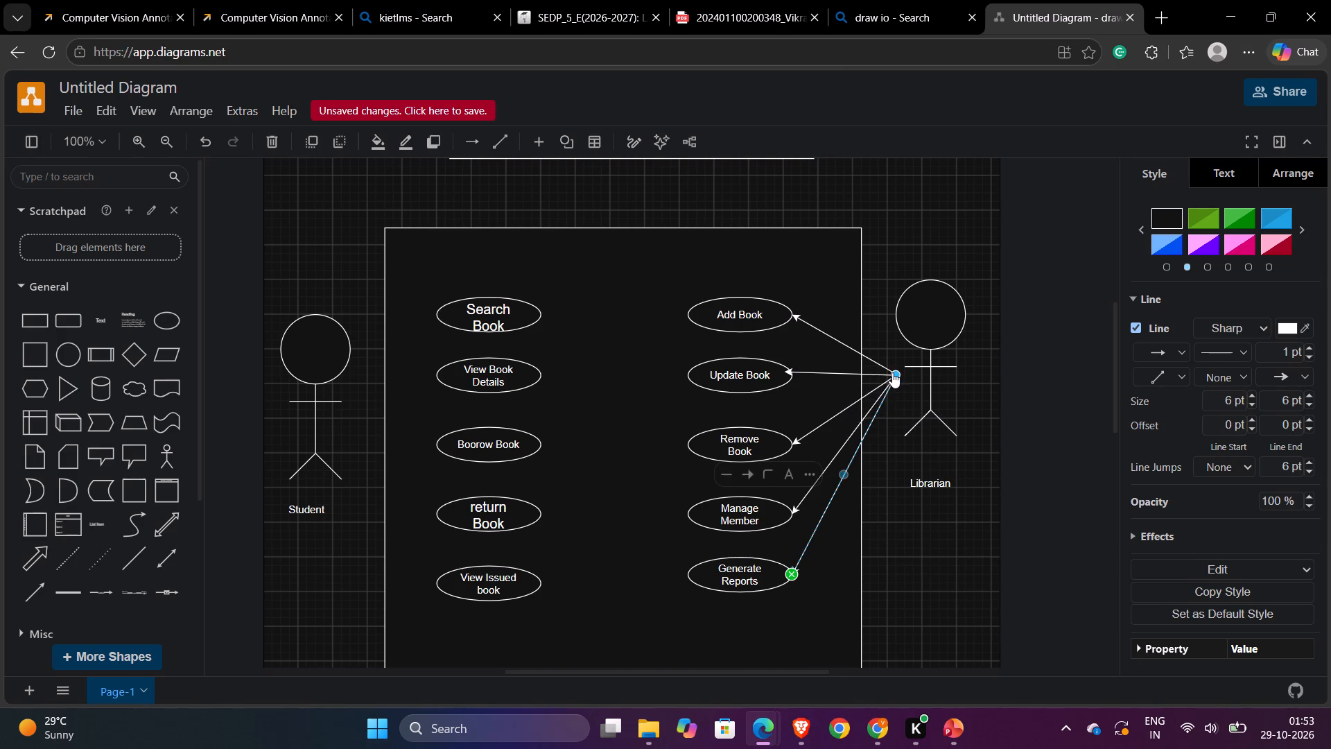
left_click(935, 517)
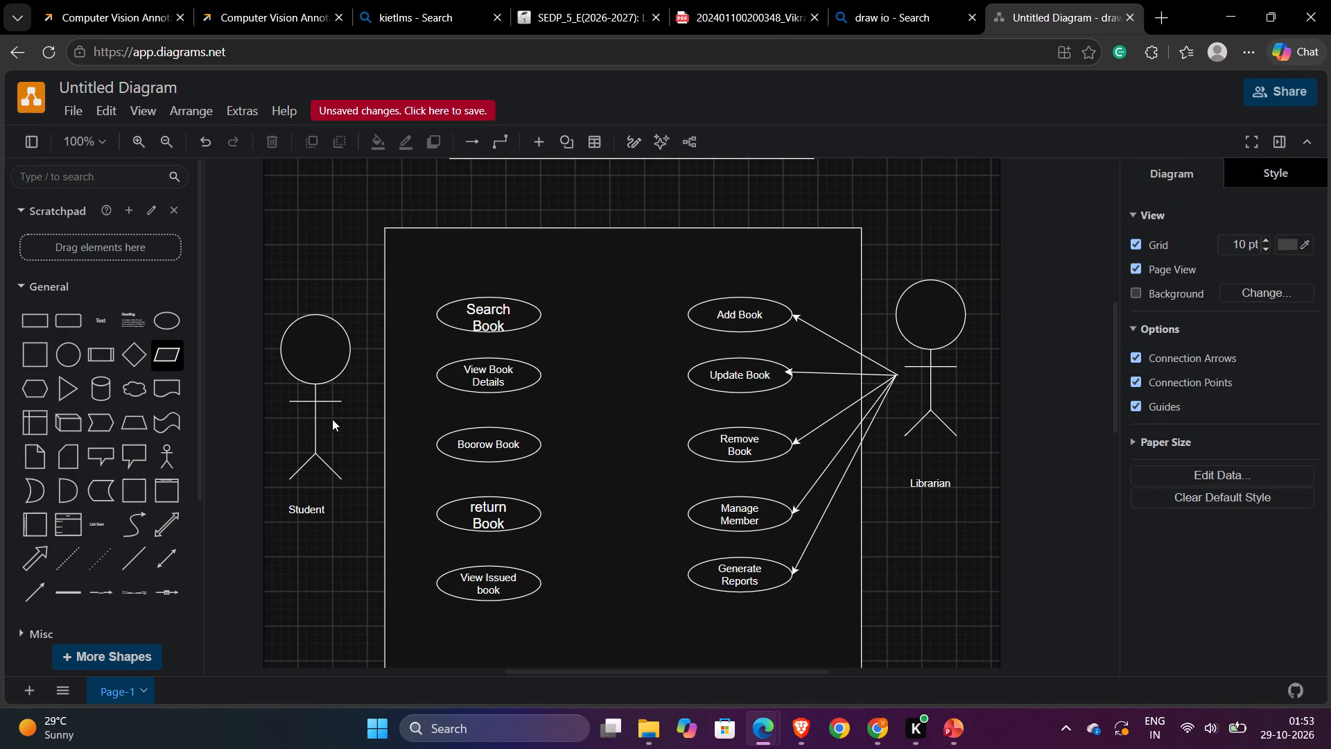
Add an arrow copy pointing at the Search Book ellipse's left edge, with its tail just beyond the Student's right arm end.
left_click(335, 422)
key("ctrl+v")
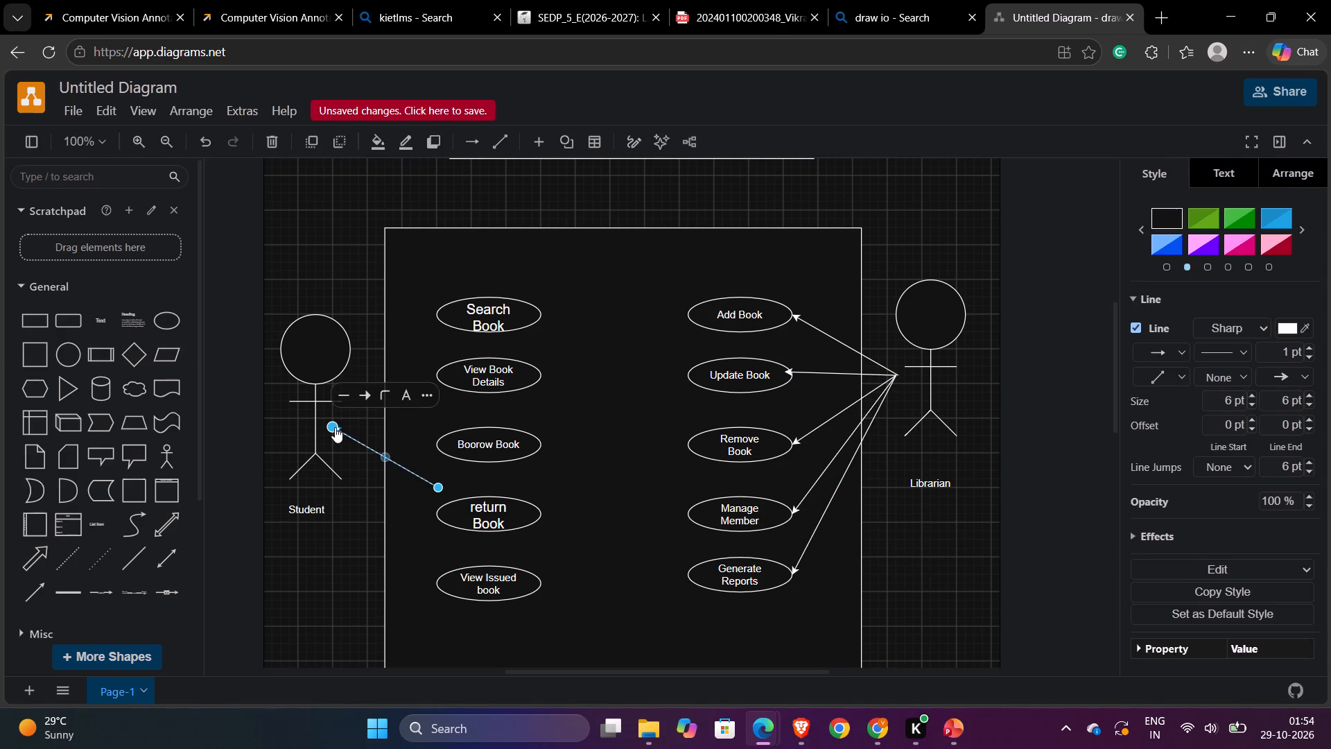
left_click_drag(336, 428, 404, 345)
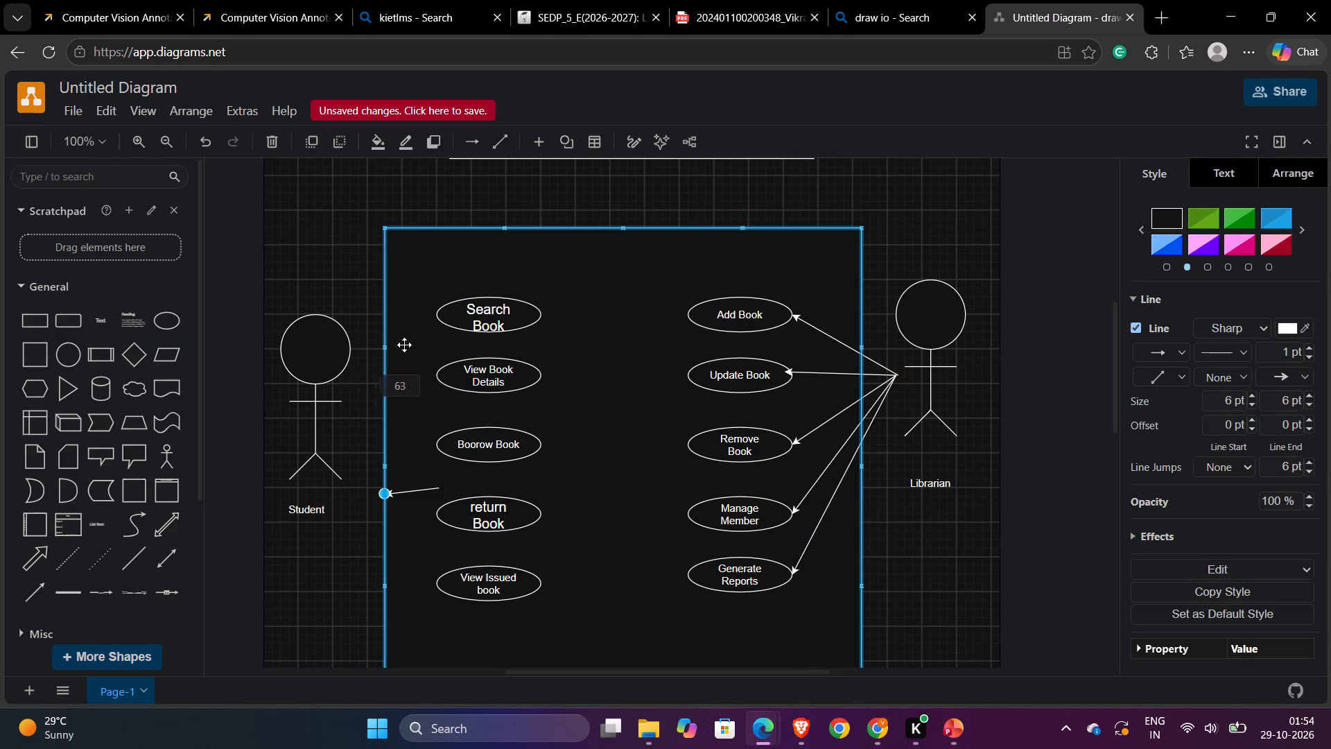
left_click_drag(404, 345, 437, 319)
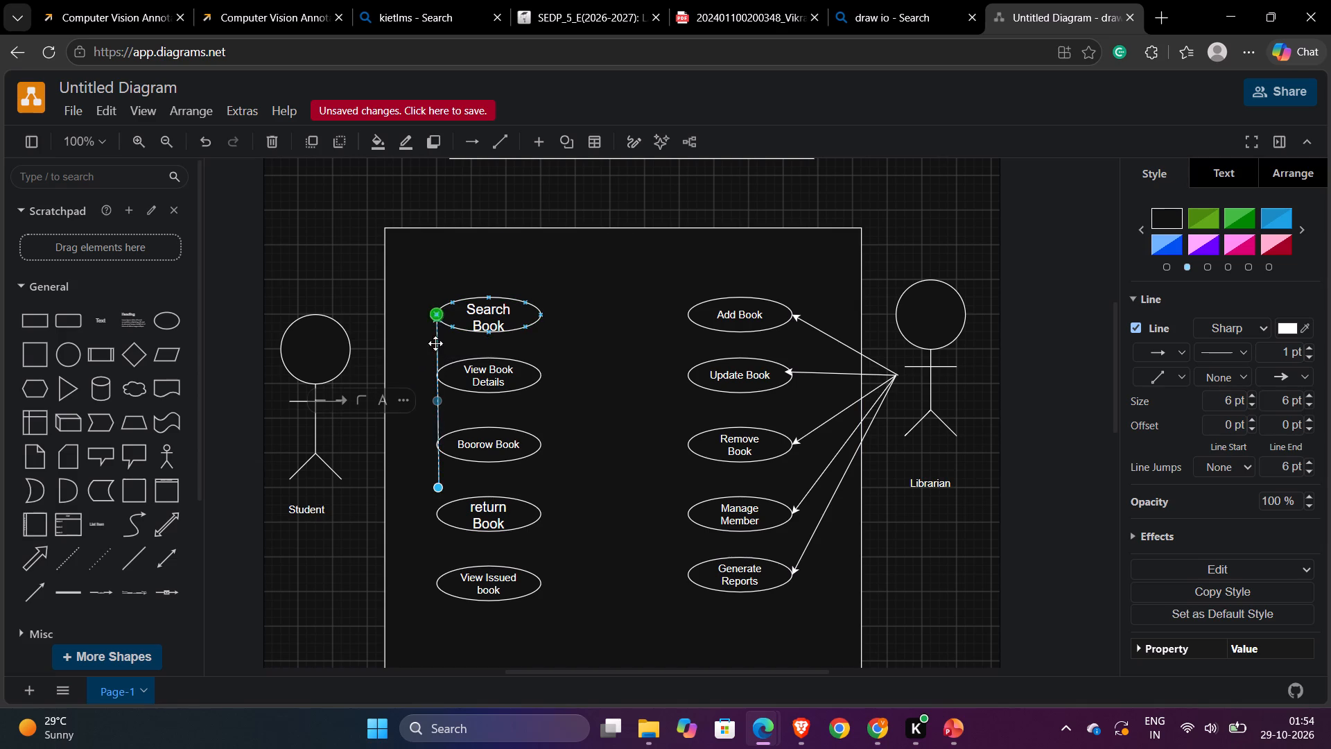
left_click_drag(437, 488, 370, 390)
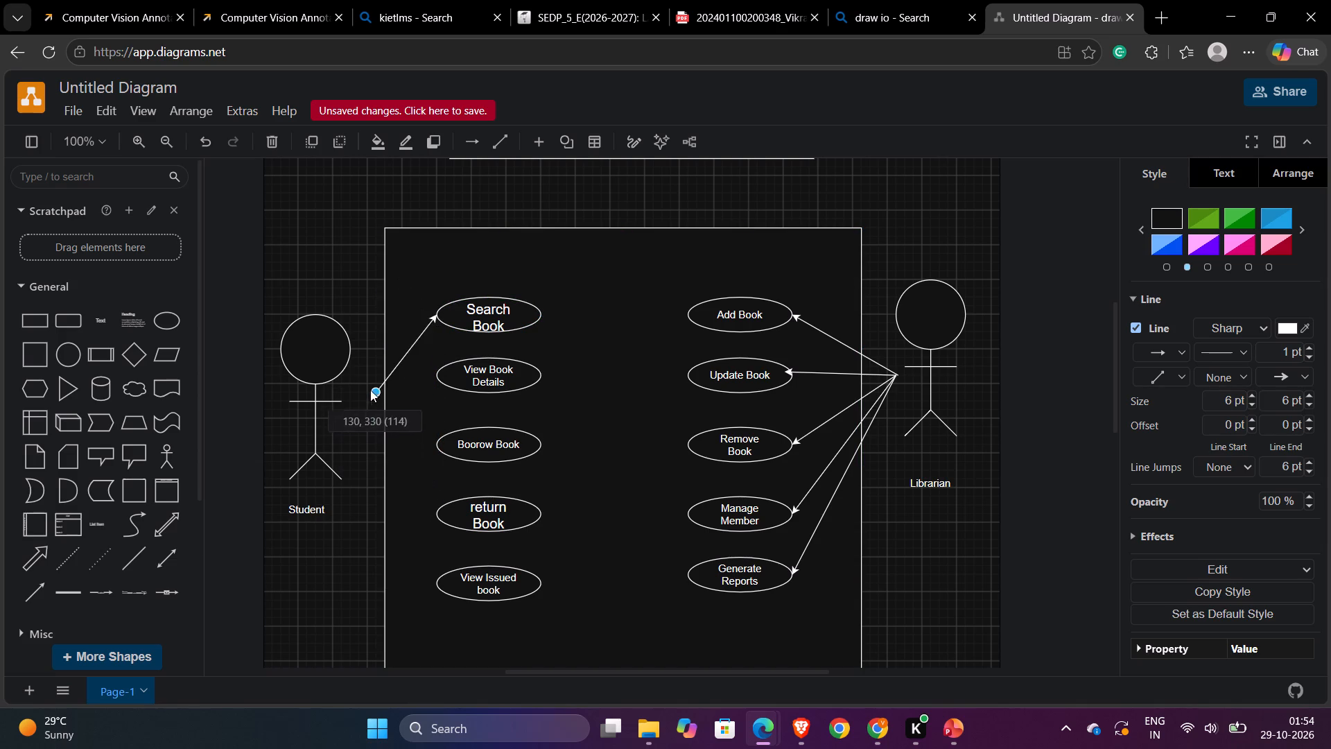
left_click_drag(370, 390, 351, 385)
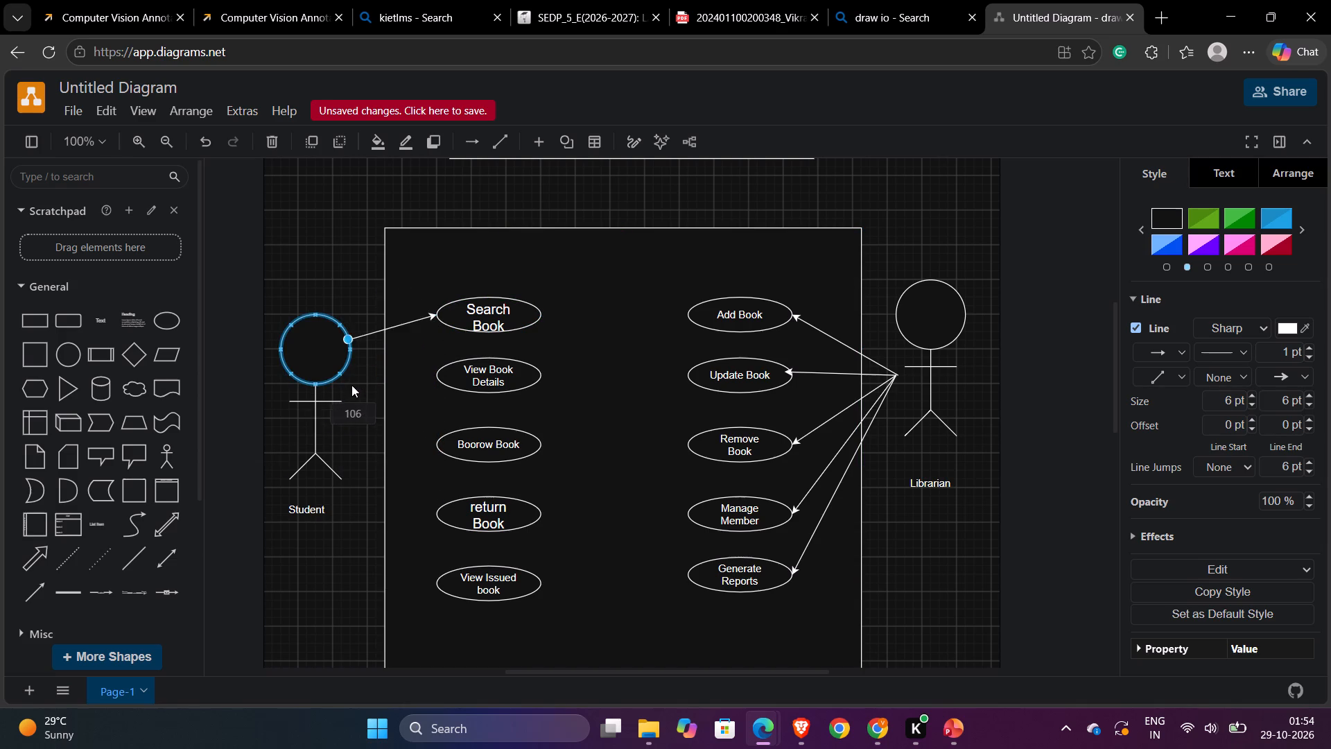
left_click_drag(351, 385, 351, 391)
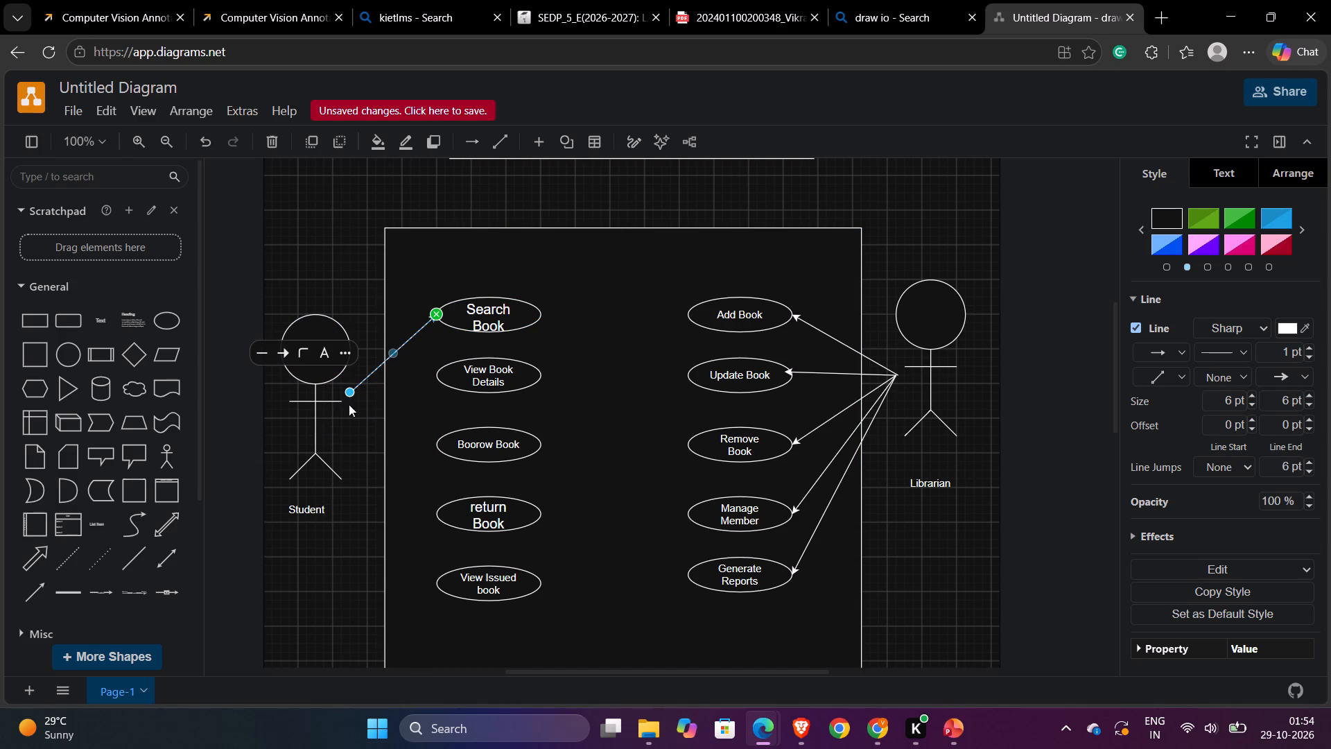
left_click(272, 432)
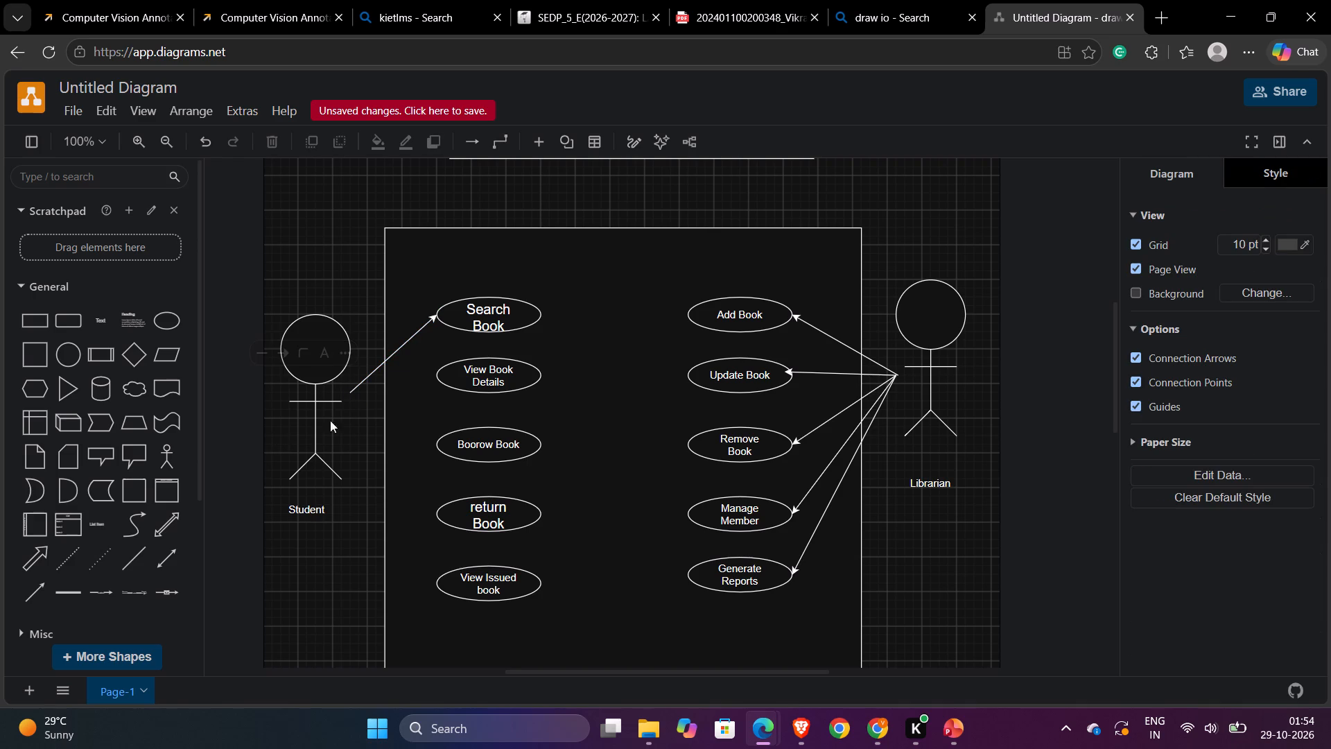
Add an arrow copy pointing at the View Book Details ellipse's left edge, with its tail at about 100, 330 beside the Student.
left_click(370, 447)
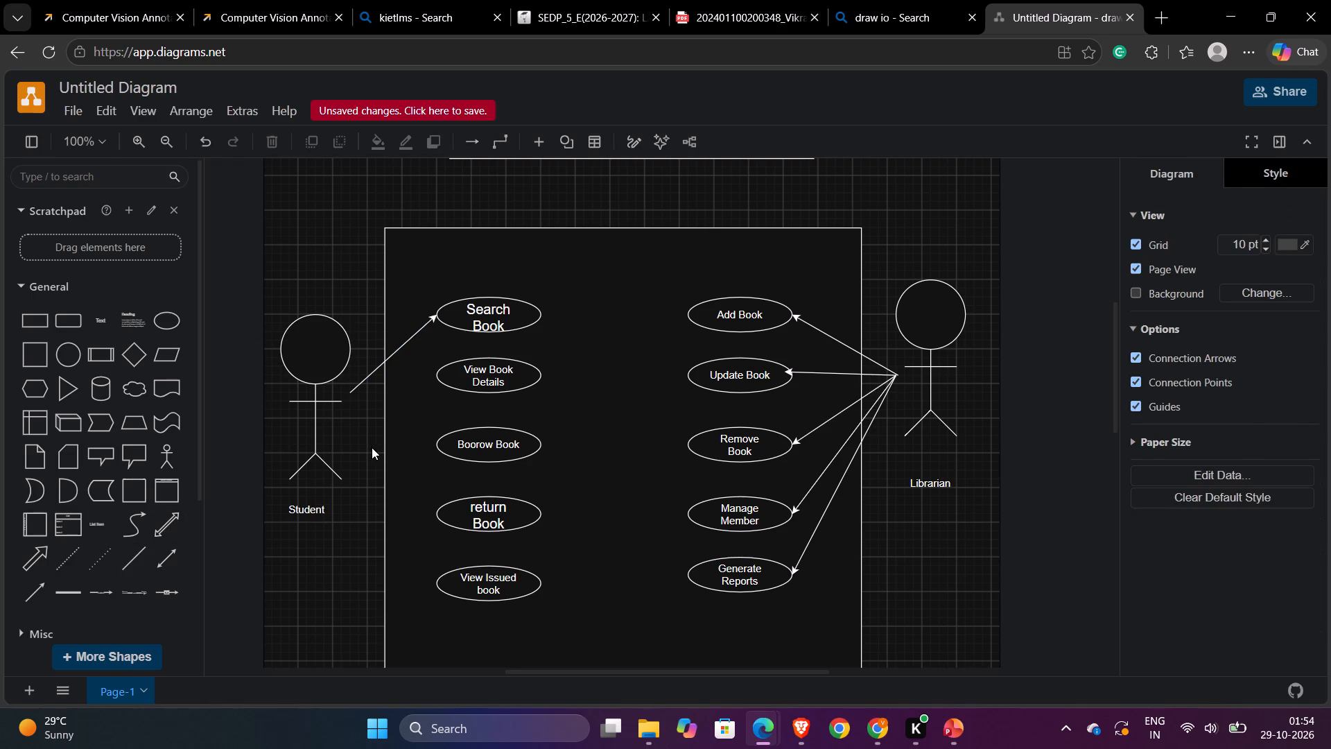
key("ctrl+v")
left_click_drag(367, 446, 437, 379)
left_click_drag(471, 507, 421, 469)
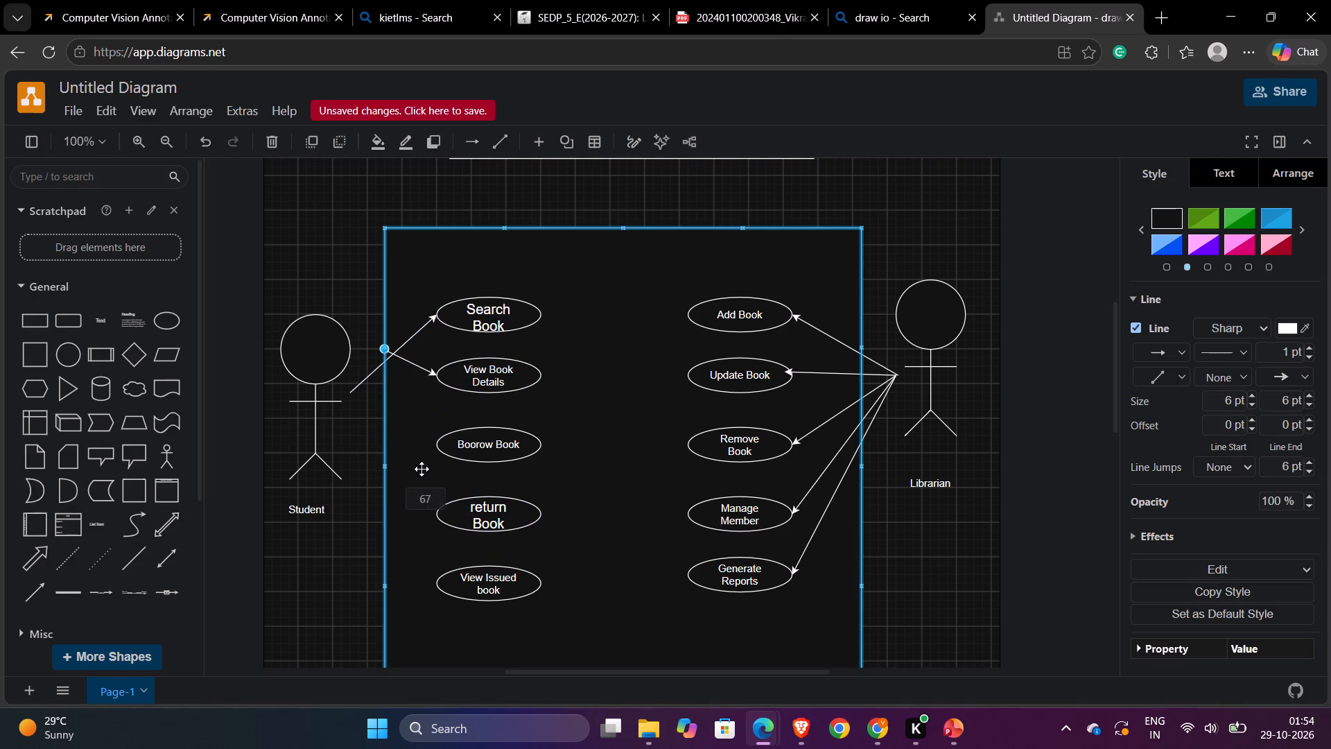
left_click_drag(421, 469, 352, 395)
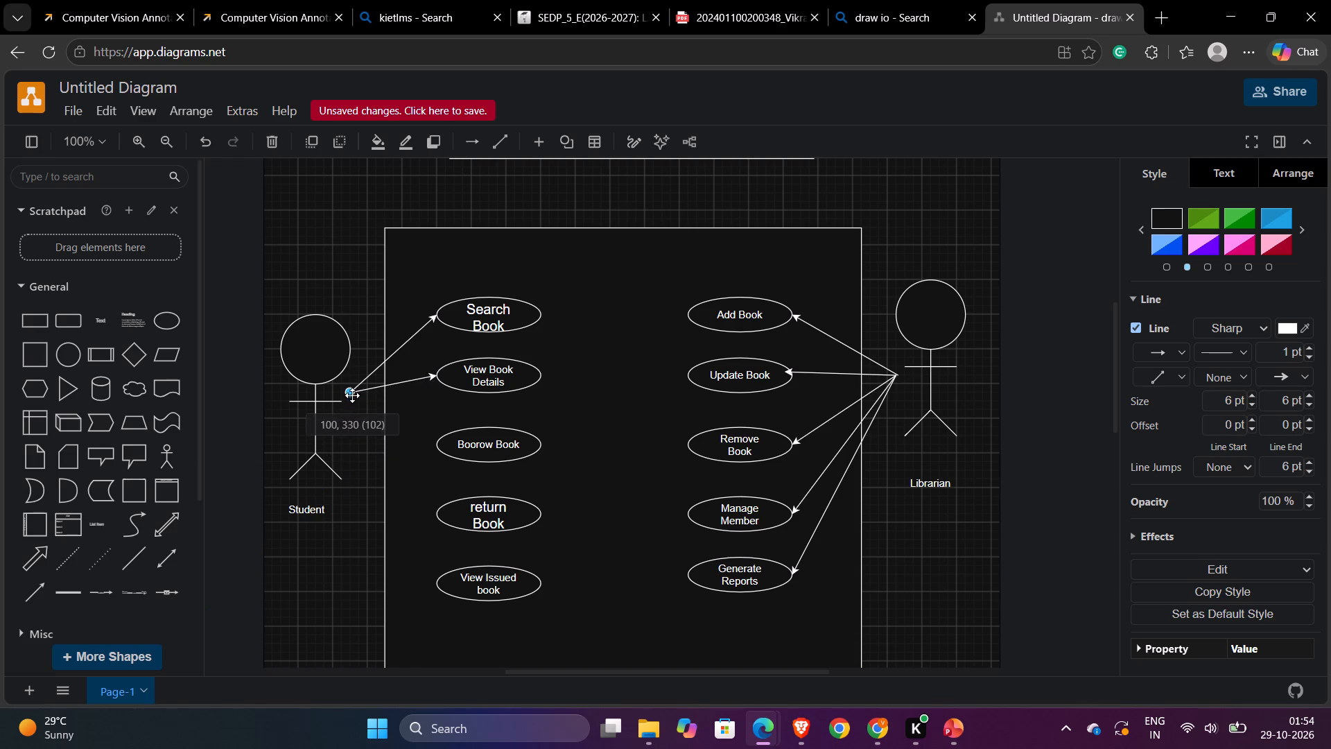
left_click_drag(352, 395, 351, 393)
Add an arrow copy pointing at the Boorow Book ellipse's left edge, with its tail at the shared point beside the Student.
left_click(367, 423)
key("ctrl+v")
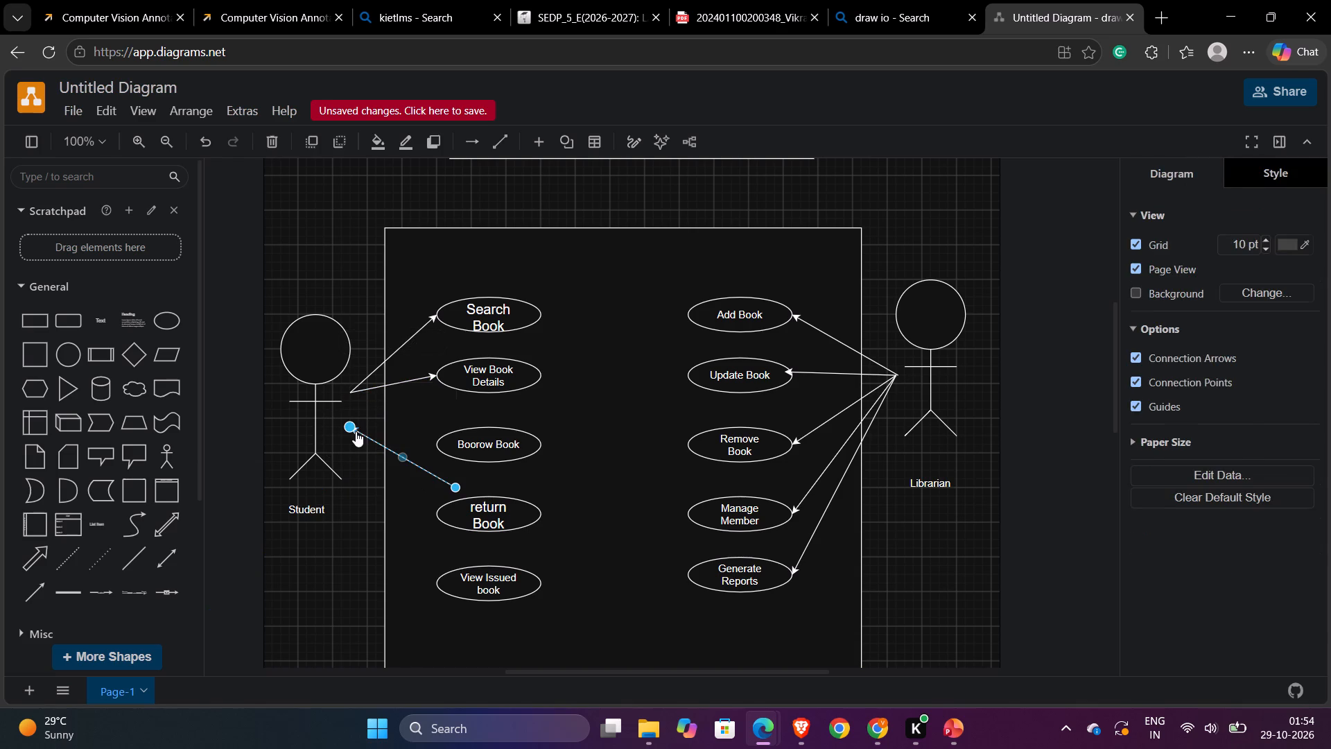
left_click_drag(349, 429, 438, 438)
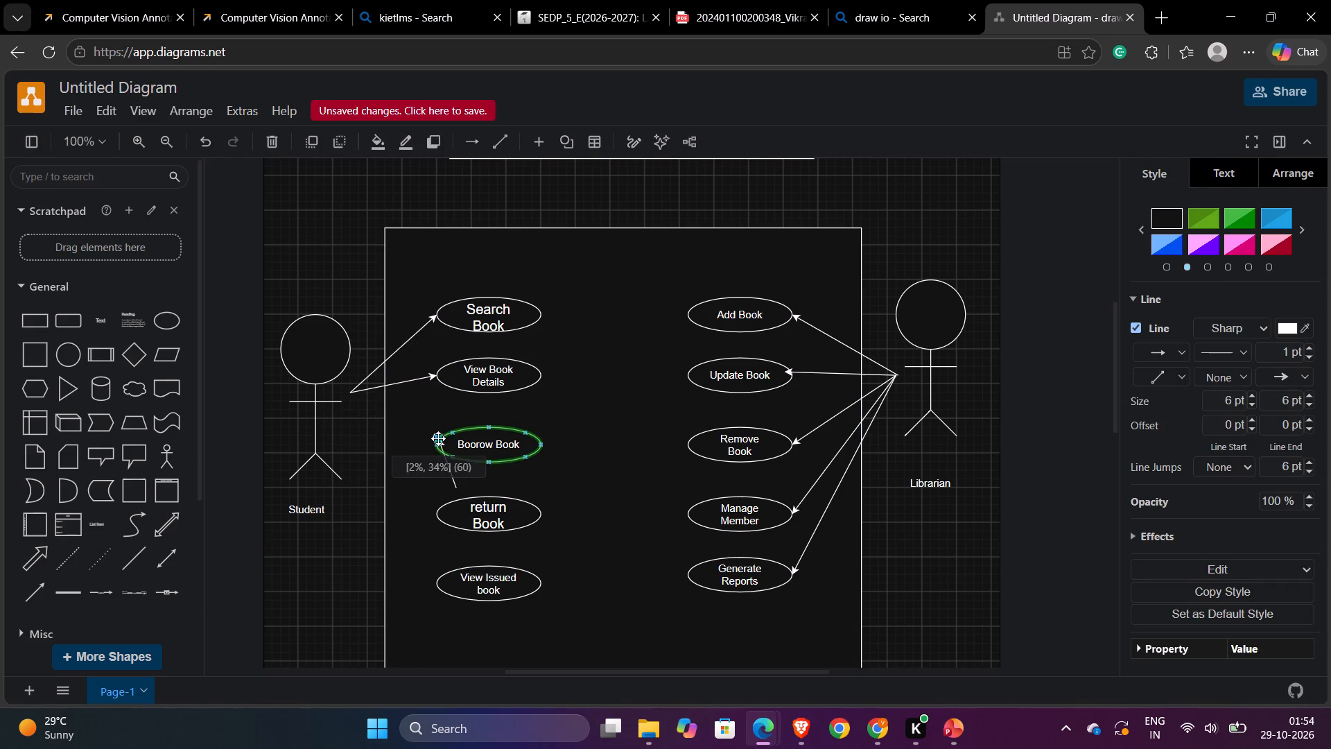
left_click_drag(438, 438, 440, 437)
left_click_drag(440, 439, 433, 447)
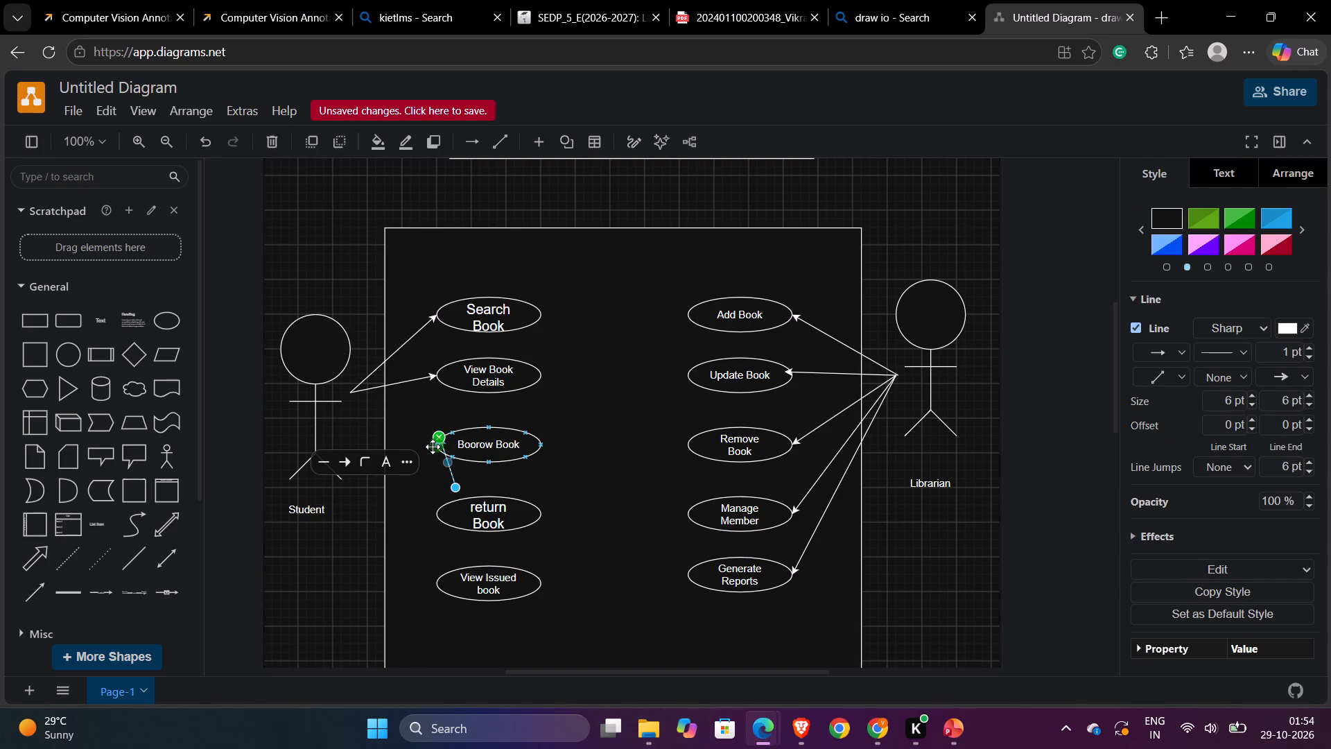
left_click_drag(433, 447, 432, 447)
left_click(441, 482)
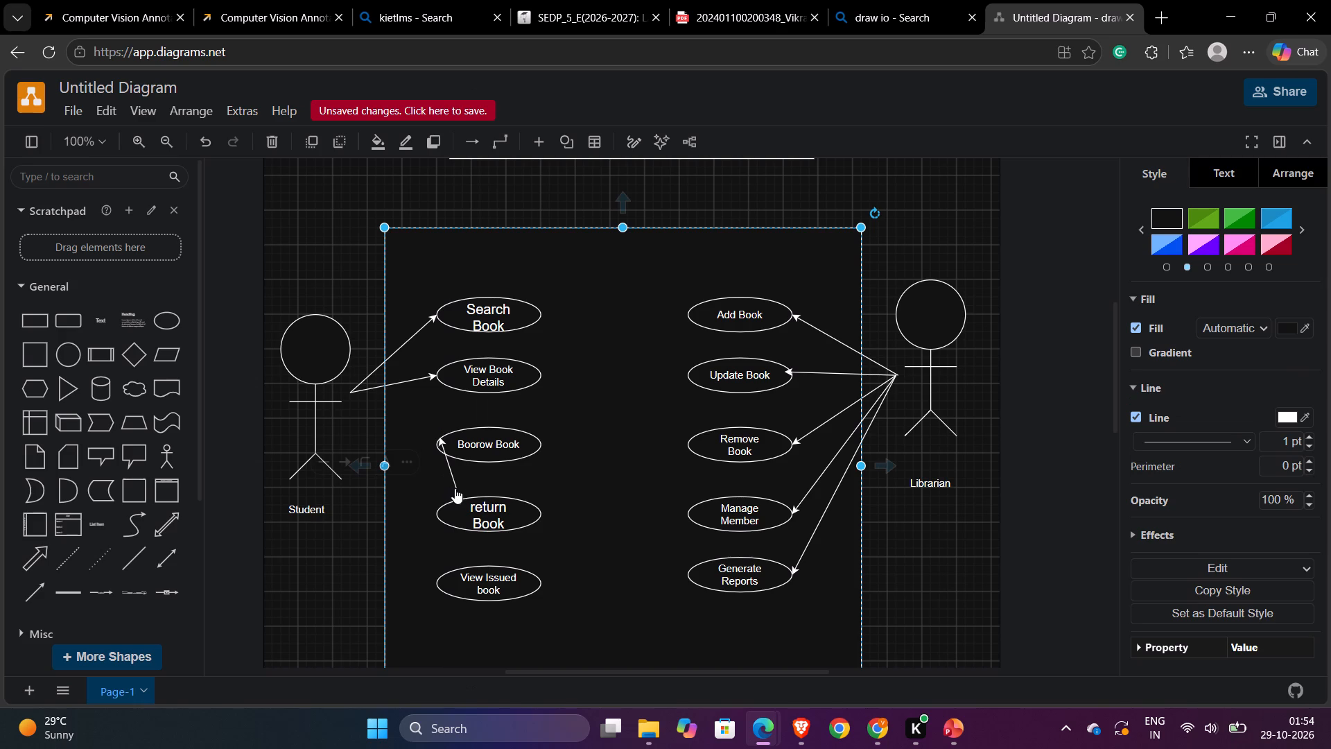
left_click(455, 487)
left_click_drag(455, 487, 353, 392)
Add an arrow copy pointing at the return Book ellipse's left edge, with its tail at the shared point beside the Student.
left_click(363, 456)
key("ctrl+v")
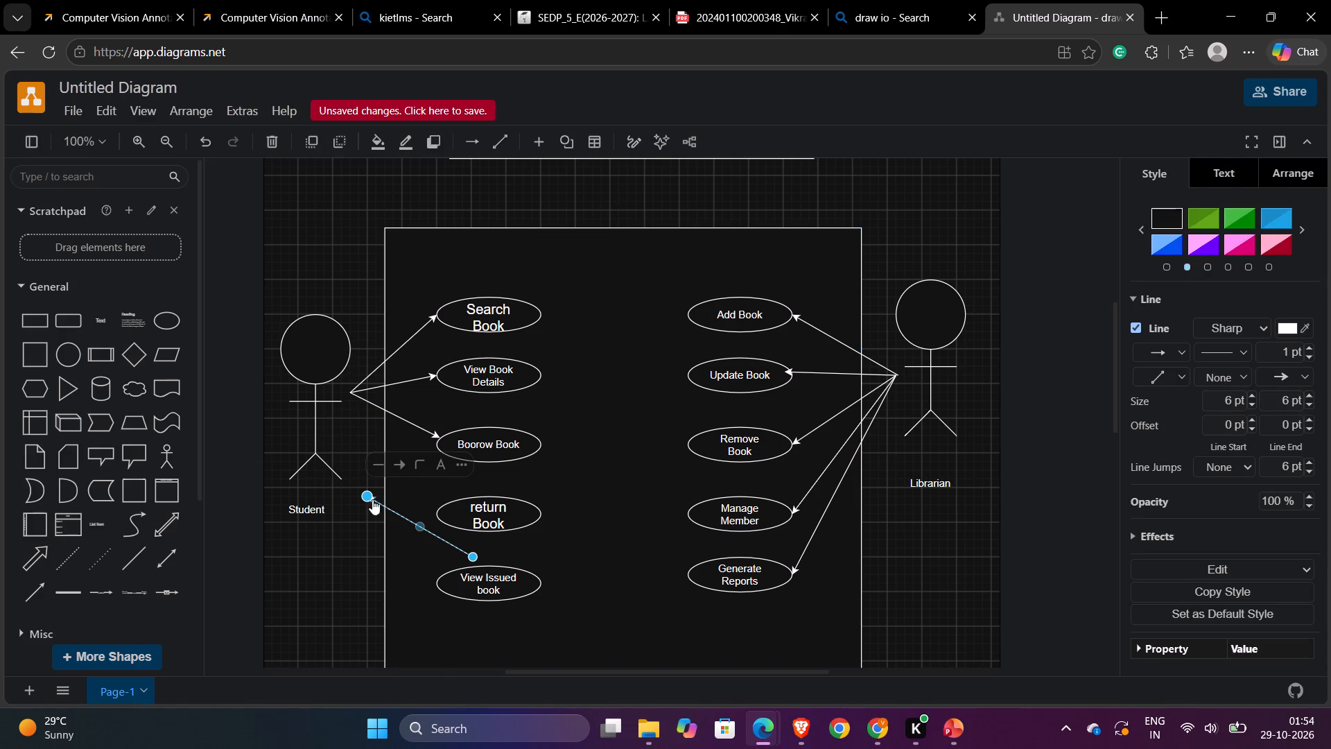
left_click_drag(473, 560, 420, 499)
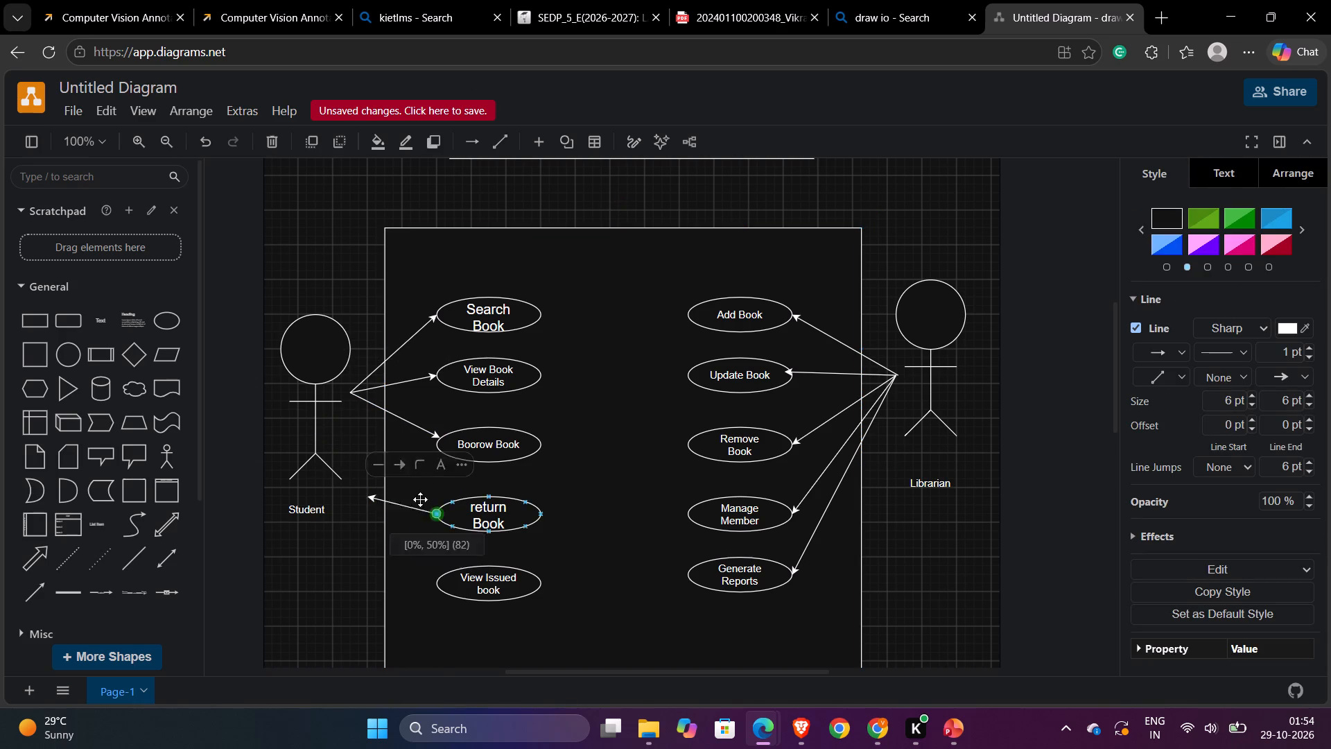
left_click_drag(420, 499, 352, 393)
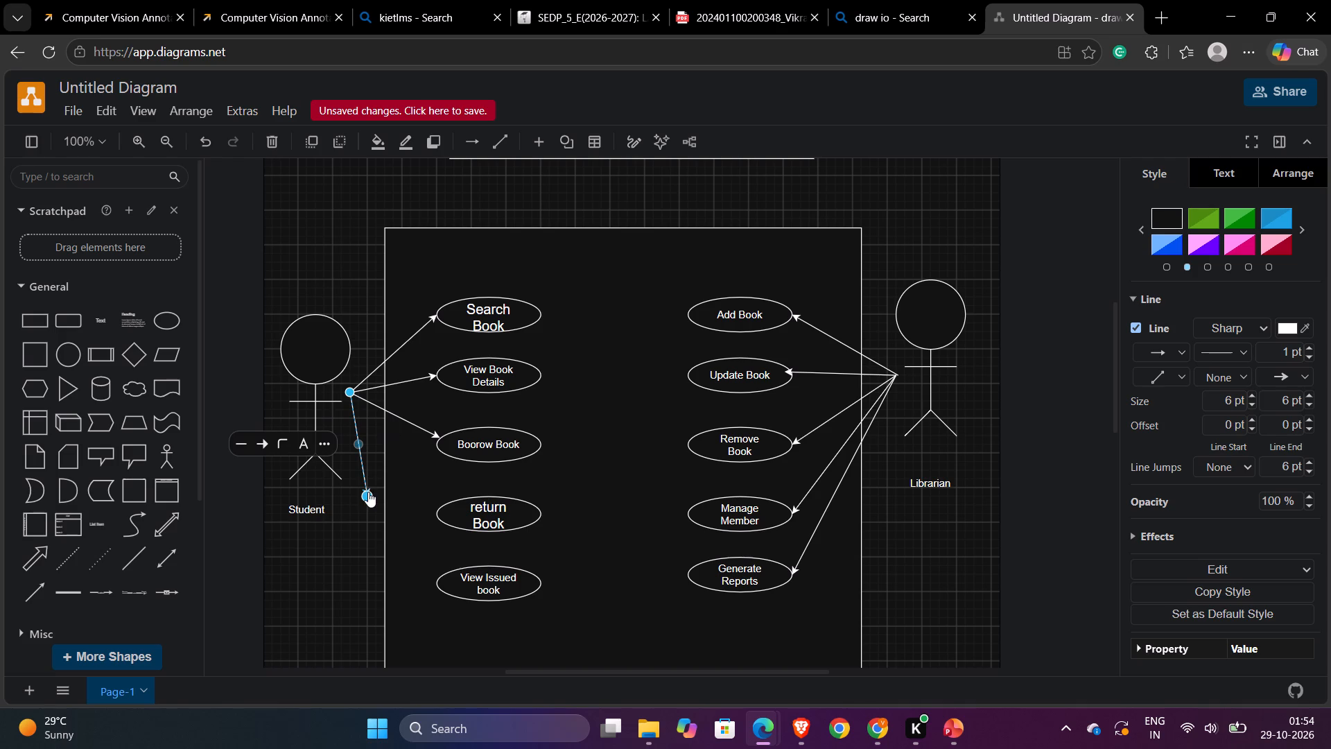
left_click_drag(368, 496, 437, 510)
Add an arrow copy pointing at the View Issued book ellipse's left edge, with its tail at the shared point beside the Student.
left_click(367, 542)
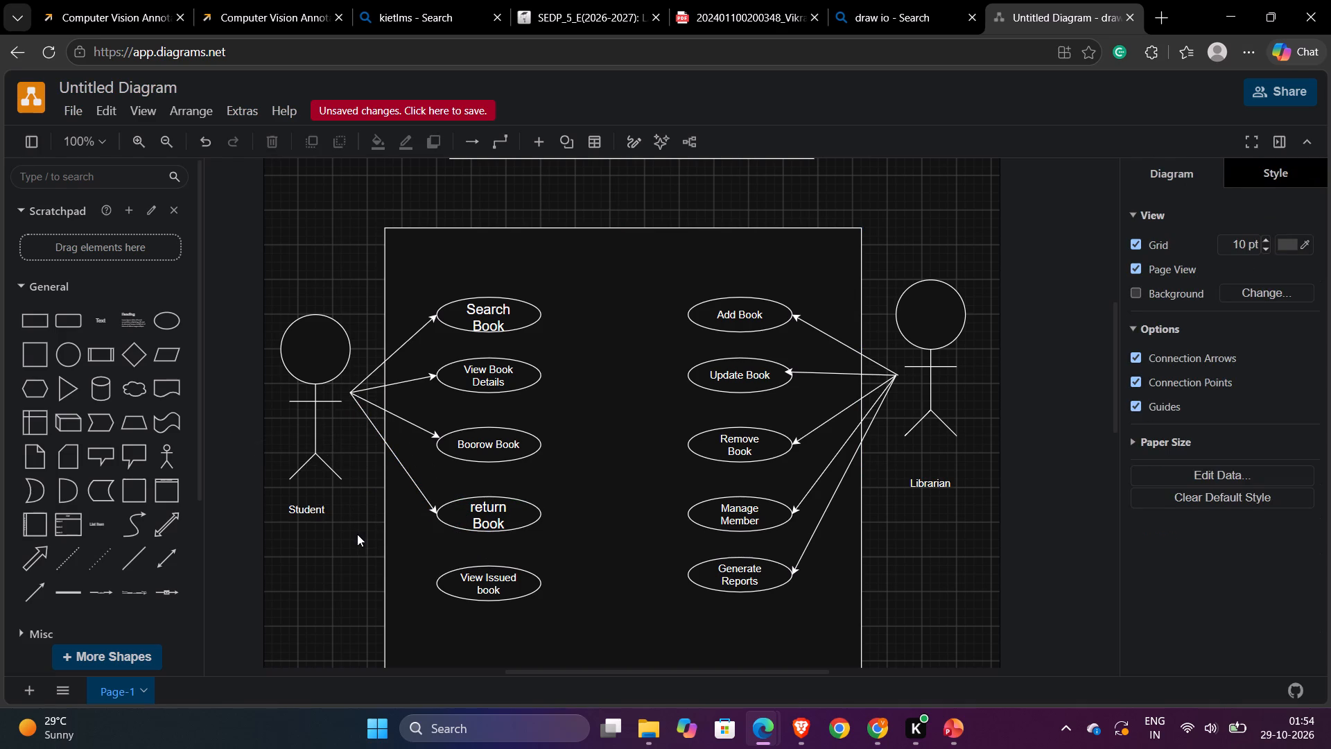
key("ctrl+v")
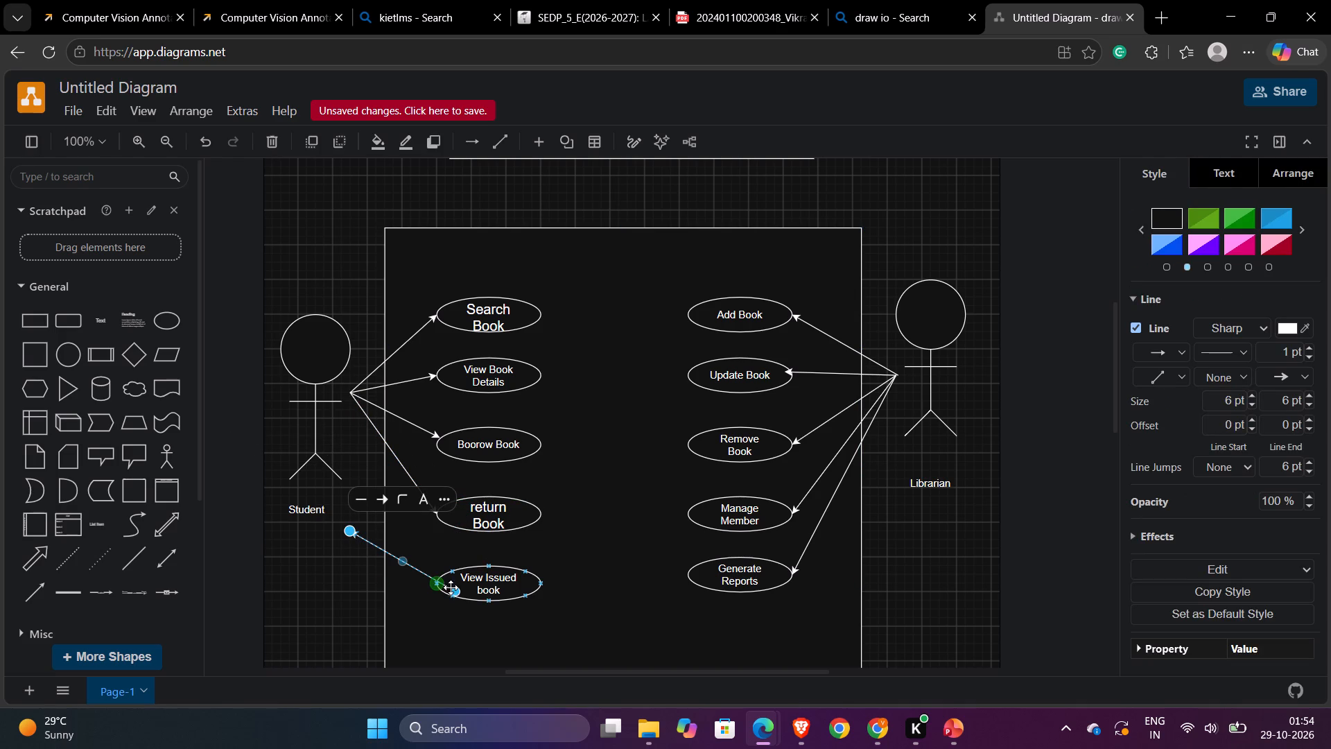
left_click_drag(455, 593, 346, 399)
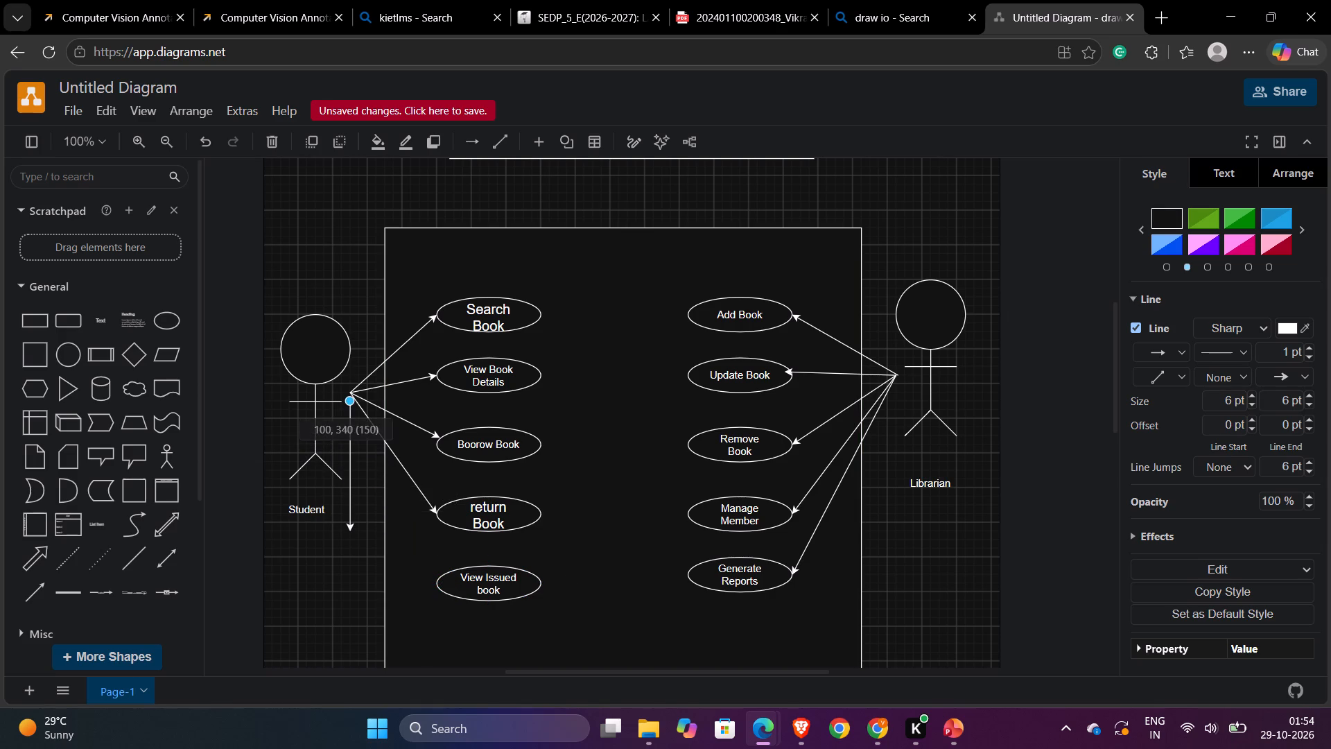
left_click_drag(346, 399, 349, 393)
left_click_drag(350, 533, 354, 534)
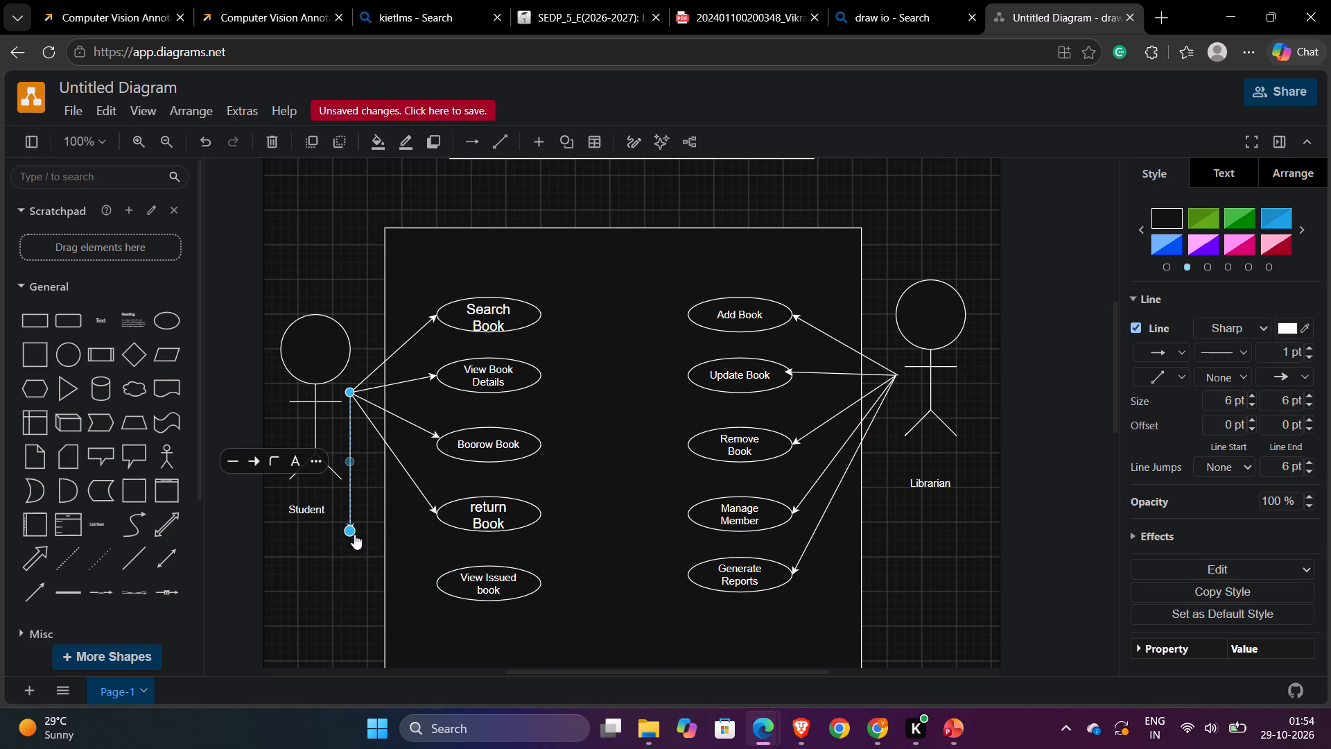
left_click_drag(354, 534, 407, 569)
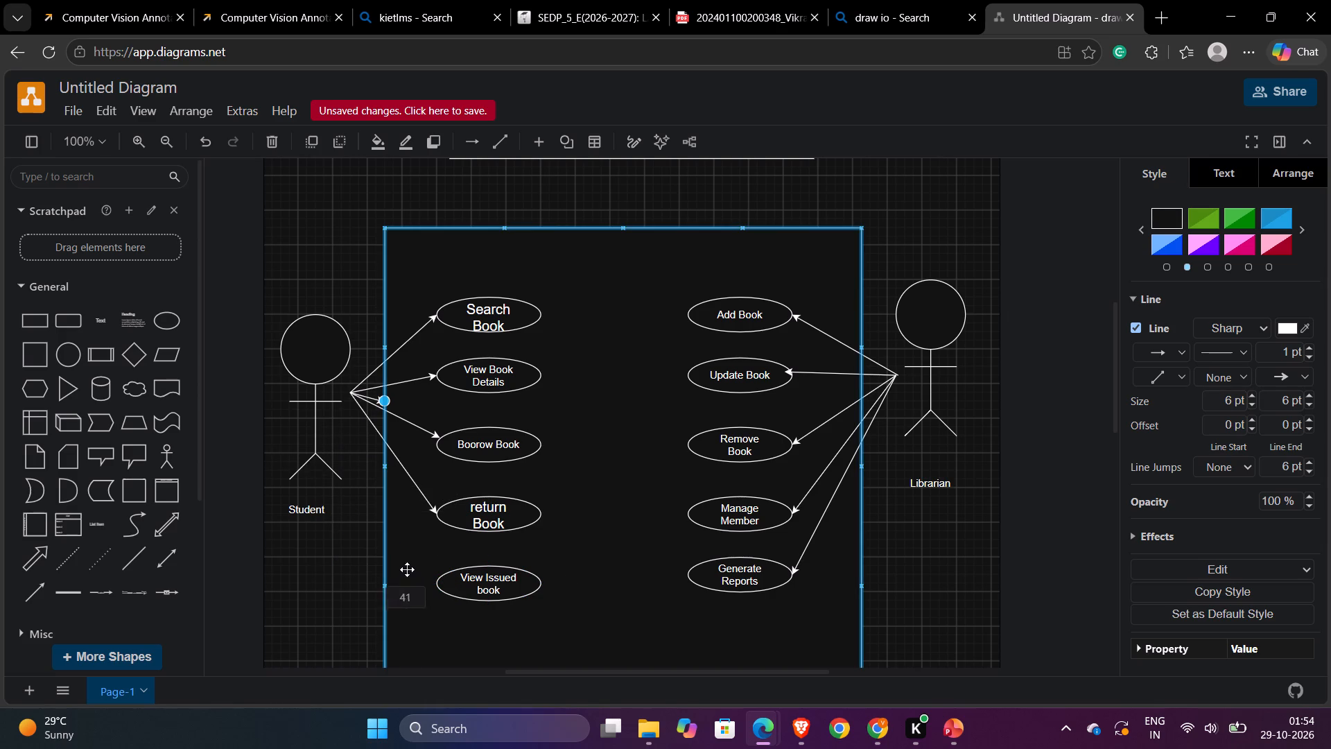
left_click_drag(407, 569, 437, 587)
left_click(630, 447)
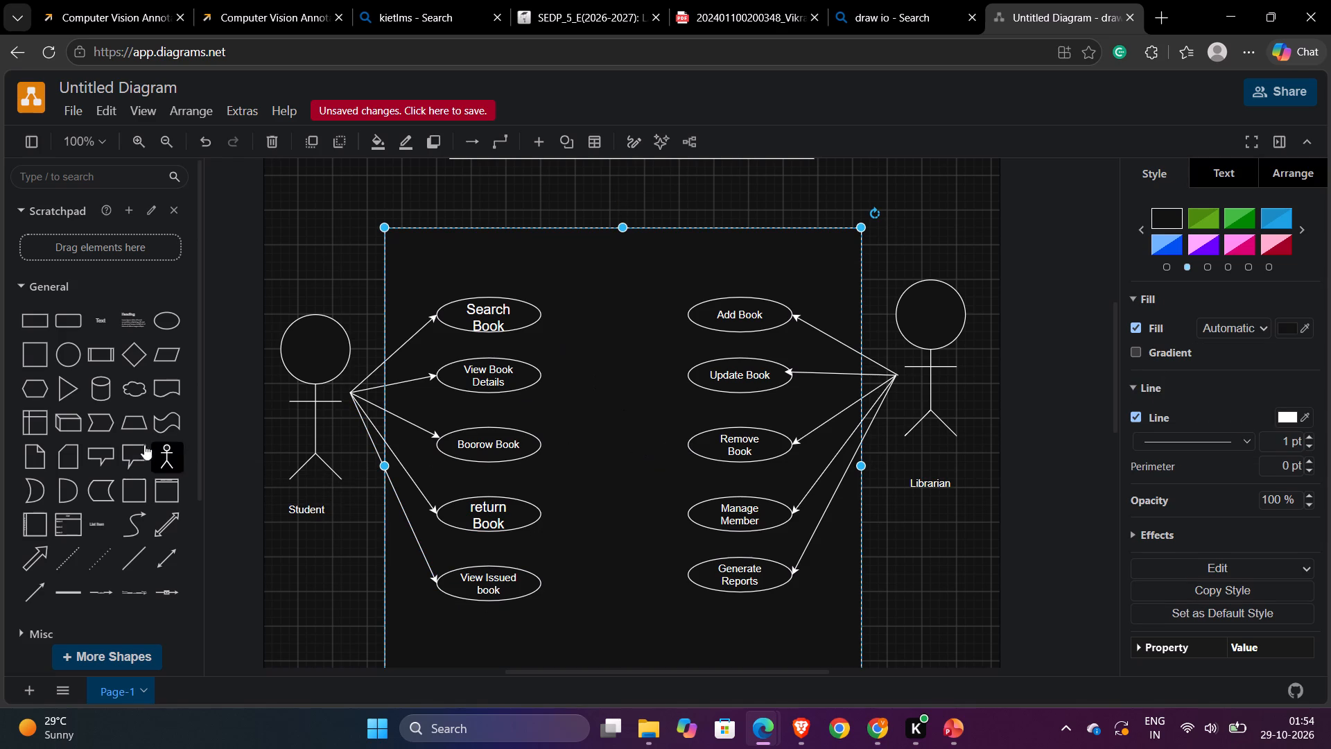
Insert an ellipse centred between the two columns of use cases and label it Login.
left_click(168, 324)
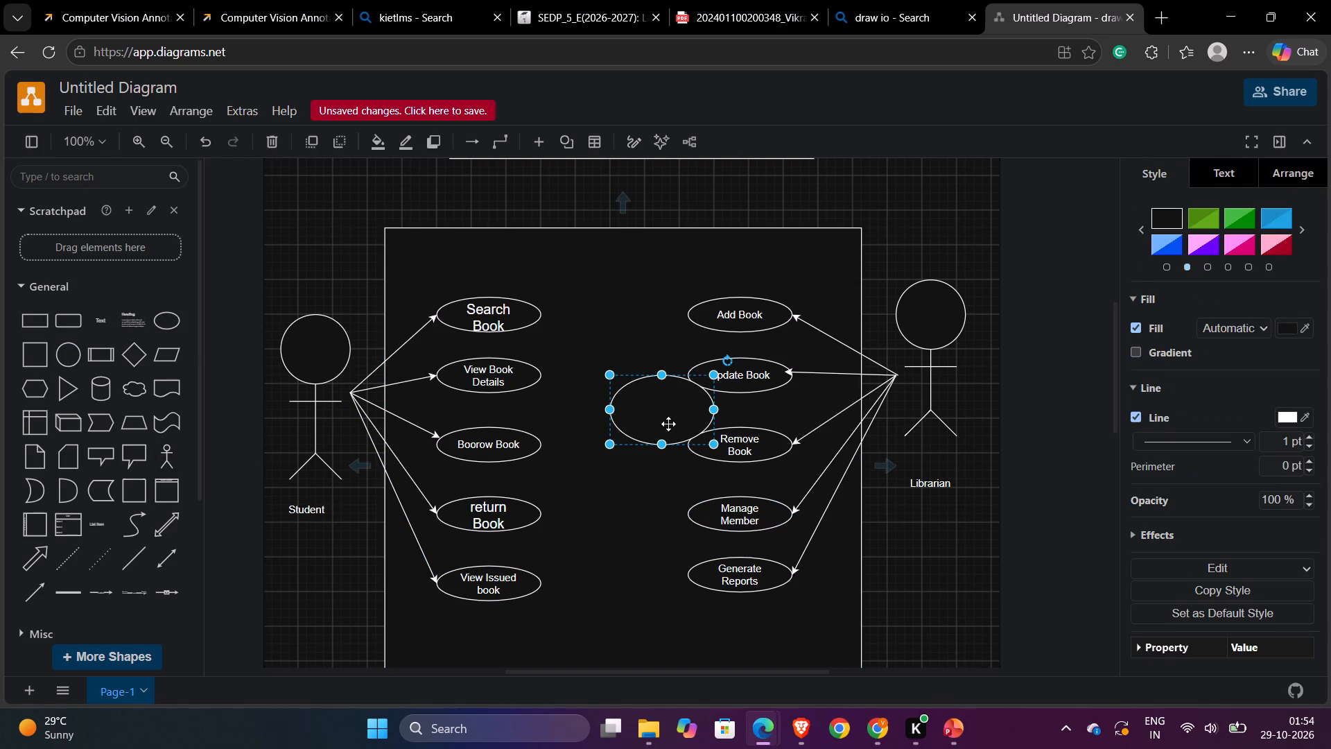
left_click_drag(665, 420, 627, 442)
left_click(609, 436)
left_click(622, 450)
triple_click(618, 447)
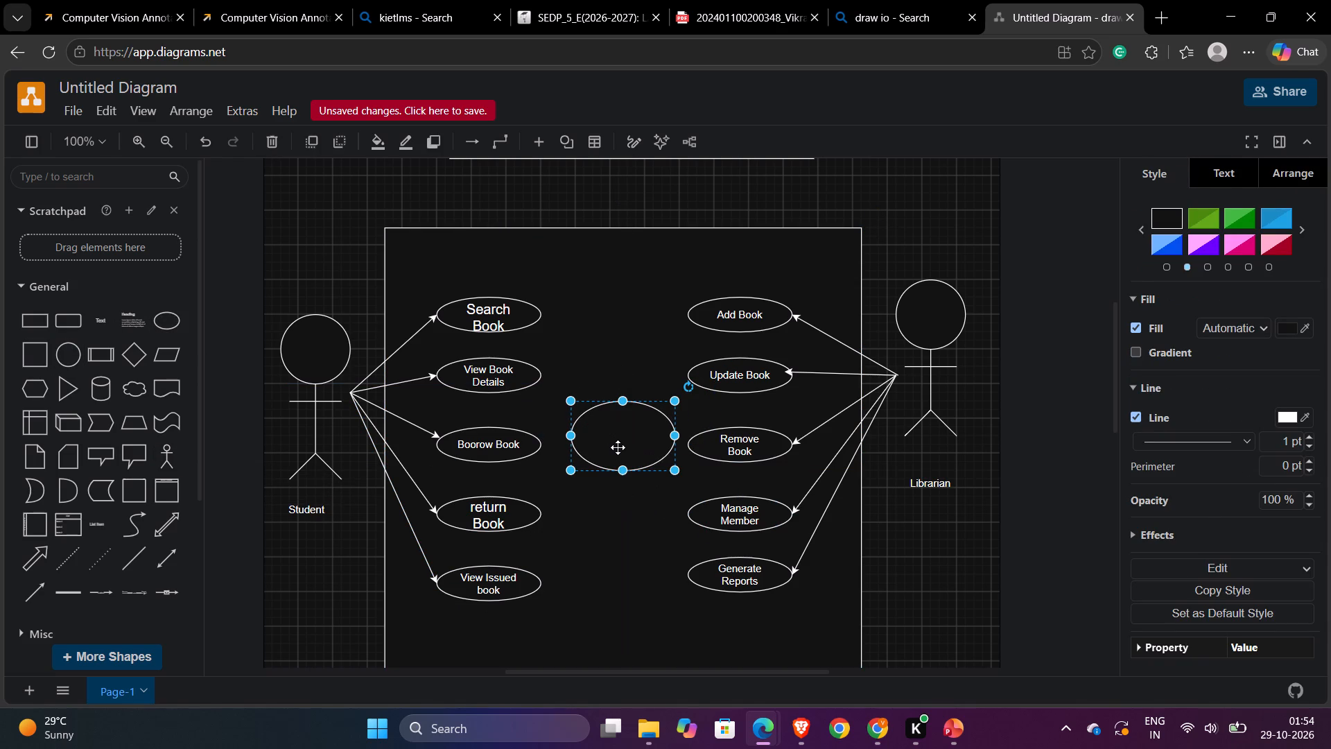
type("Login")
left_click(1067, 233)
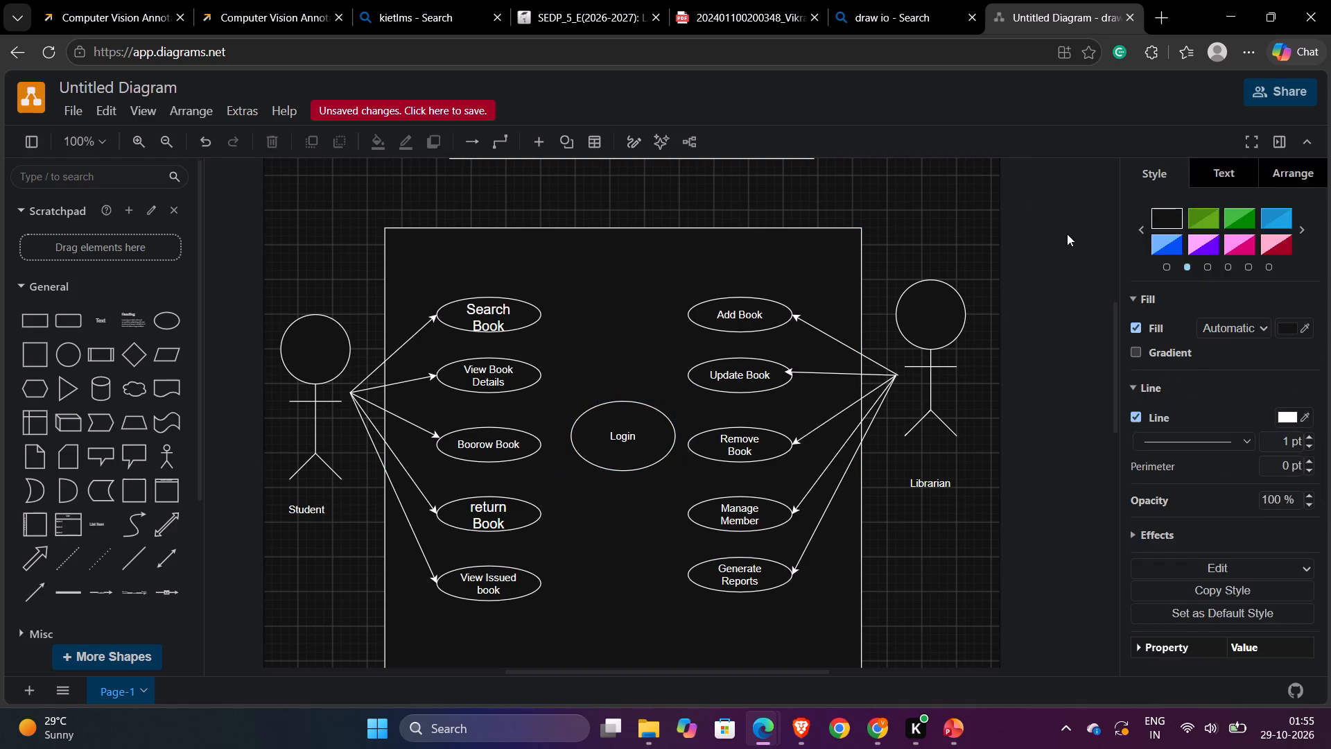
Copy the Librarian's Add Book arrow and run the copy from the Add Book ellipse's left edge to Login's top edge.
left_click(838, 343)
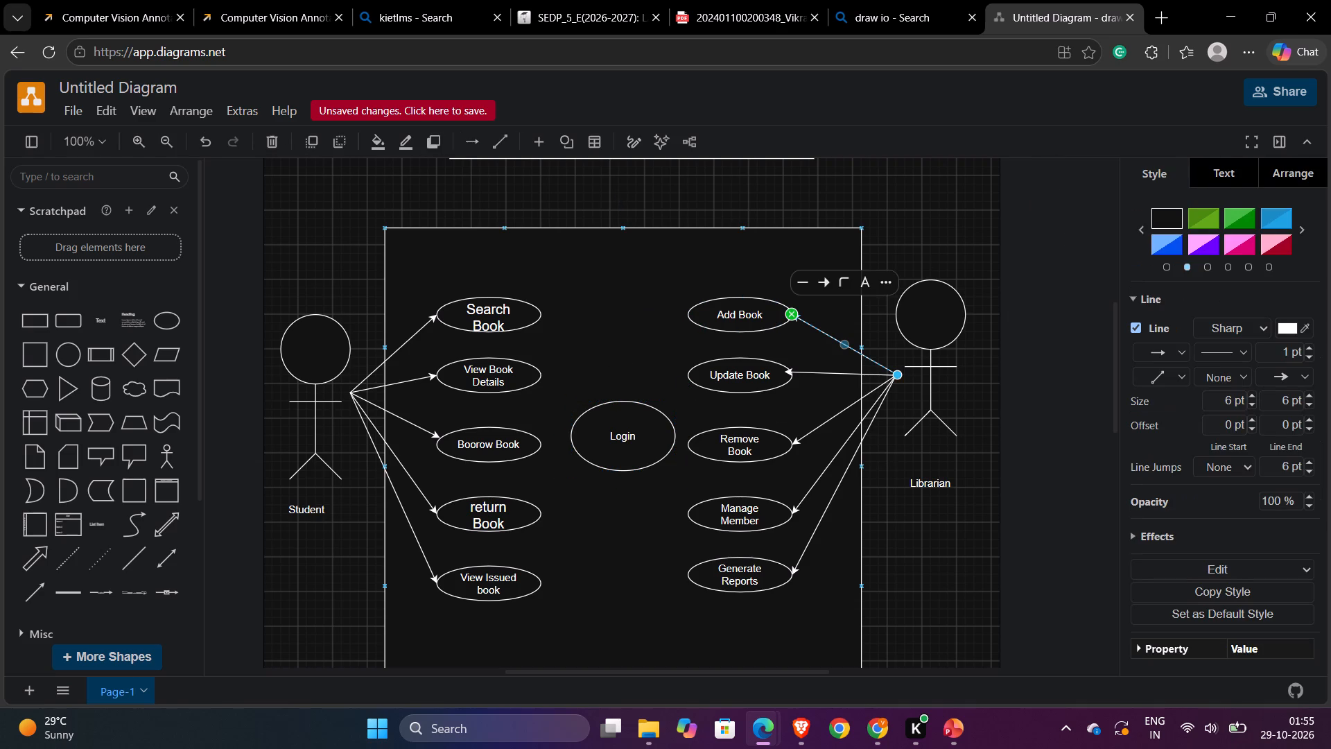
key("ctrl+c")
key("ctrl+v")
left_click_drag(675, 332, 676, 334)
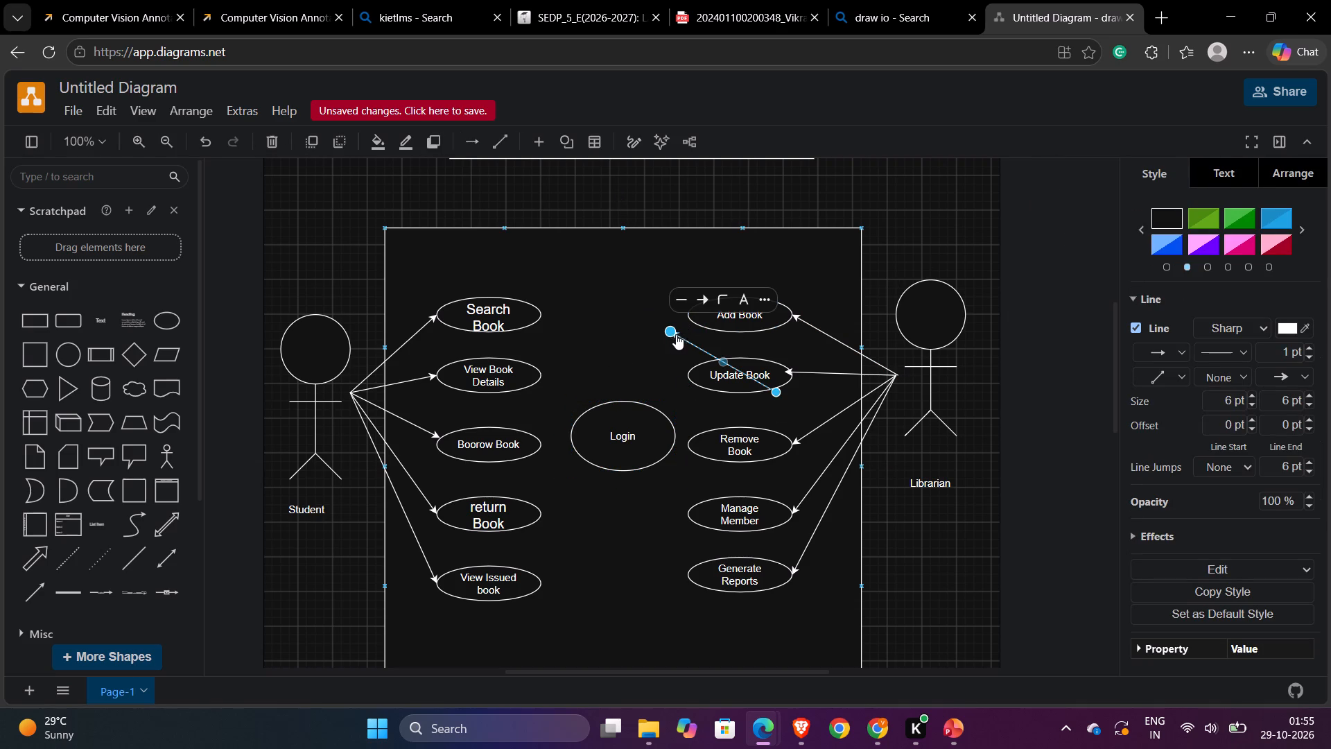
left_click_drag(676, 334, 636, 404)
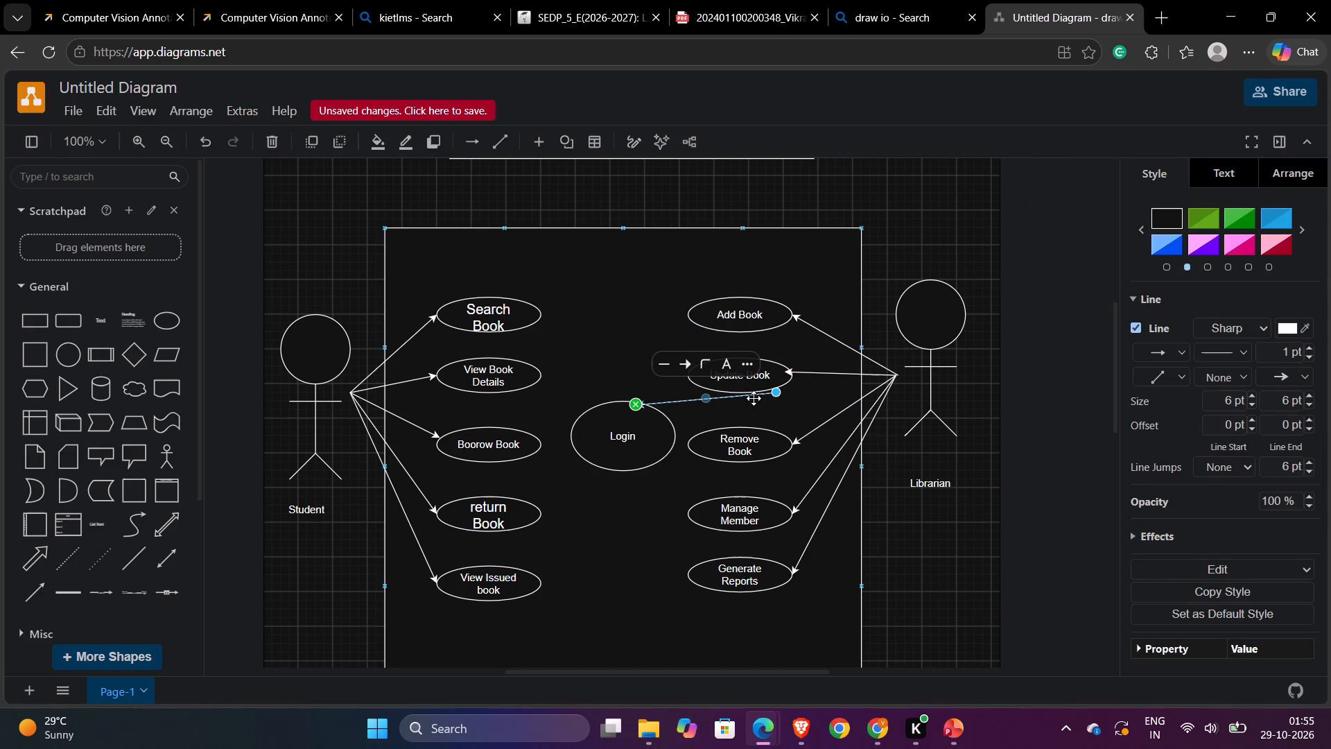
left_click_drag(775, 394, 691, 358)
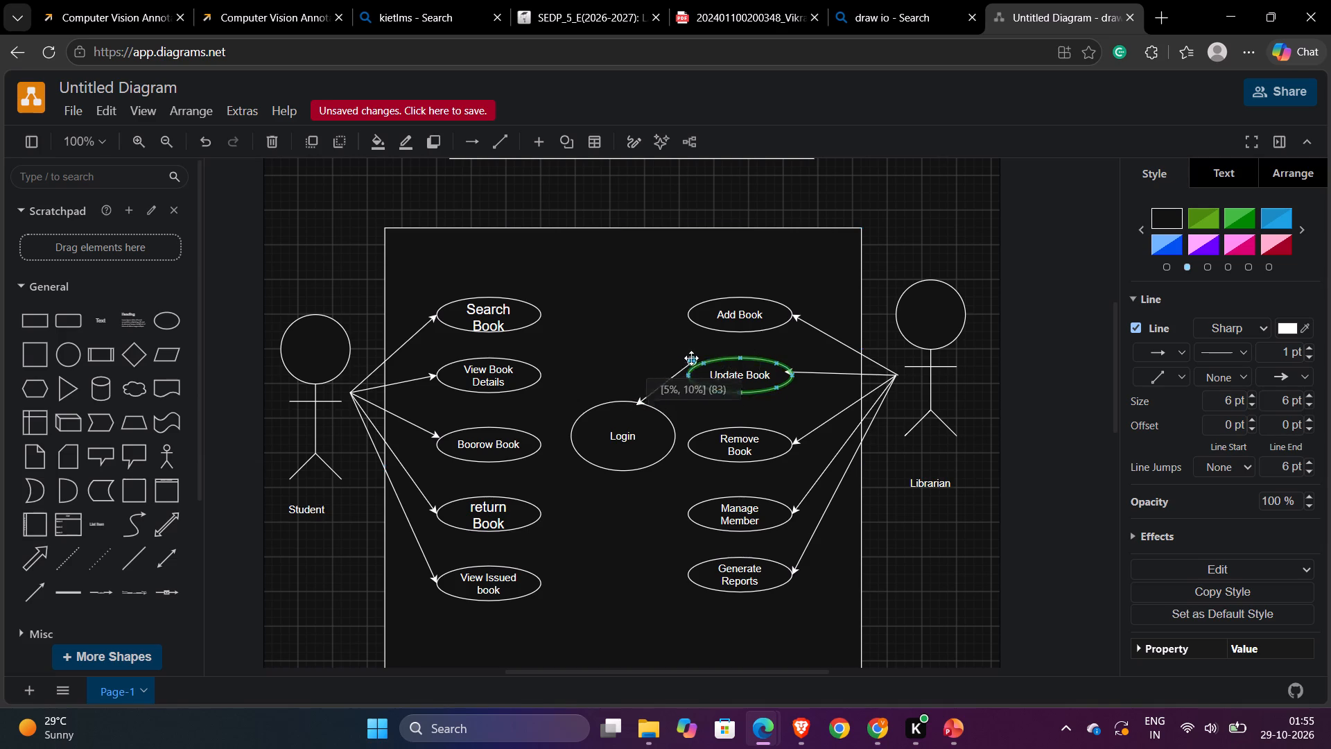
left_click_drag(691, 358, 690, 318)
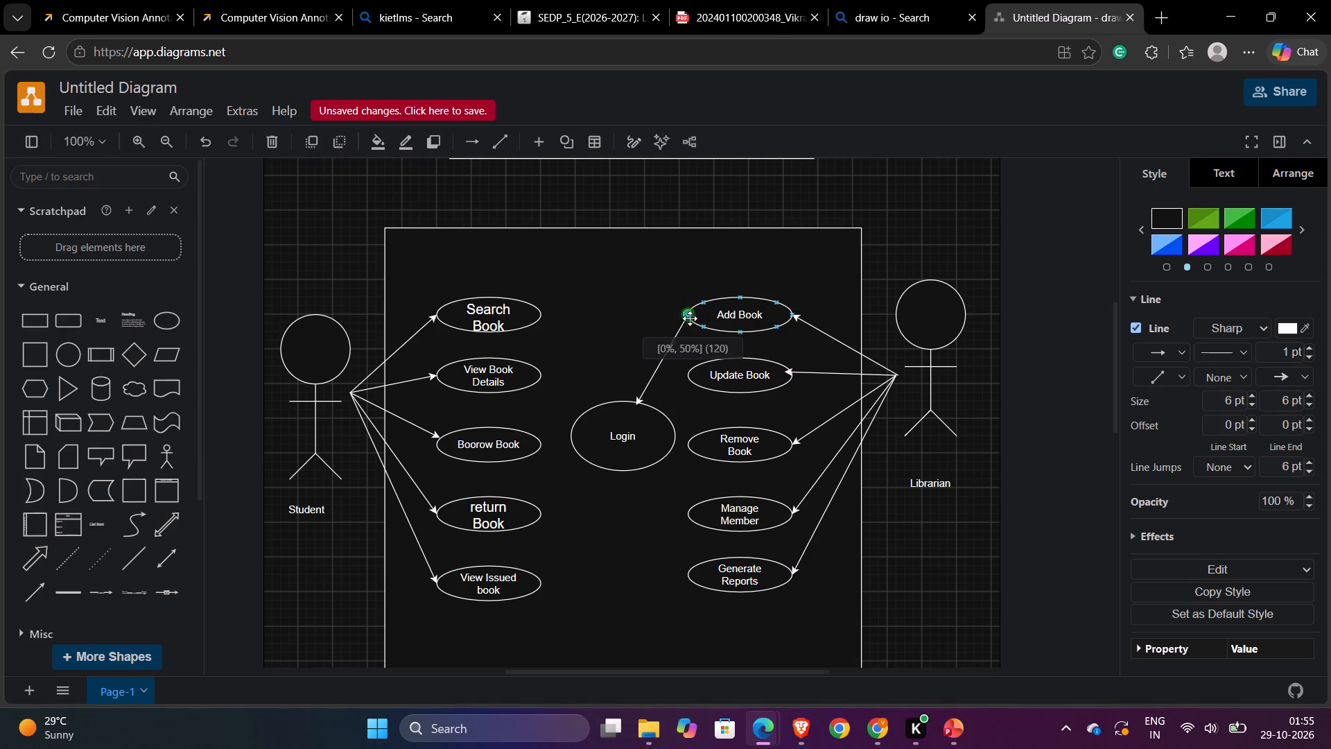
left_click_drag(690, 318, 686, 316)
left_click(664, 384)
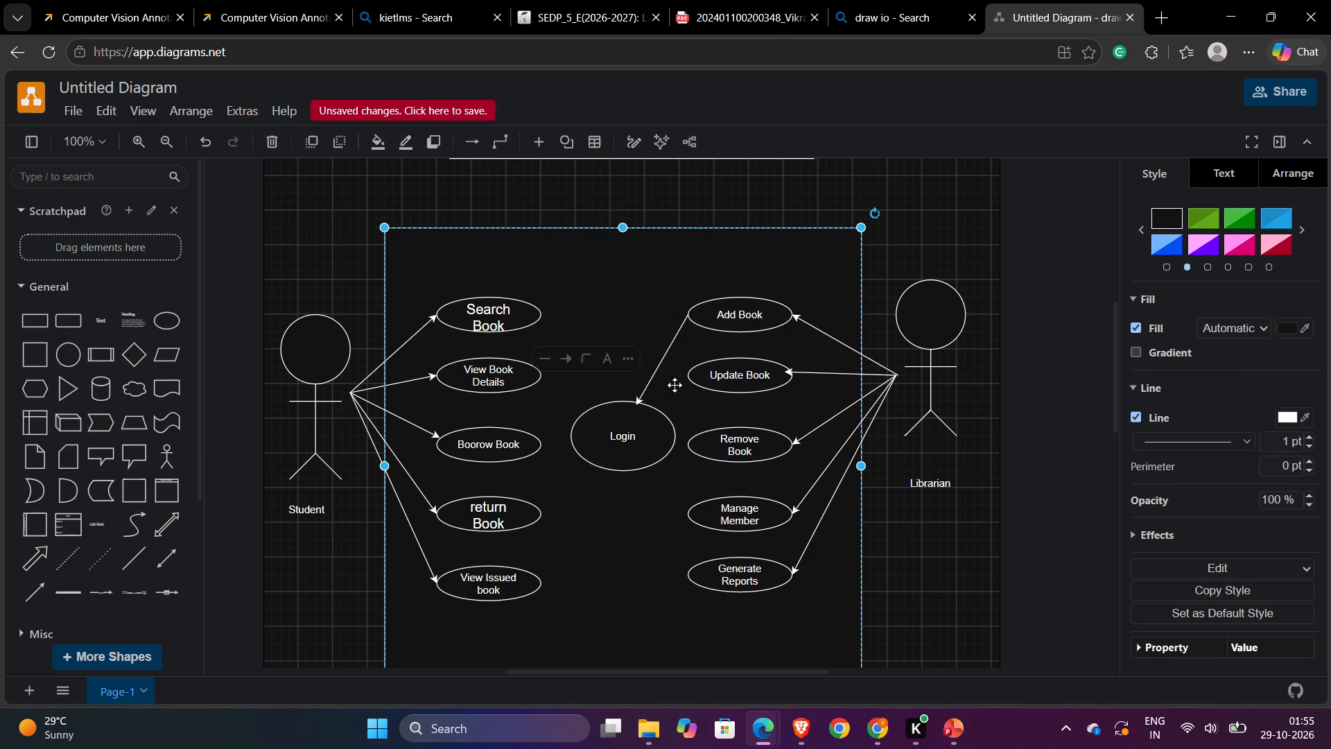
Add an arrow copy from the Update Book ellipse's left edge to the upper right edge of the Login ellipse.
left_click(690, 388)
key("ctrl+v")
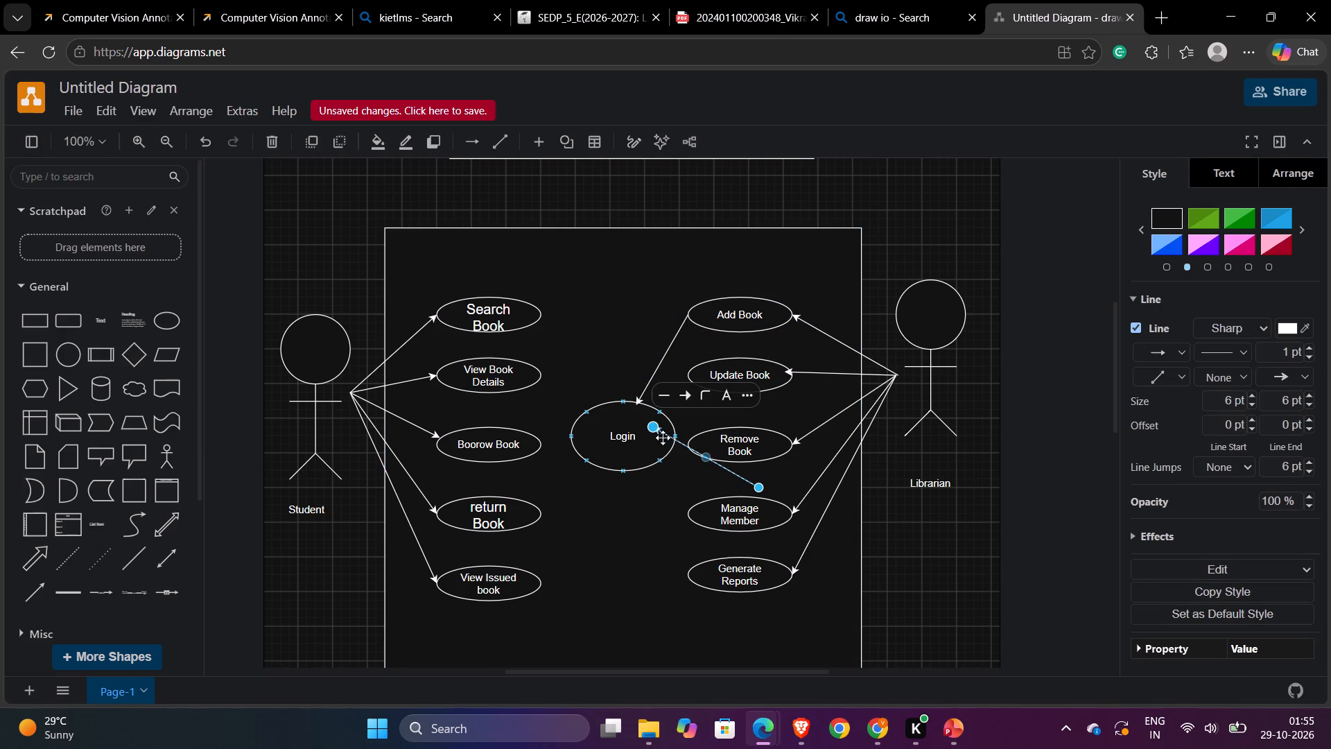
left_click_drag(758, 488, 692, 376)
left_click_drag(653, 429, 671, 420)
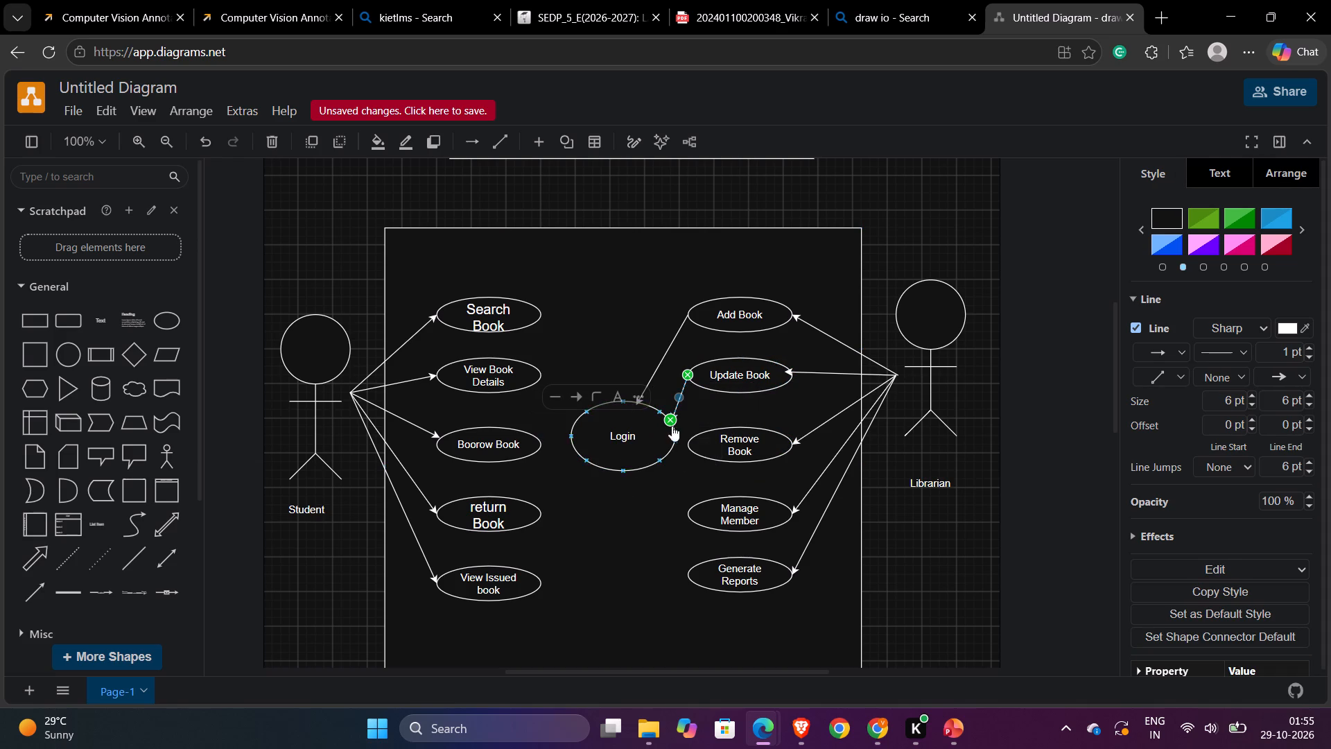
Add an arrow copy from the Remove Book ellipse's left edge to the right edge of the Login ellipse.
left_click(688, 455)
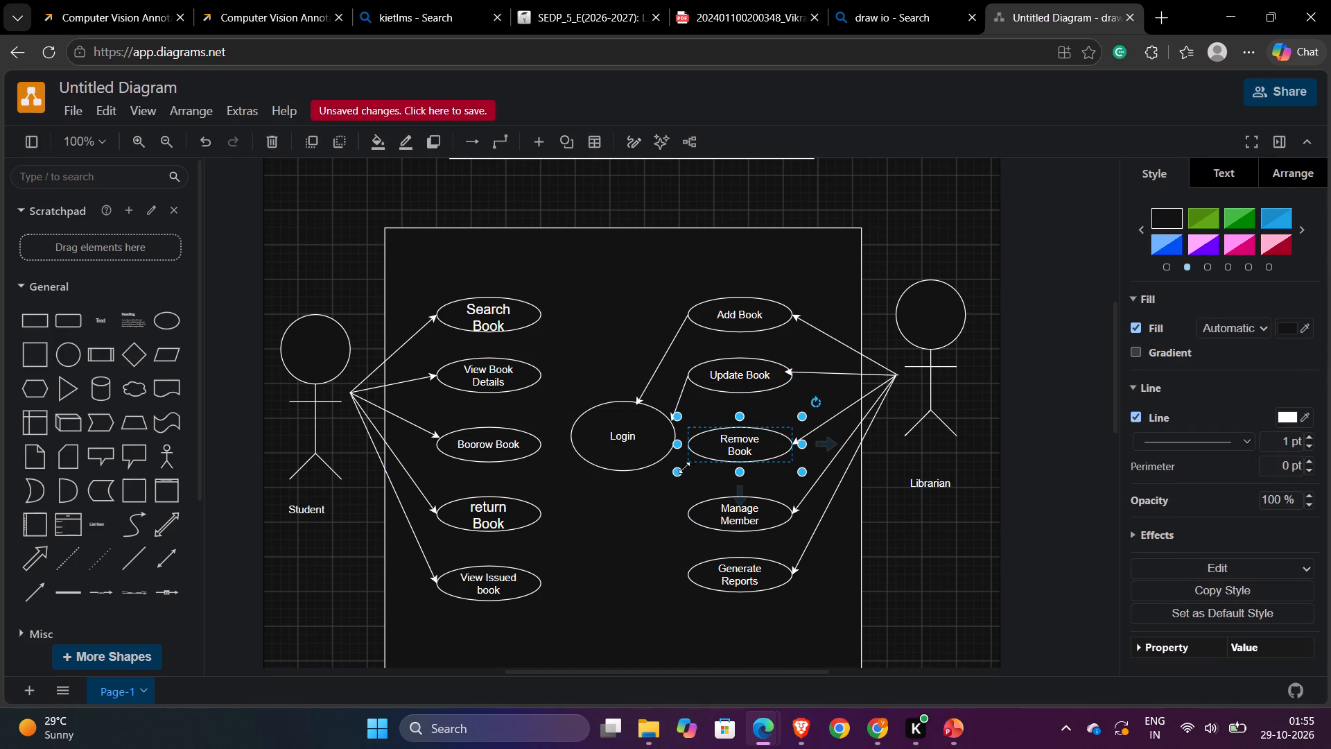
key("ctrl+v")
left_click_drag(680, 469, 660, 440)
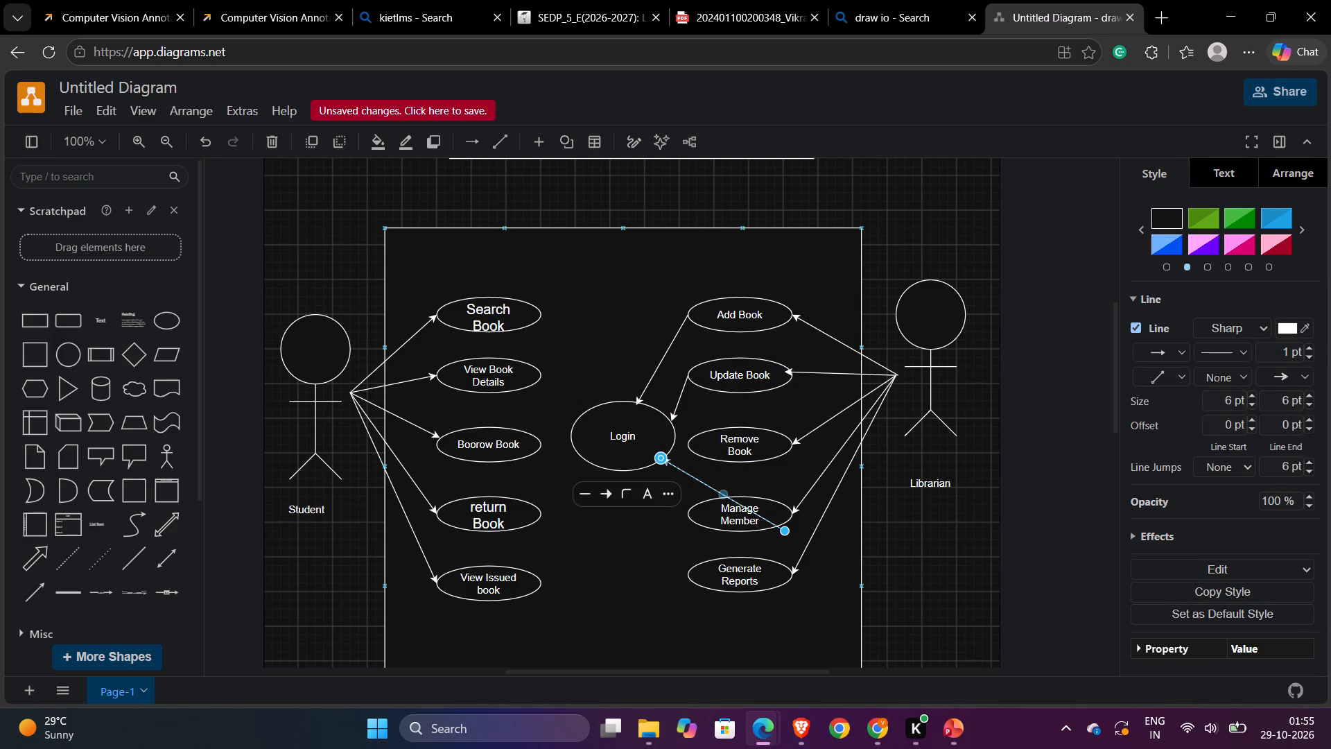
left_click_drag(784, 534, 703, 447)
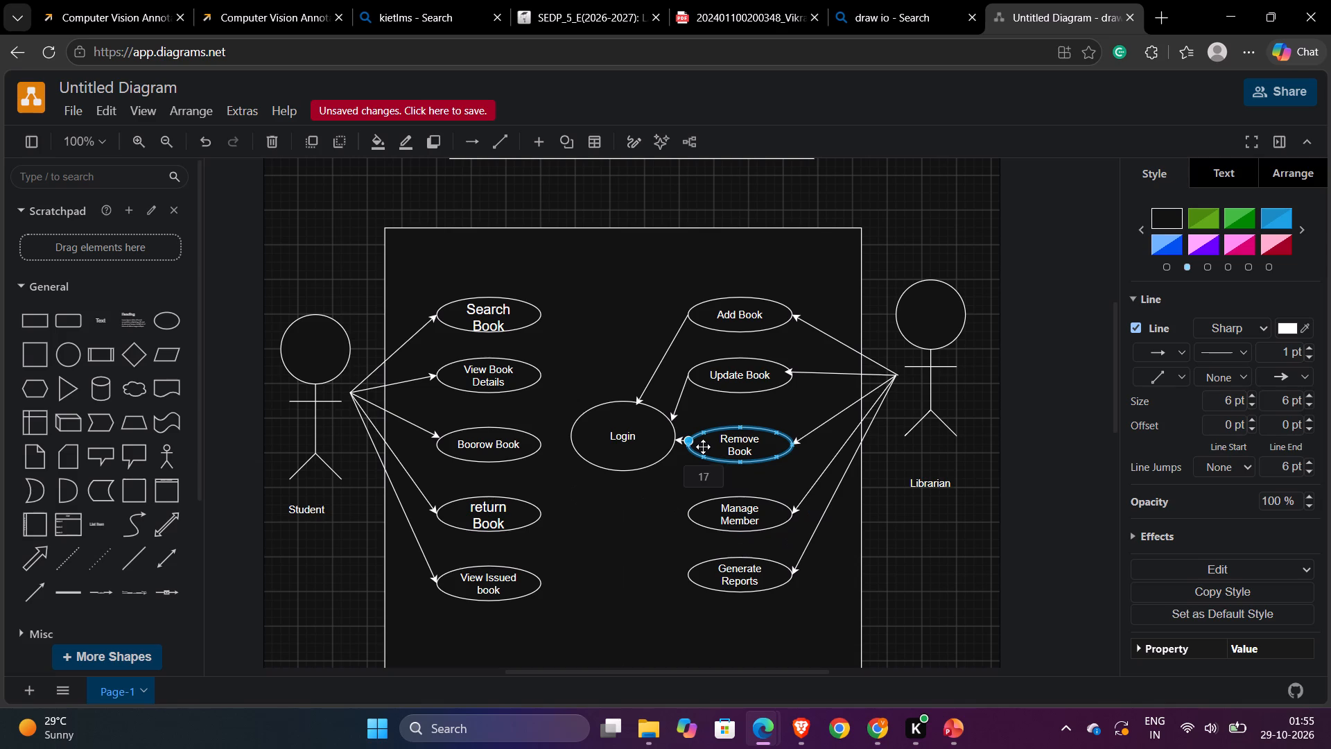
left_click_drag(703, 447, 690, 448)
Move the Login ellipse slightly left, away from the Librarian's use cases.
left_click(665, 463)
left_click_drag(643, 447, 635, 447)
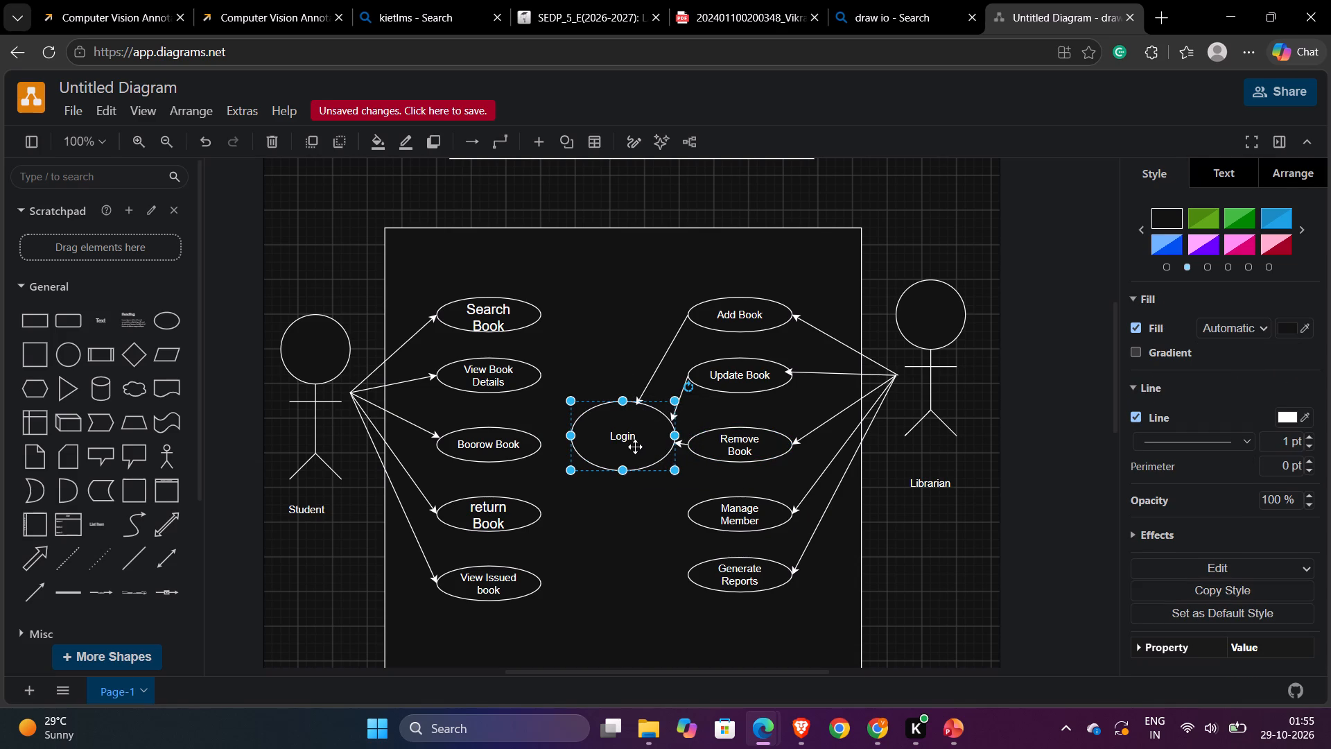
left_click_drag(635, 447, 635, 451)
left_click(635, 490)
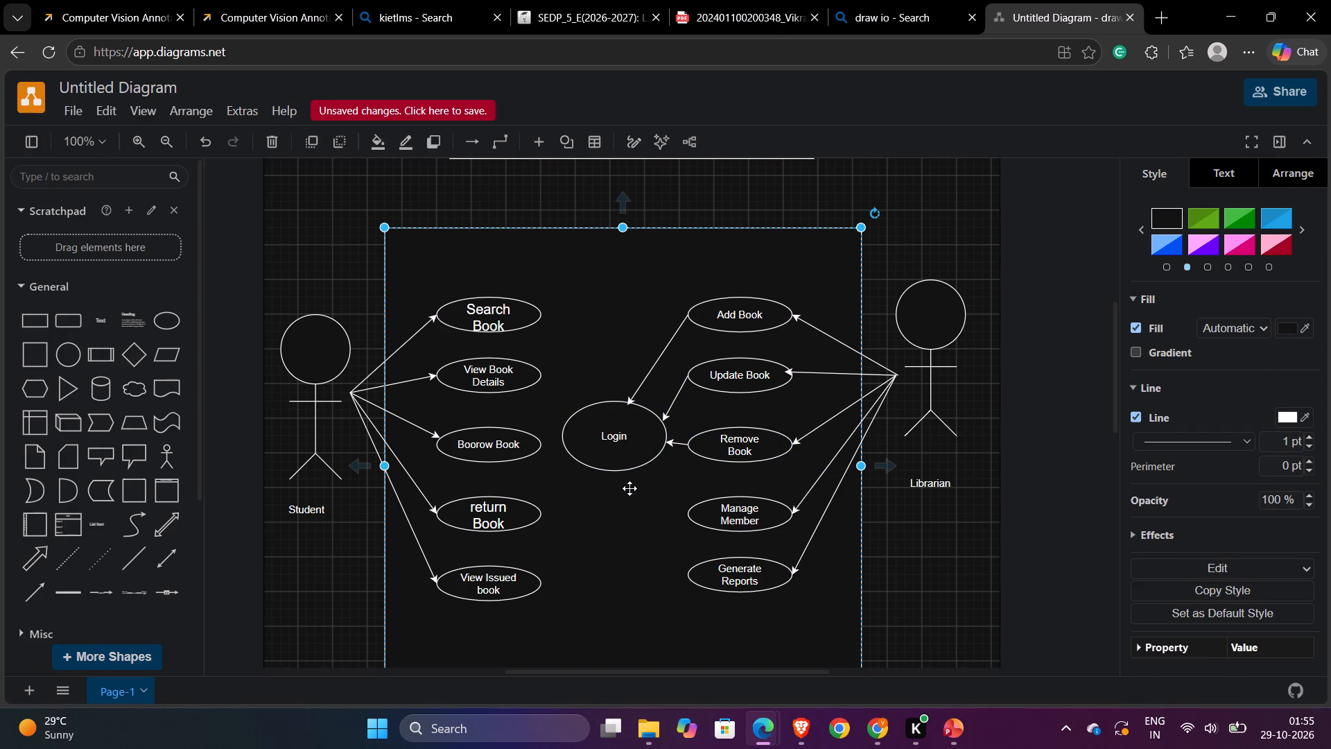
Add an arrow copy from the Manage Member ellipse's left edge to the lower right edge of the Login ellipse.
left_click(681, 513)
key("ctrl+v")
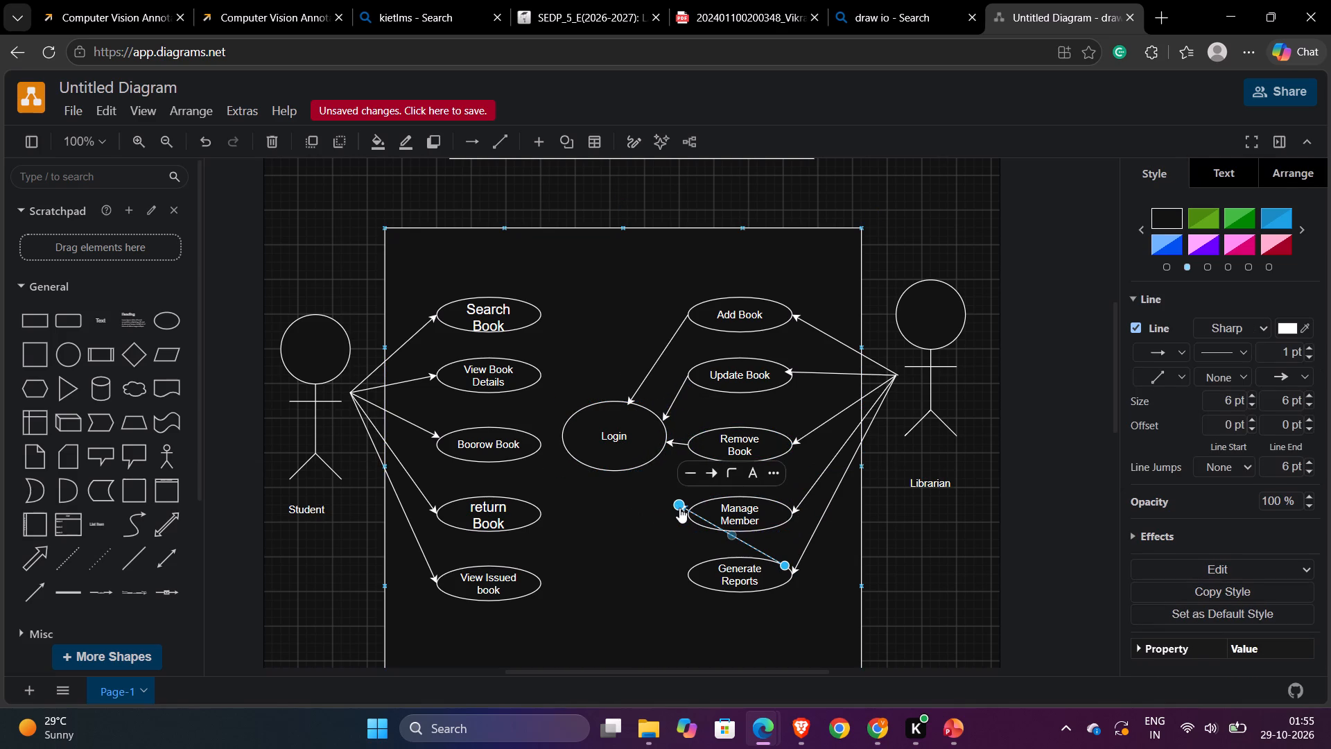
left_click_drag(679, 504, 635, 465)
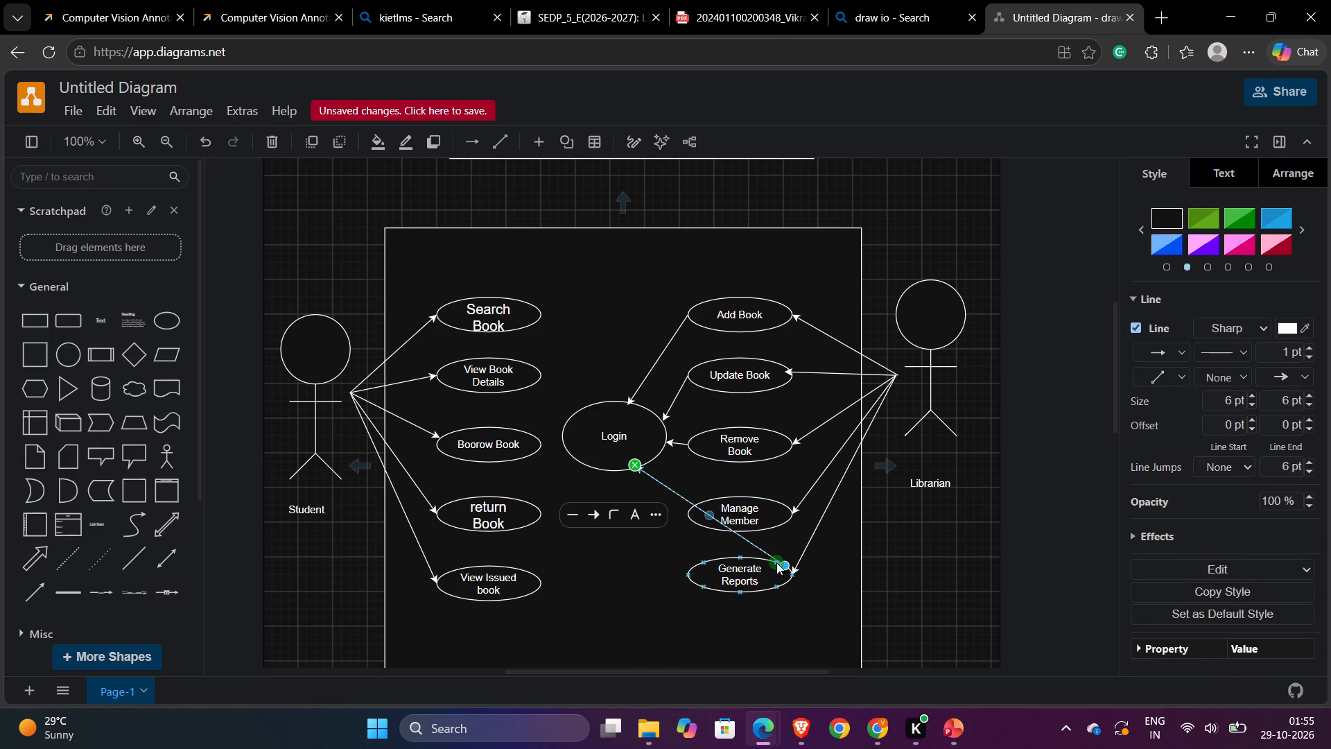
left_click_drag(785, 567, 696, 514)
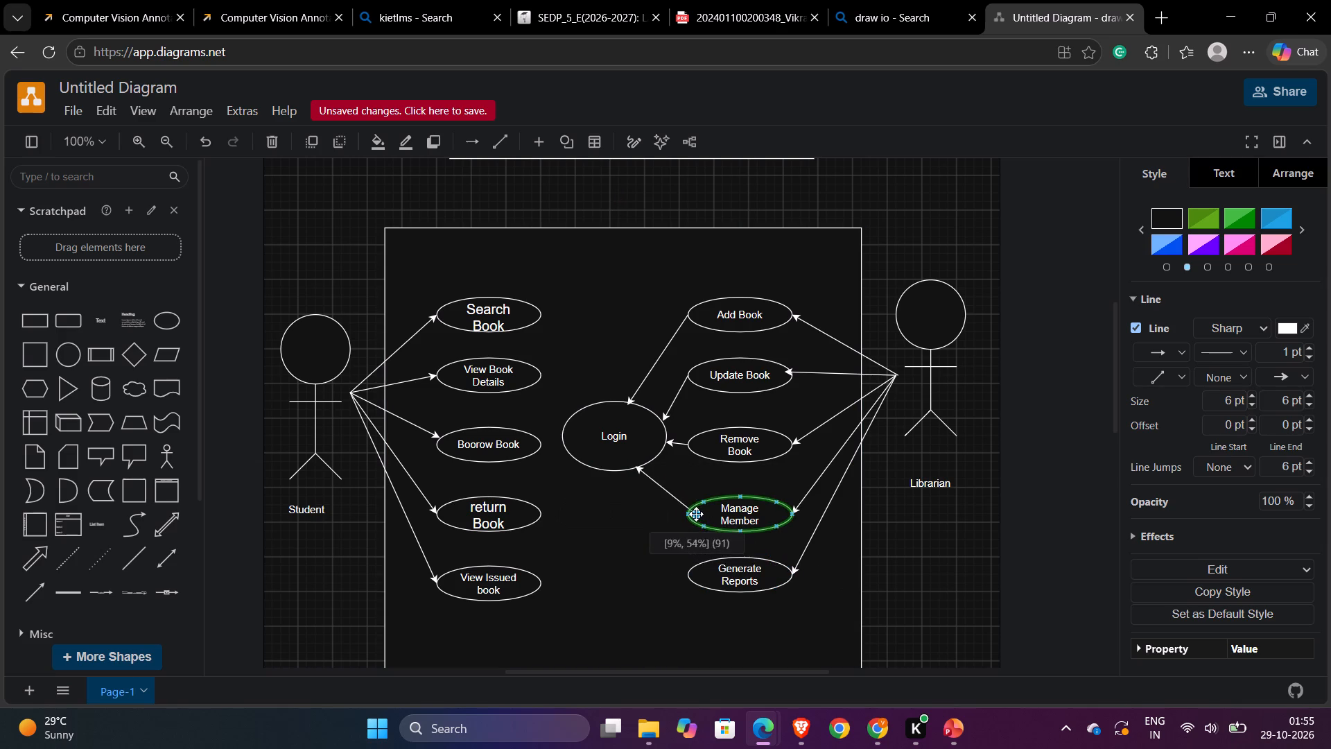
left_click_drag(696, 514, 689, 514)
Add an arrow copy from the Generate Reports ellipse's left edge, with its tip just below the Login ellipse.
left_click(661, 553)
key("ctrl+v")
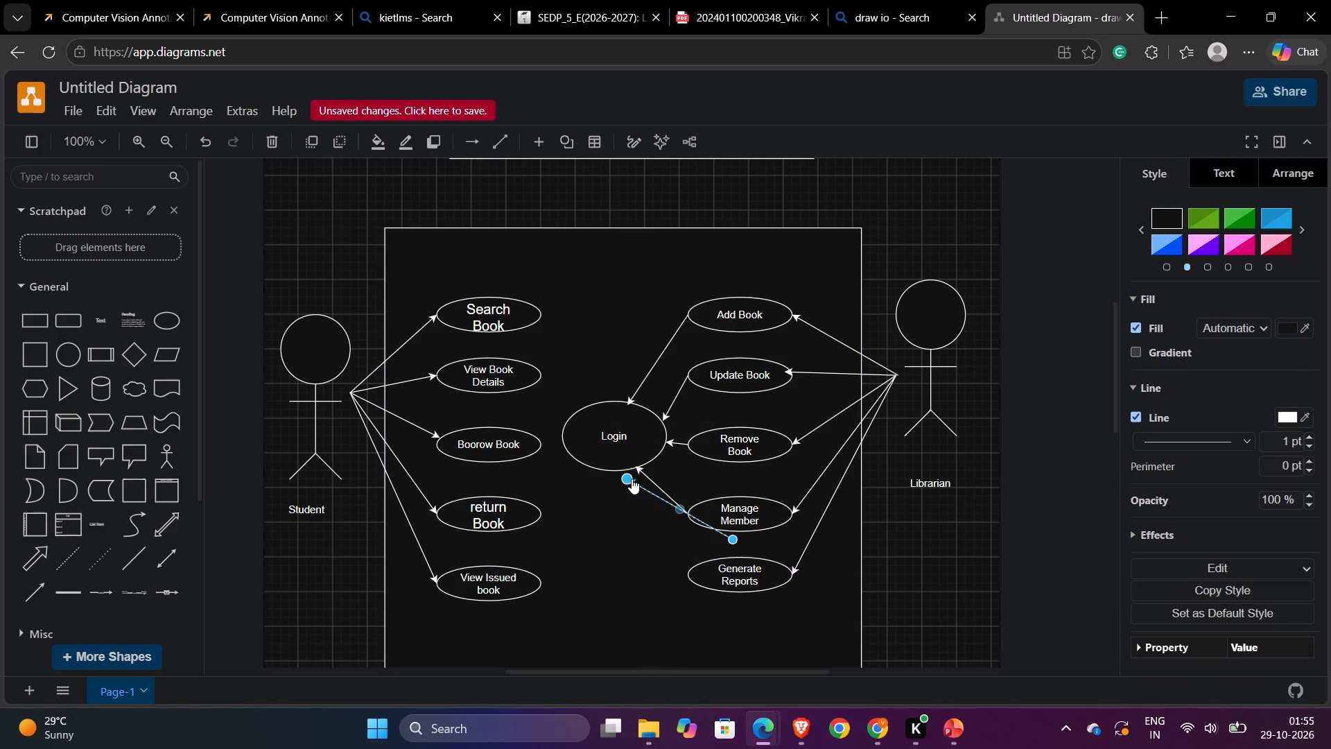
left_click_drag(632, 478, 627, 468)
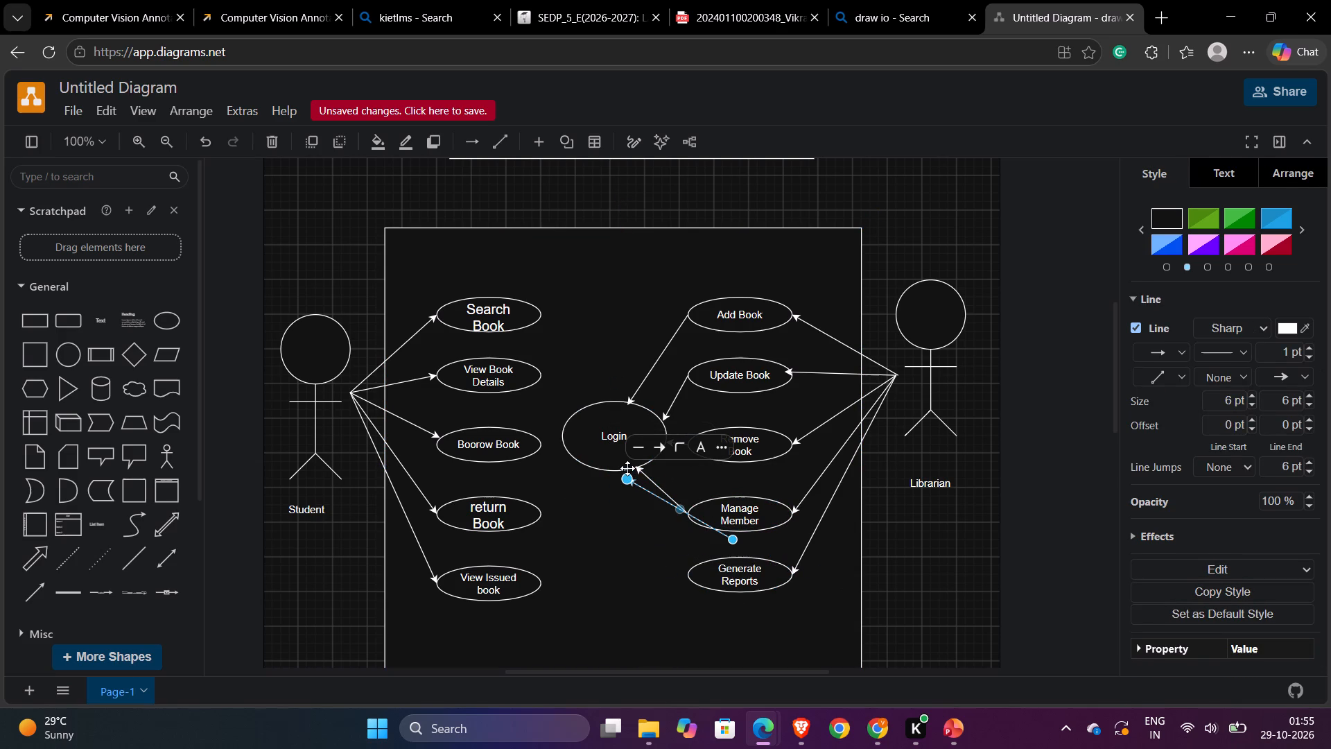
left_click_drag(627, 468, 632, 468)
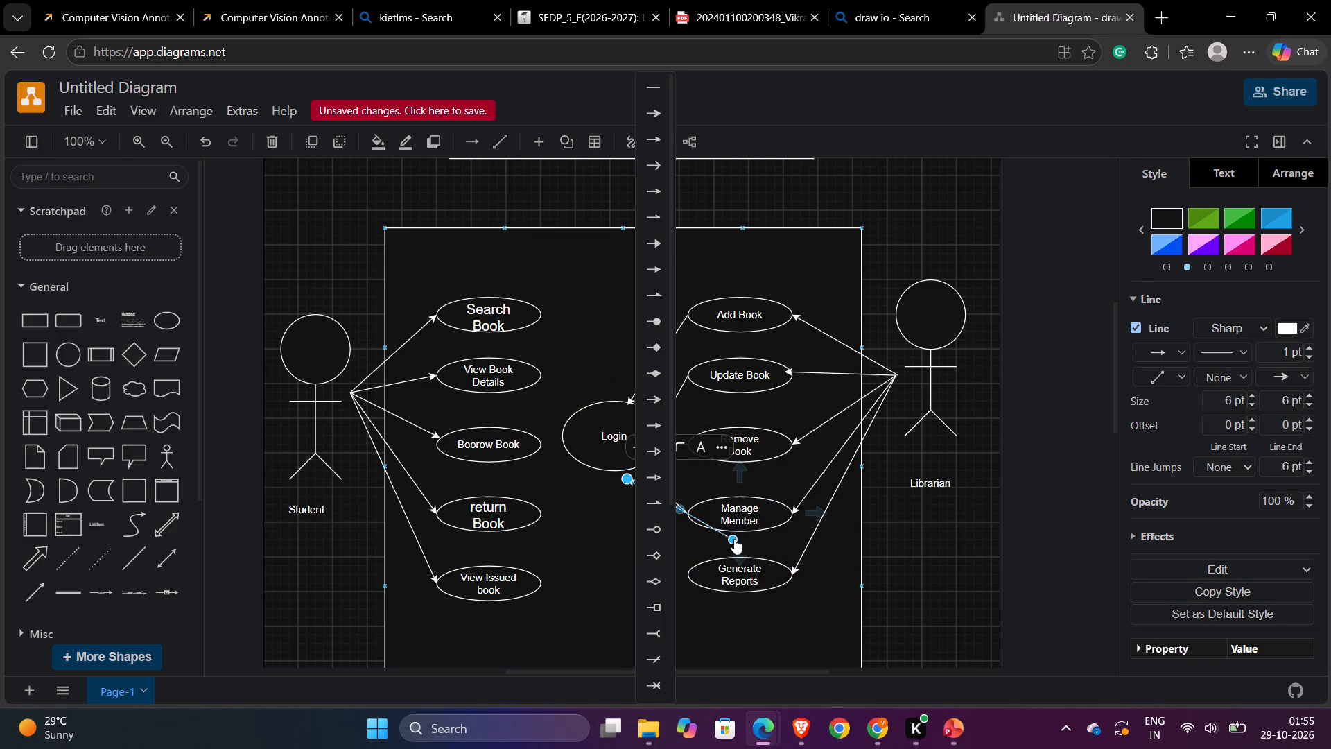
left_click_drag(734, 539, 692, 573)
left_click(620, 515)
Add an arrow copy from the View Issued book ellipse's right edge to the lower left edge of the Login ellipse.
left_click(546, 567)
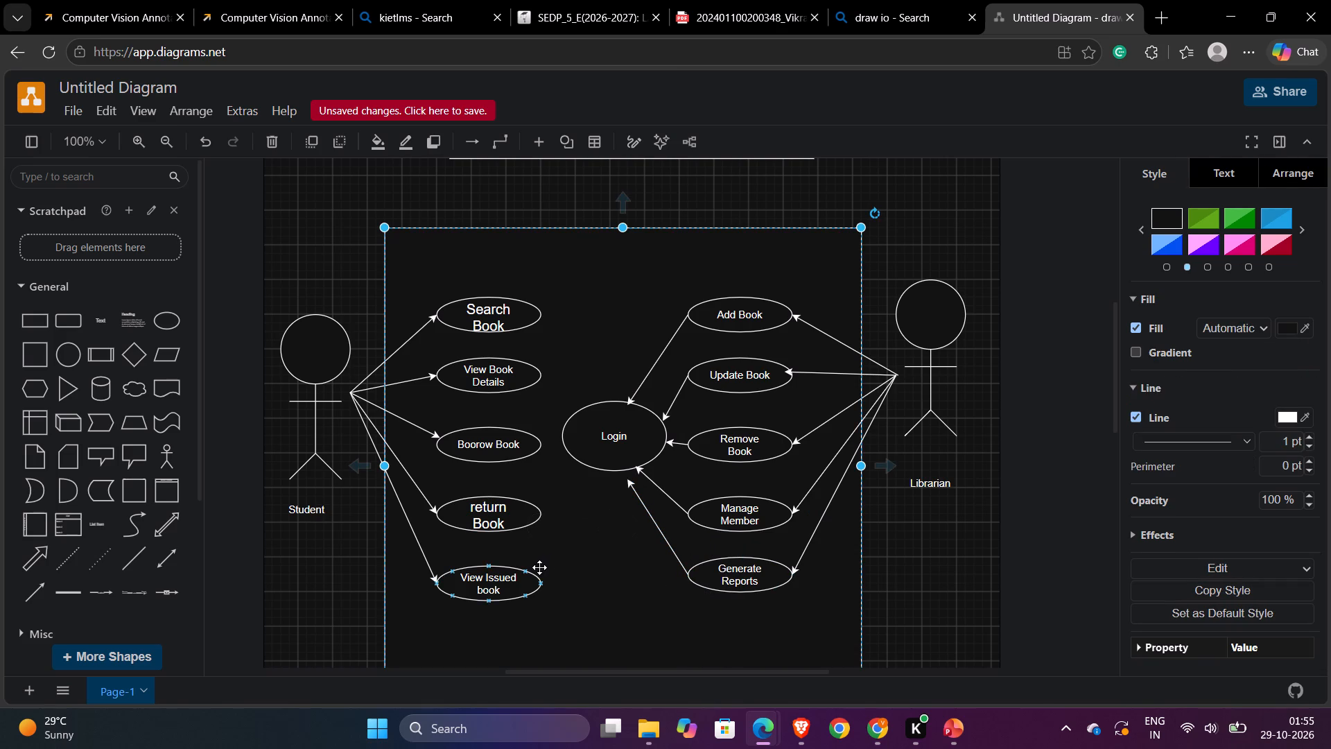
key("ctrl+v")
left_click_drag(535, 569, 570, 467)
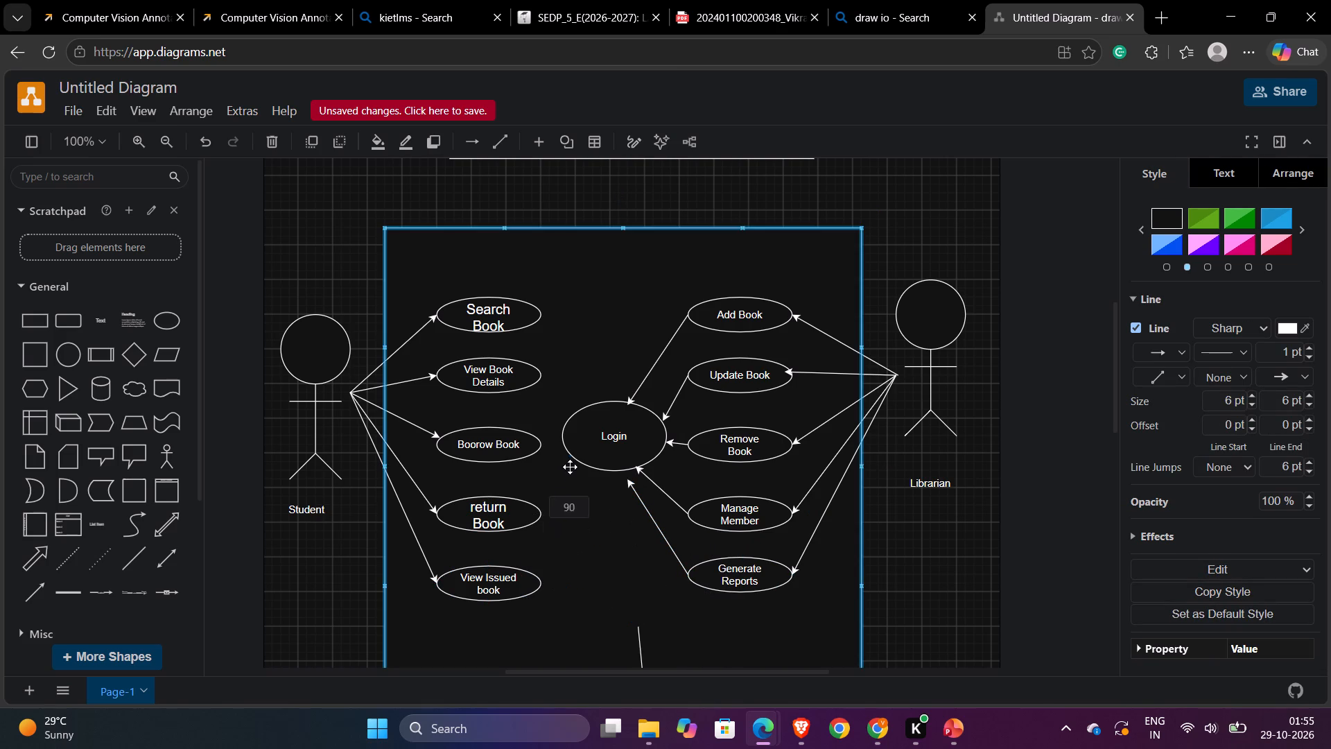
left_click_drag(570, 467, 575, 462)
left_click_drag(638, 629, 539, 580)
Add an arrow copy from just beside the return Book ellipse's right edge to the Login ellipse's left side.
left_click(572, 570)
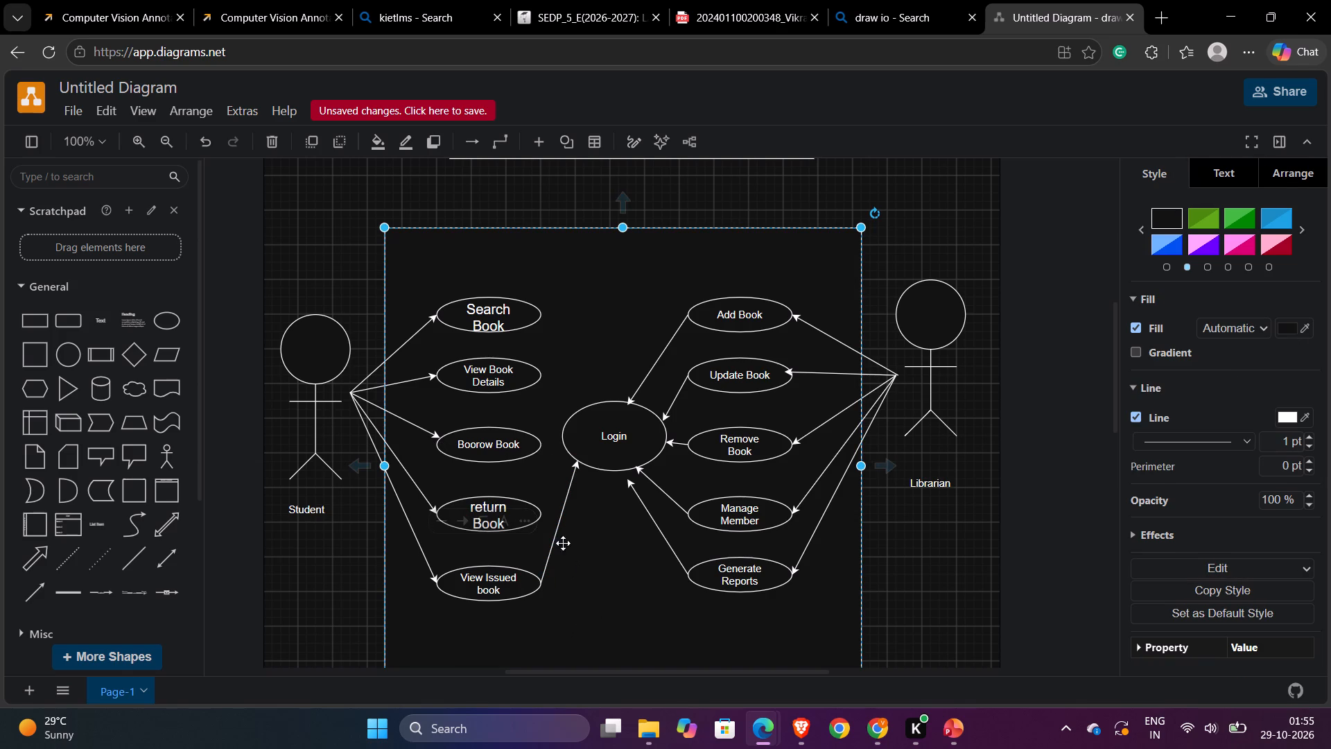
key("ctrl+v")
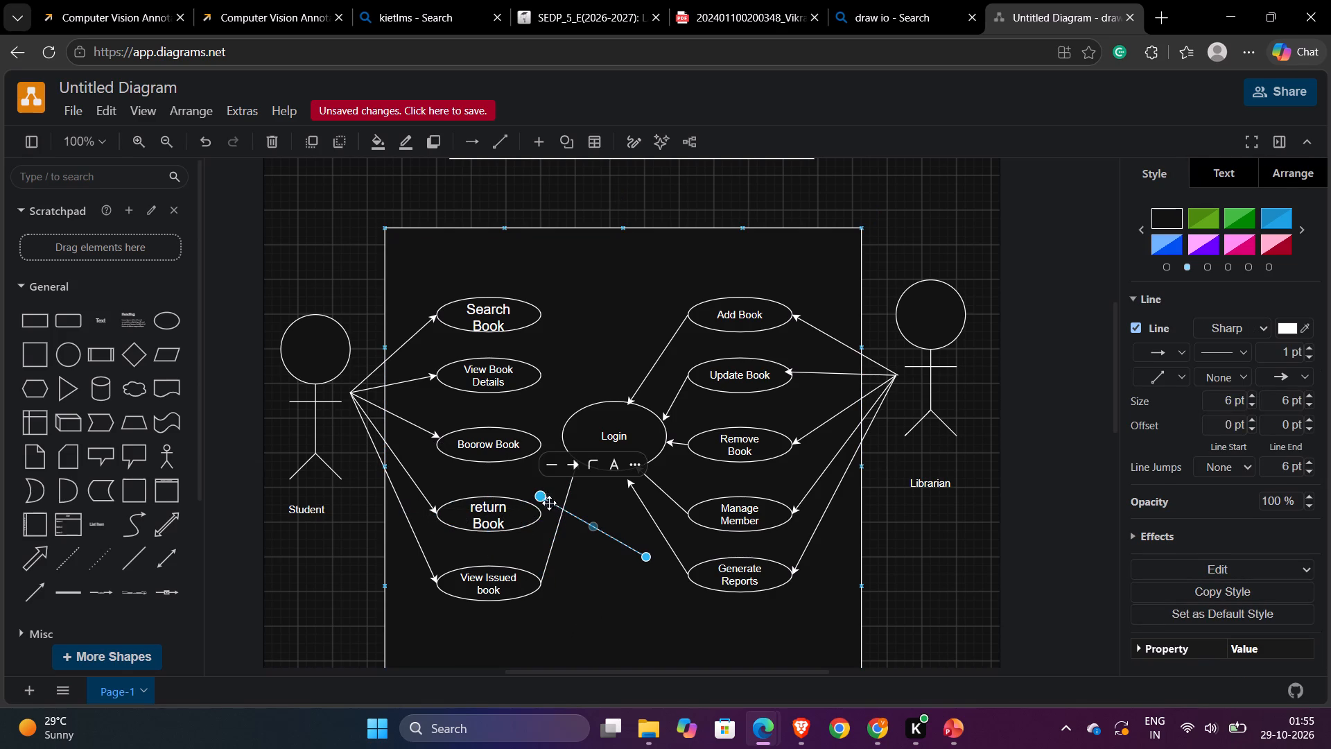
left_click_drag(543, 497, 563, 450)
left_click(563, 450)
left_click_drag(650, 558, 544, 506)
Add an arrow copy from the Boorow Book ellipse's right edge to the left edge of the Login ellipse.
left_click(550, 402)
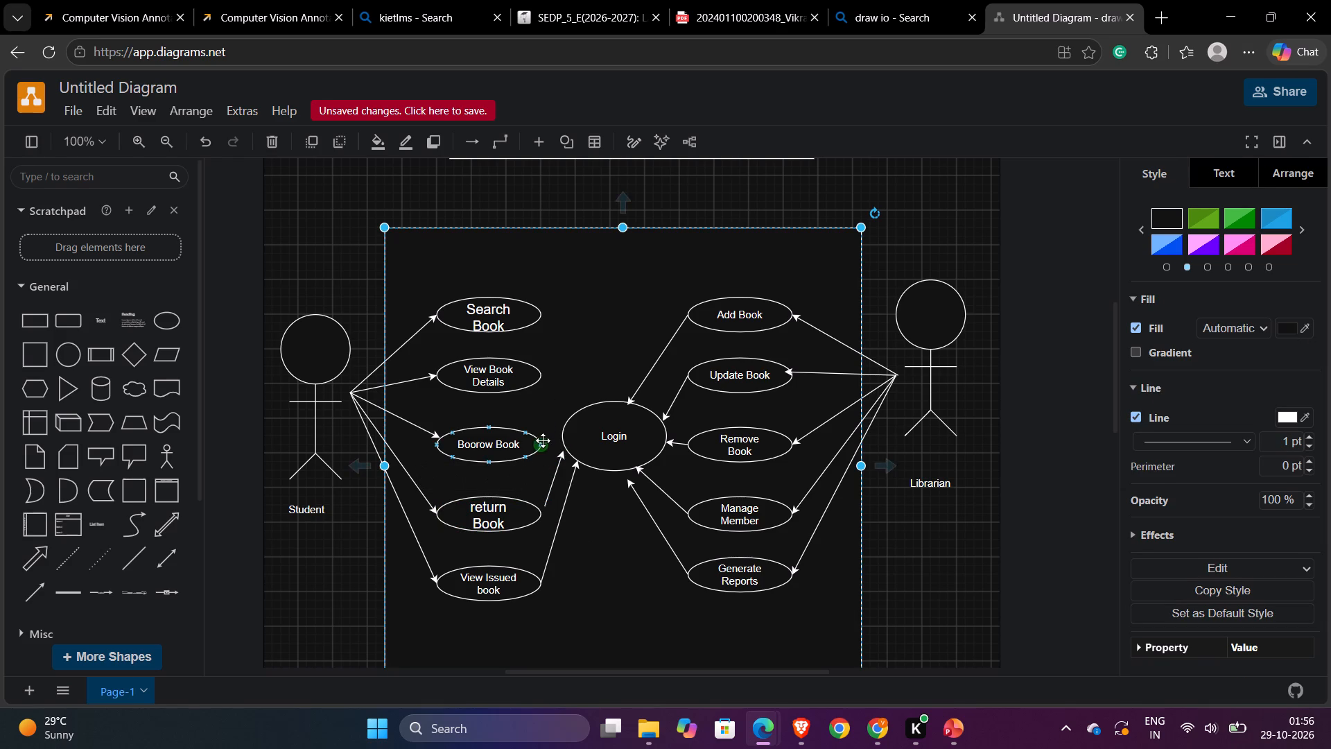
key("ctrl+v")
left_click_drag(546, 445, 564, 436)
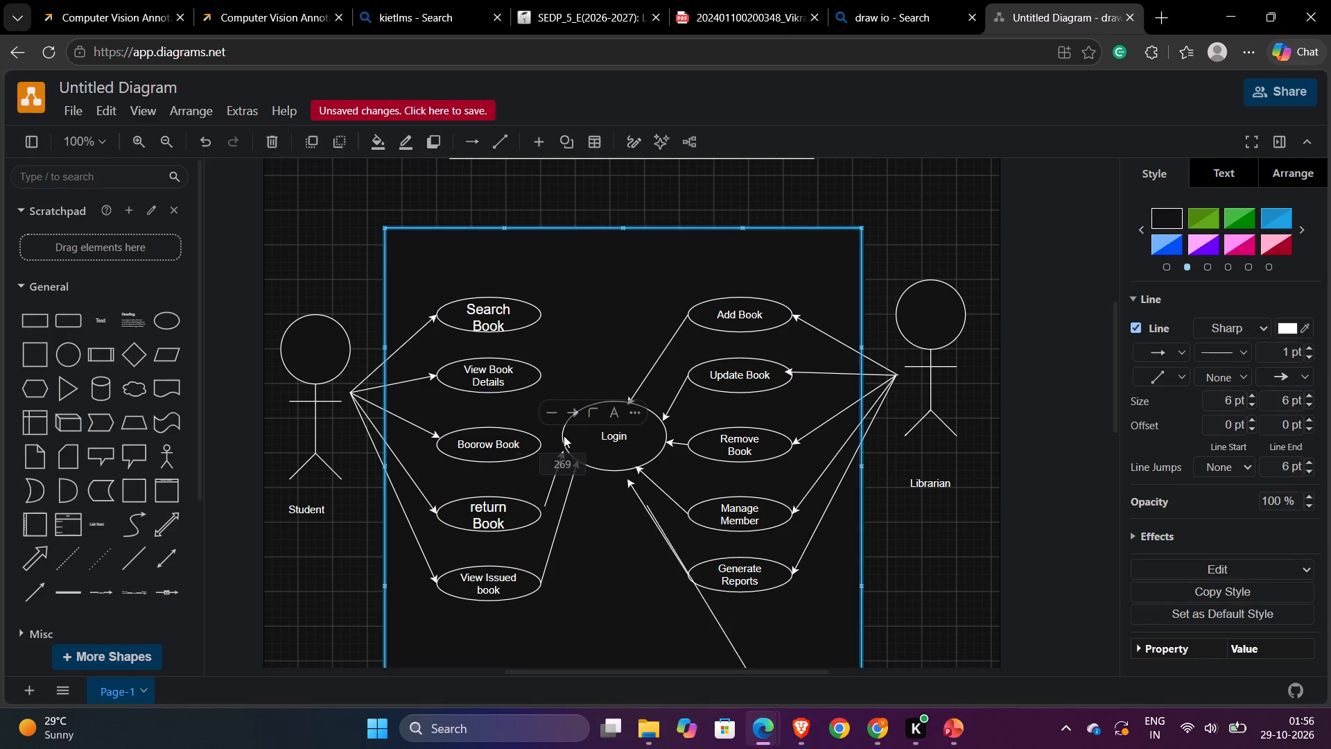
left_click_drag(564, 436, 566, 436)
left_click_drag(645, 507, 545, 456)
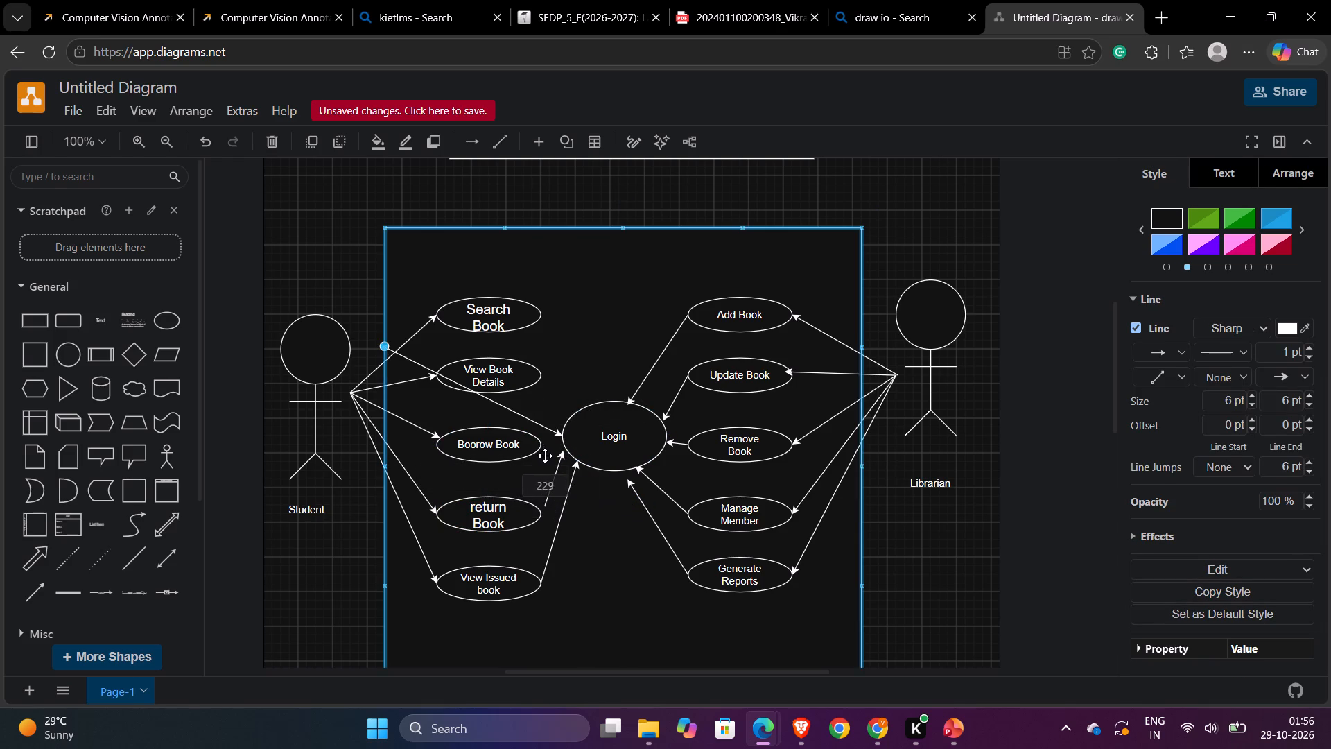
left_click_drag(545, 456, 537, 449)
left_click(534, 492)
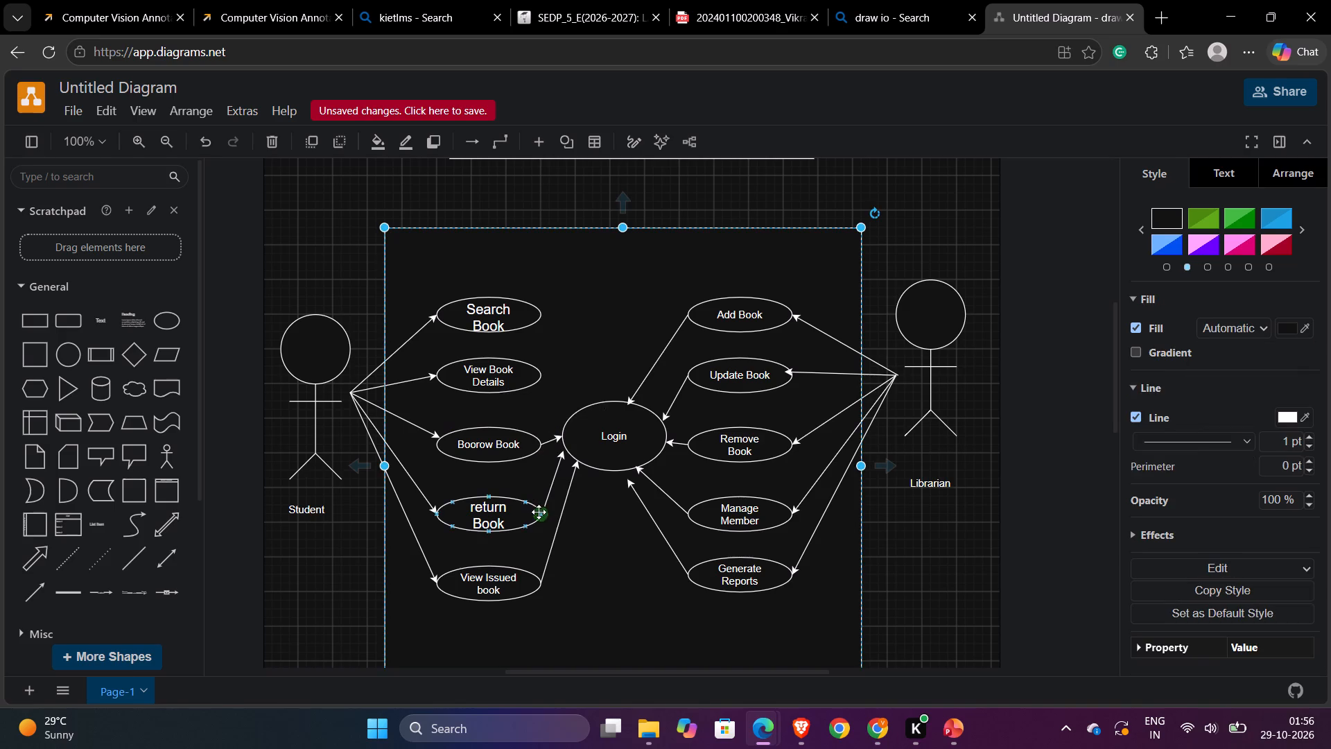
Add an arrow copy from the View Book Details ellipse's right edge to the upper left edge of the Login ellipse.
left_click(548, 374)
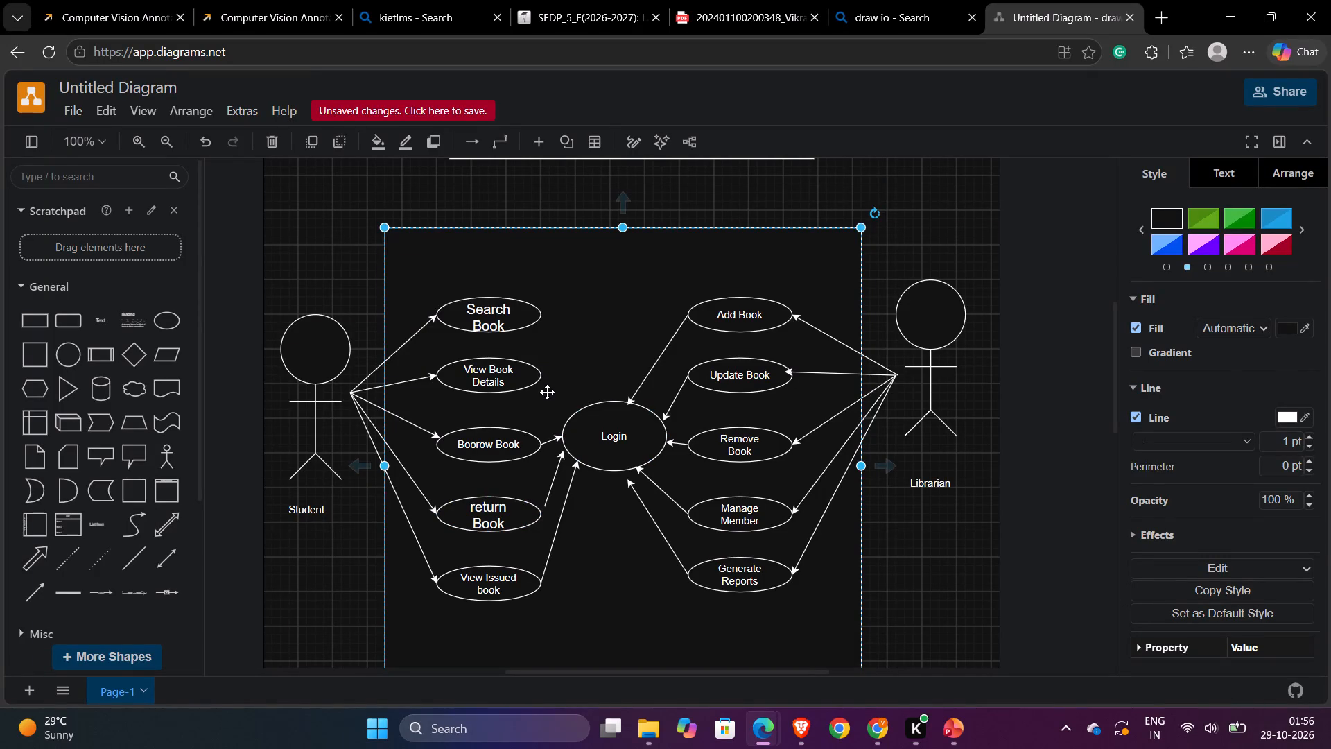
key("ctrl+v")
left_click_drag(547, 391, 593, 404)
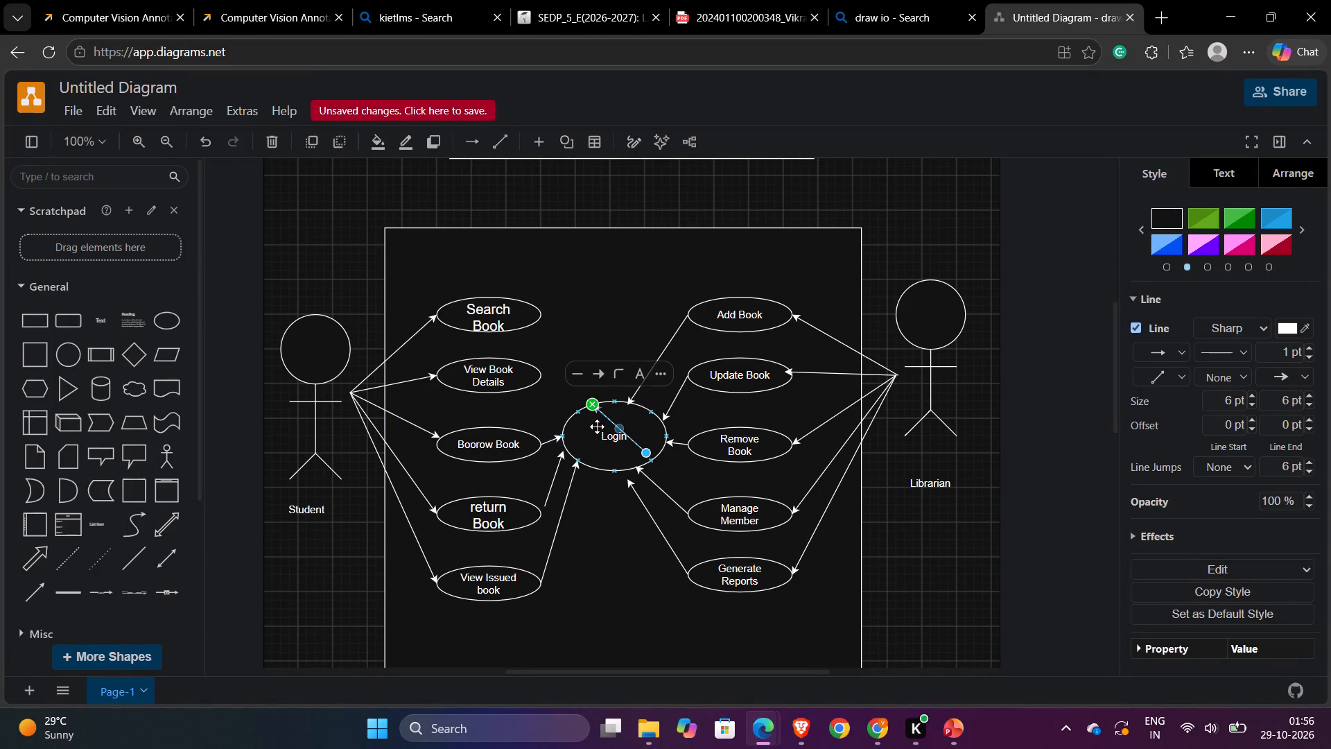
left_click_drag(643, 453, 565, 381)
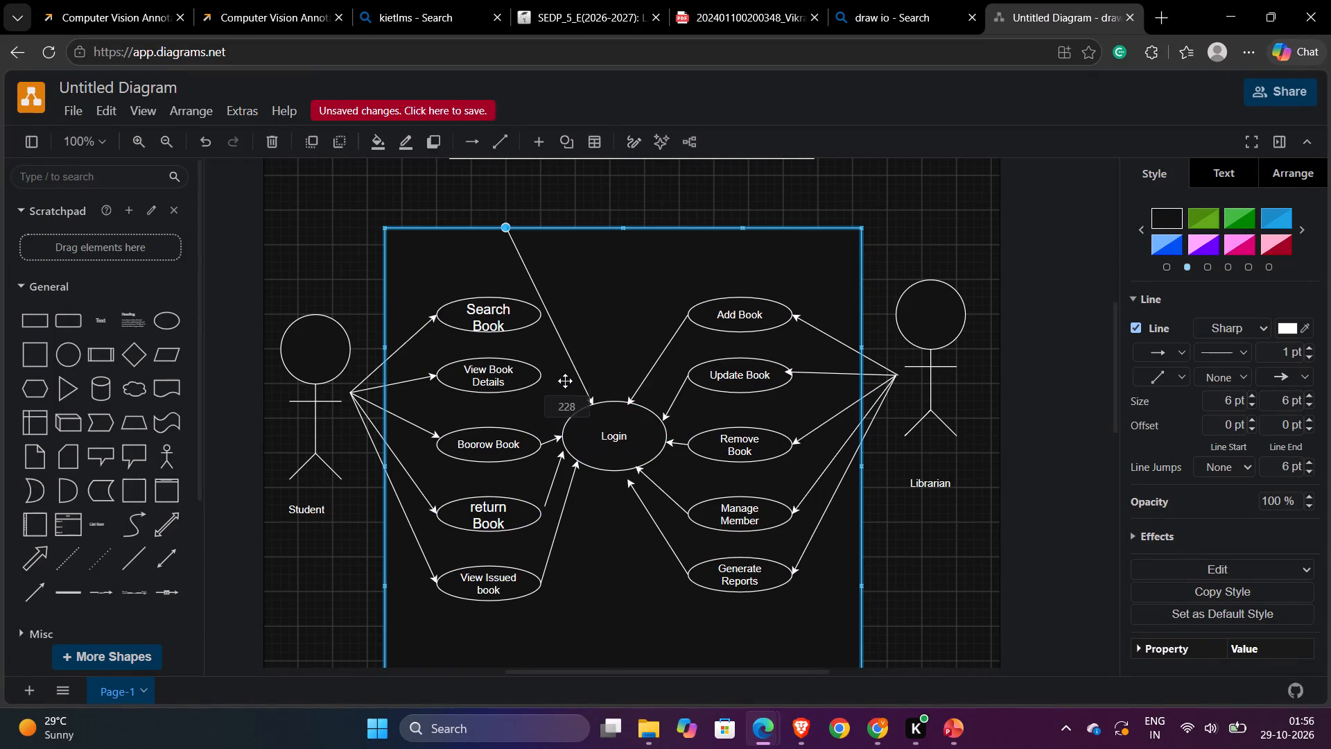
left_click_drag(565, 381, 541, 381)
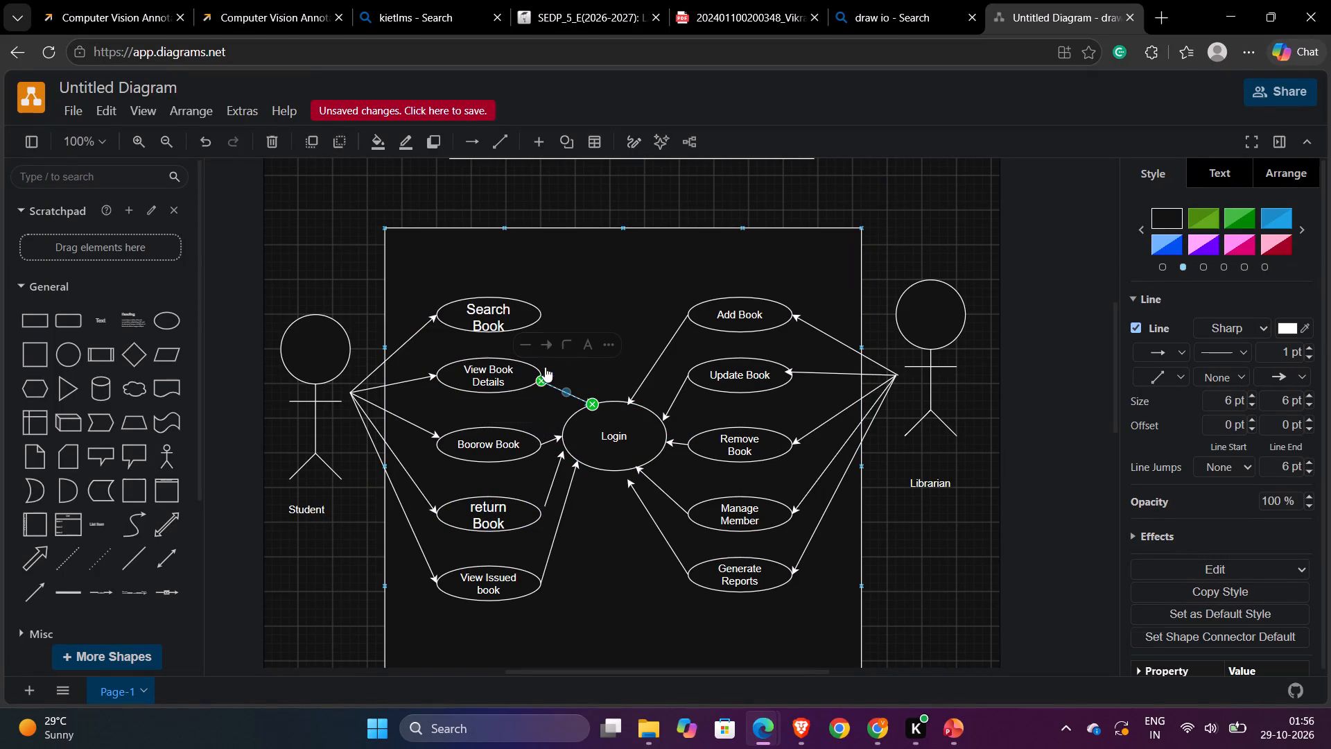
Add an arrow copy for the Search Book use case, with its tip at the upper left edge of the Login ellipse.
left_click(610, 302)
key("ctrl+v")
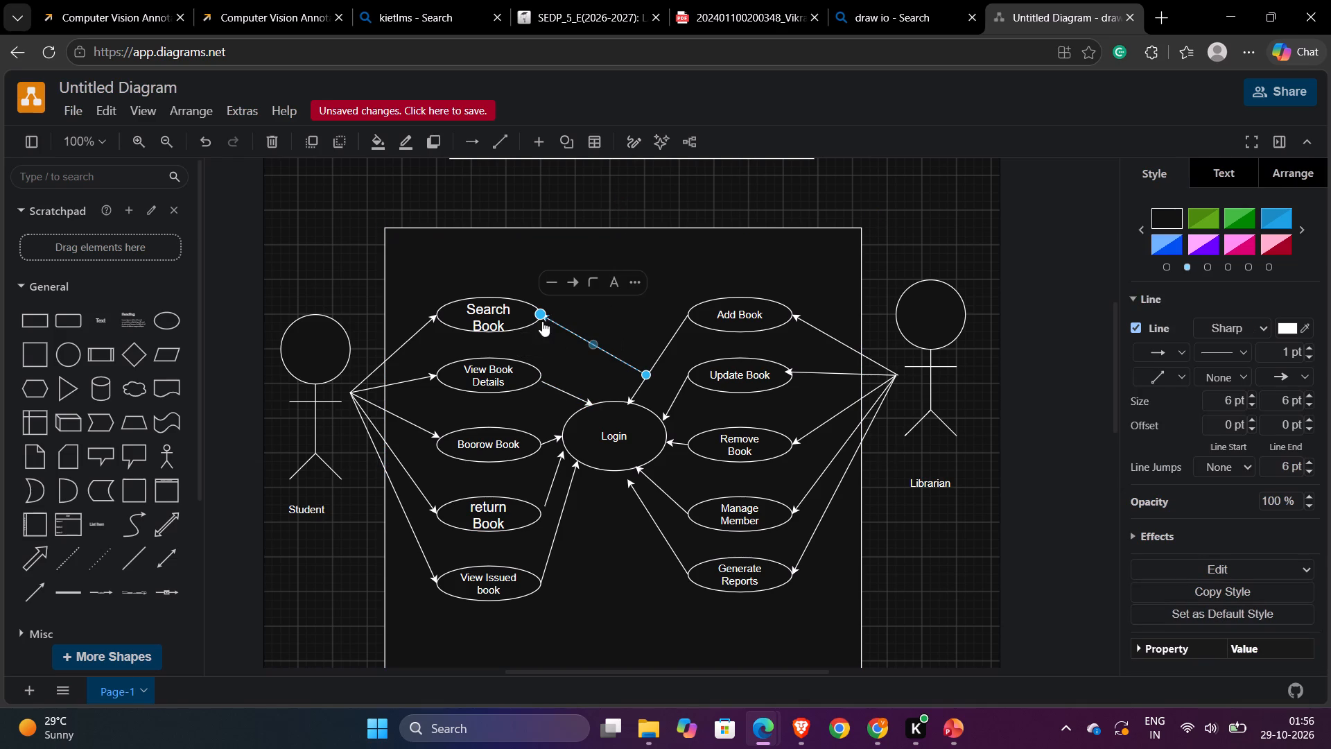
left_click_drag(547, 322, 577, 372)
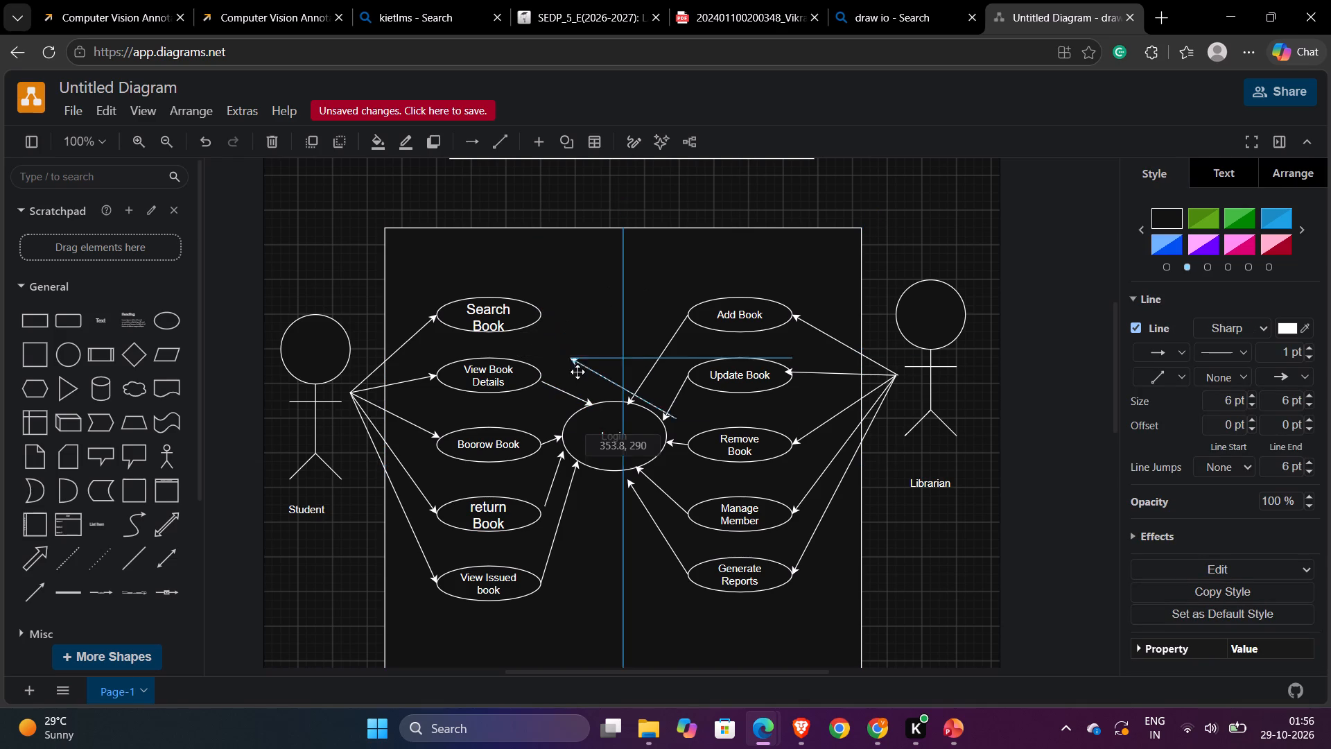
left_click_drag(577, 372, 600, 409)
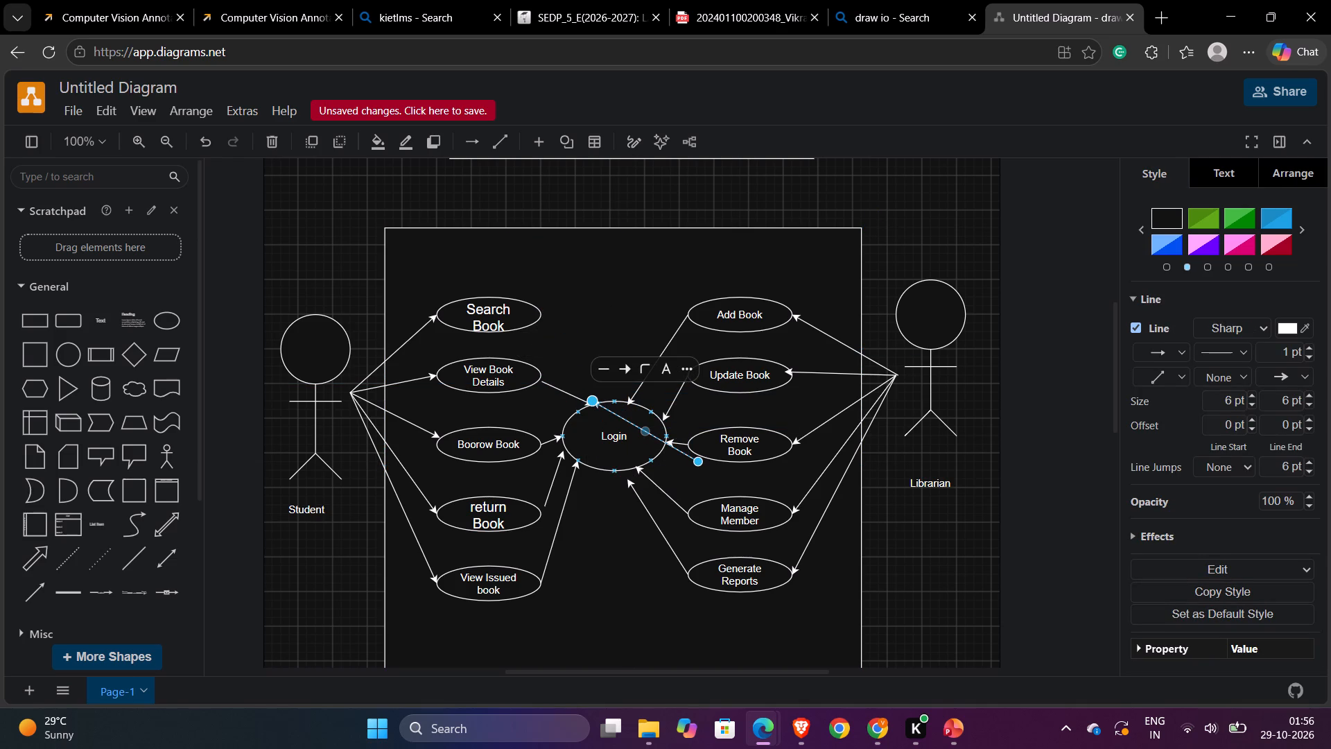
left_click_drag(700, 464, 551, 356)
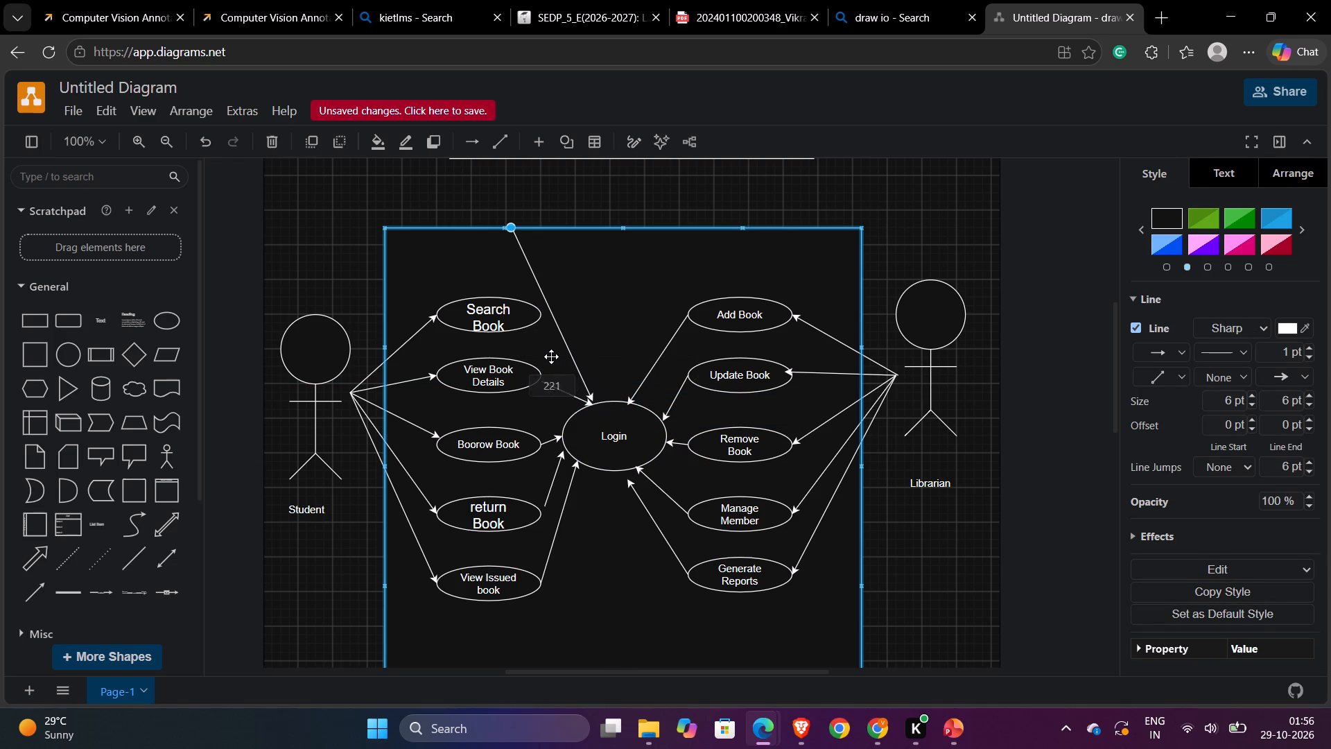
left_click_drag(551, 356, 549, 343)
left_click_drag(546, 332, 532, 332)
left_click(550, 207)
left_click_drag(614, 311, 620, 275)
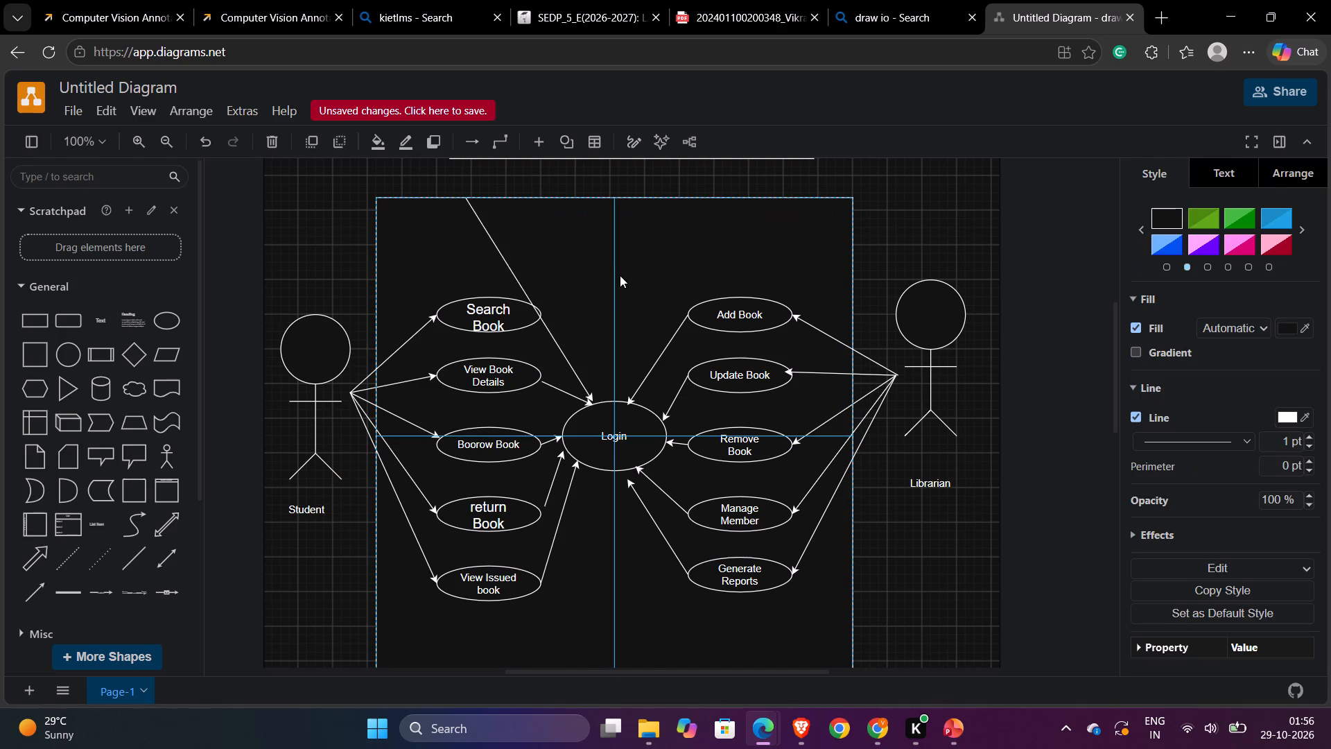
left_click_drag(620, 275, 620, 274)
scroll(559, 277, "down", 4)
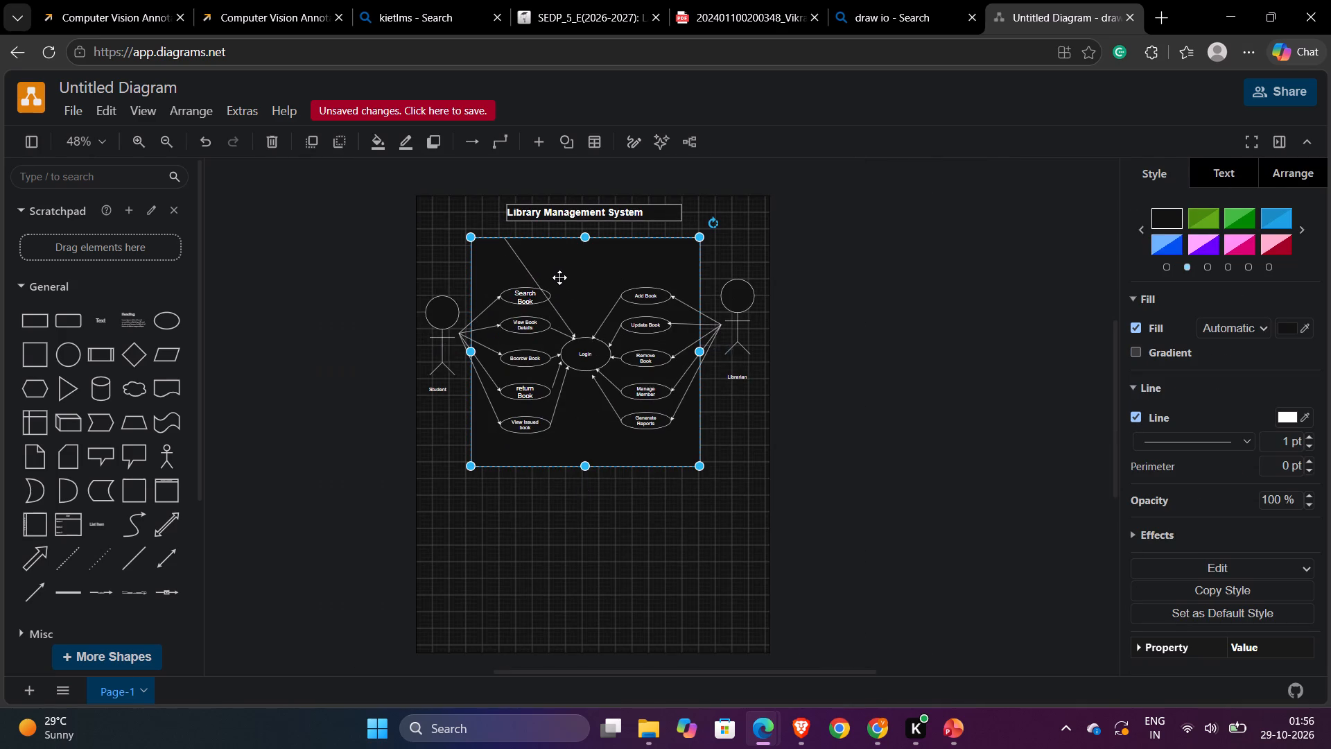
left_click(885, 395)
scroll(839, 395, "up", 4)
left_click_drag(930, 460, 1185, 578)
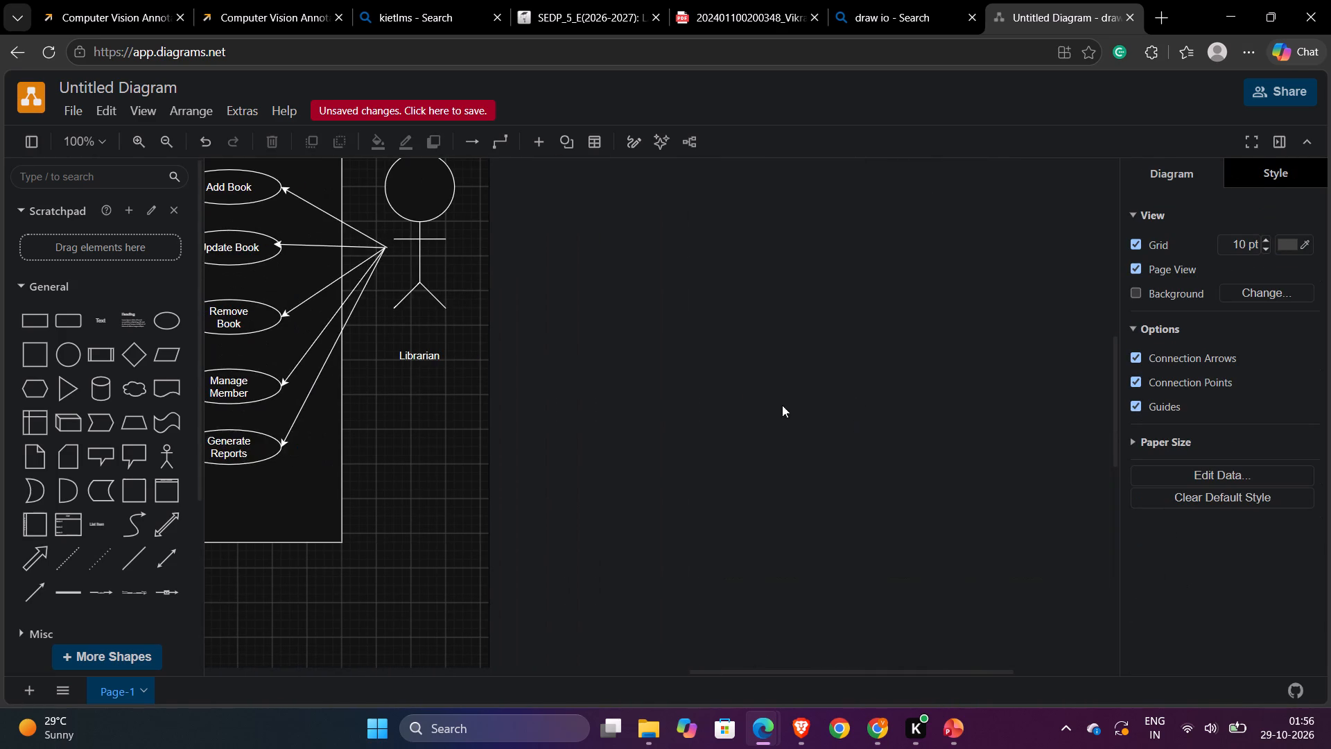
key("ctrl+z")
Move the start of the Search Book arrow from the boundary's top edge to the Search Book ellipse's right edge.
scroll(740, 390, "down", 5)
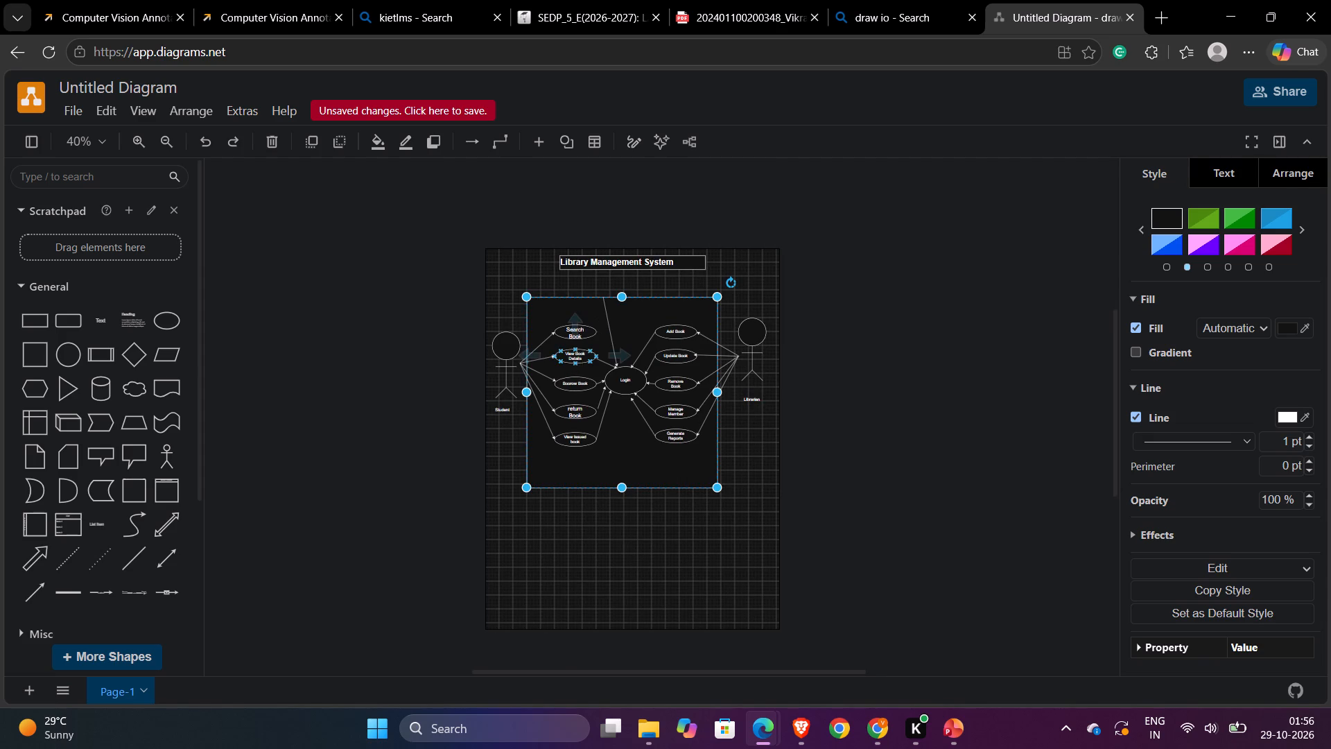
left_click(604, 324)
left_click_drag(605, 302, 606, 332)
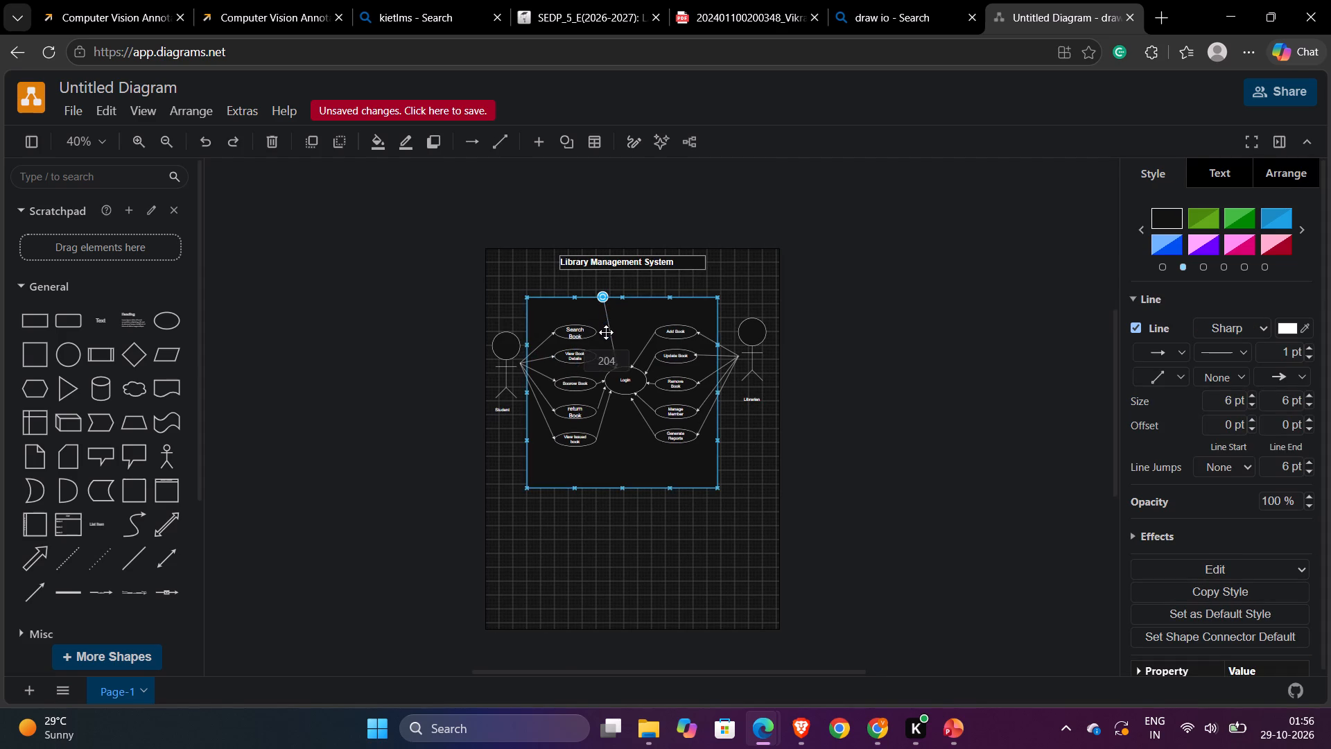
left_click_drag(606, 332, 598, 334)
Examine the whole Library Management System use case diagram, checking the actors, use cases and their arrows.
scroll(600, 332, "up", 2)
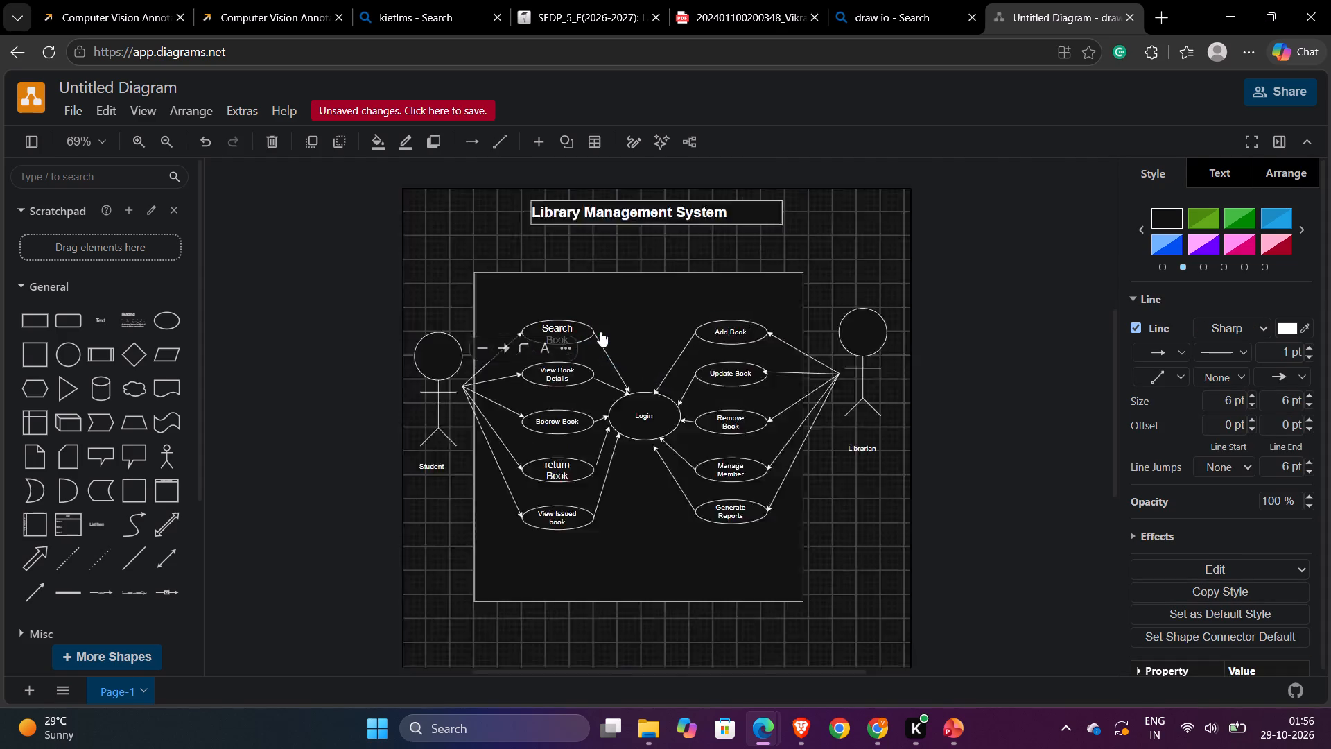
scroll(600, 332, "up", 3)
left_click(969, 260)
scroll(969, 260, "down", 3)
scroll(1025, 327, "up", 1)
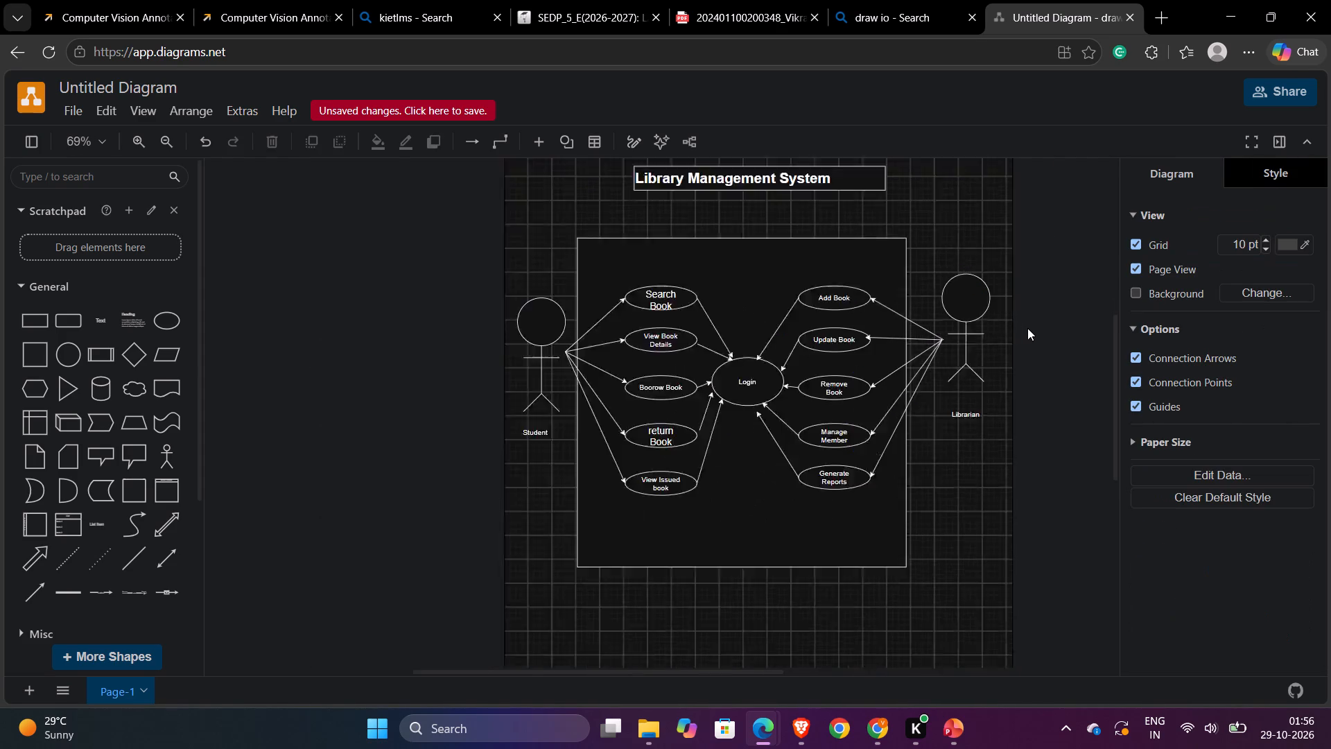
scroll(1027, 328, "up", 1)
left_click_drag(1043, 428, 1025, 454)
scroll(1022, 440, "down", 1)
left_click_drag(1047, 381, 1045, 381)
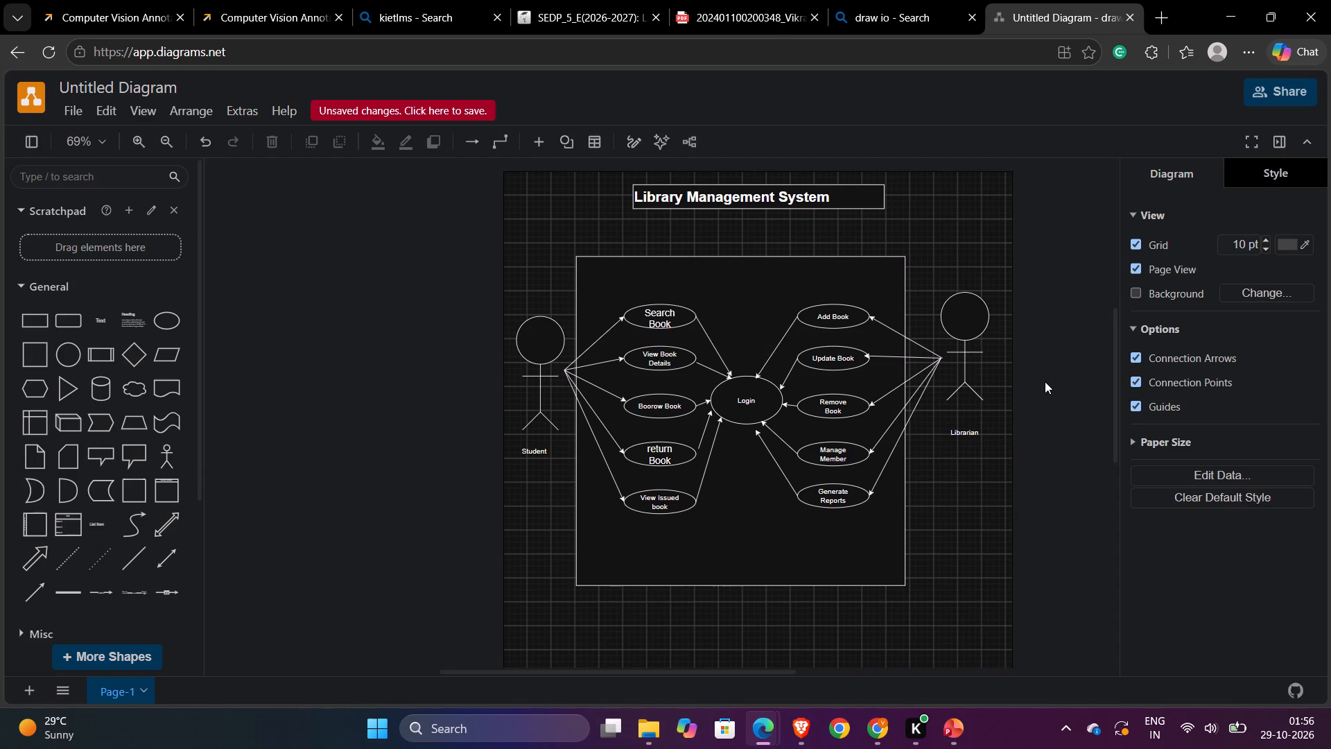
left_click_drag(1045, 381, 1018, 390)
scroll(908, 393, "up", 2)
left_click(979, 445)
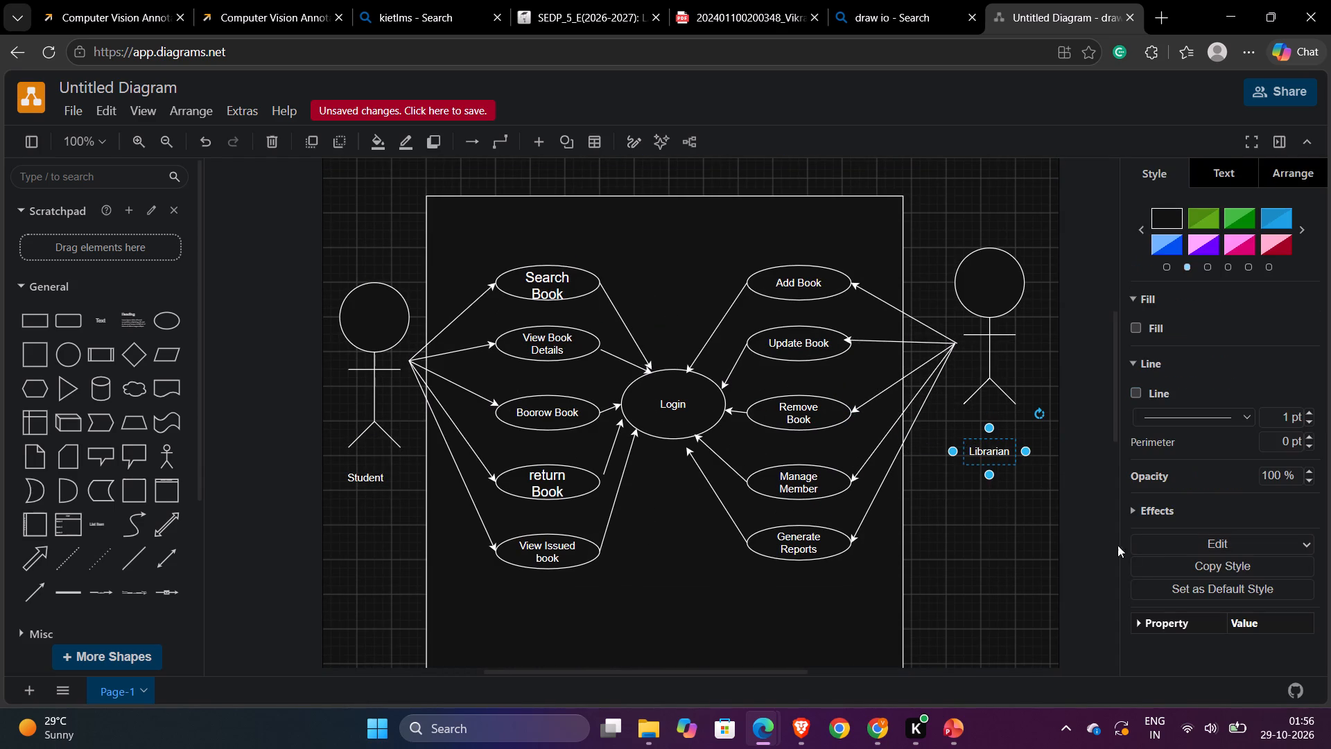
scroll(997, 413, "down", 2)
scroll(1000, 407, "up", 1)
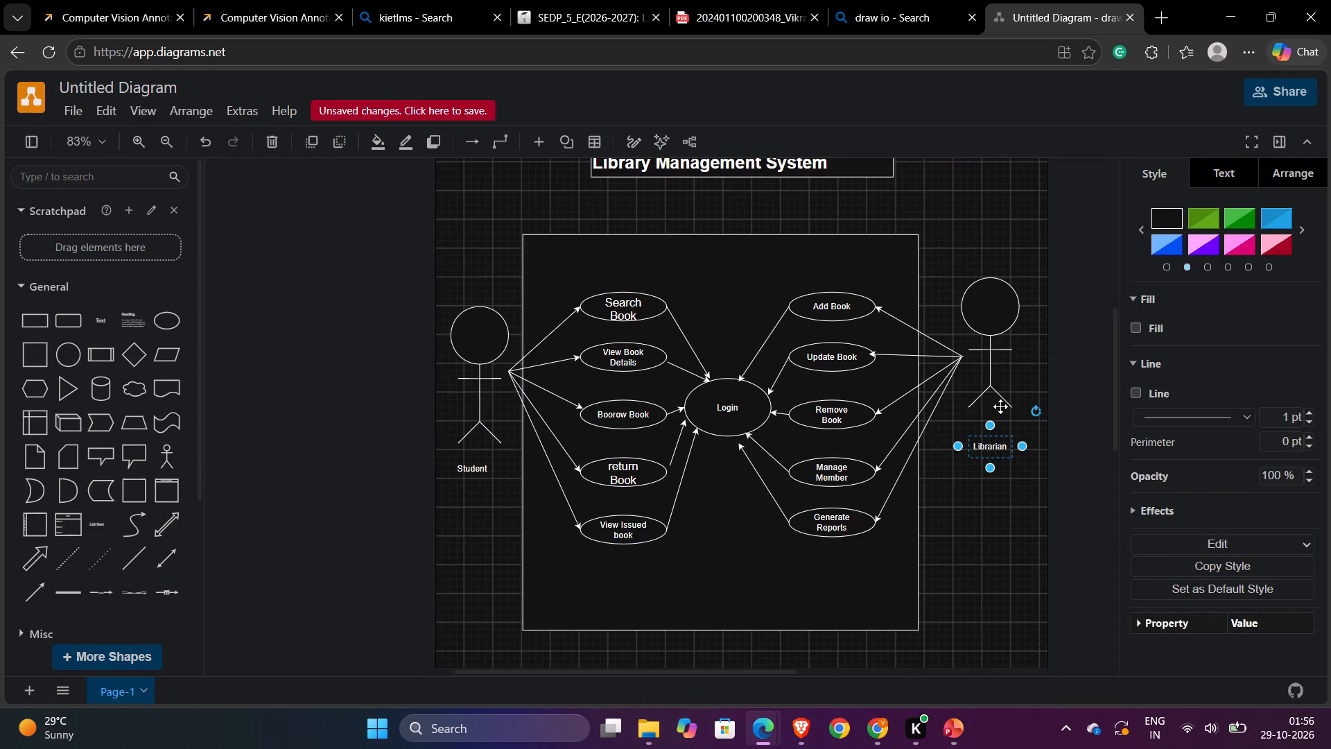
left_click_drag(1025, 203, 1000, 220)
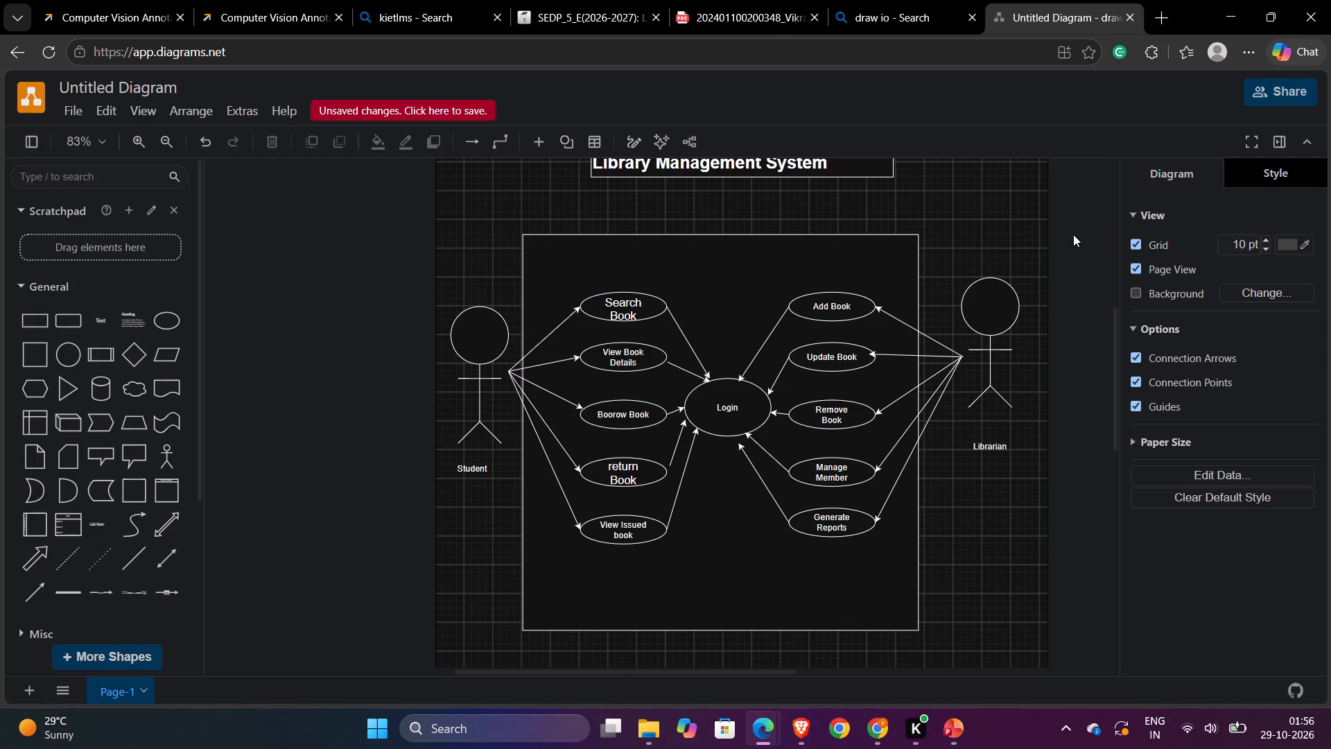
left_click_drag(1075, 236, 1049, 264)
scroll(1085, 246, "up", 1)
scroll(1085, 246, "down", 2)
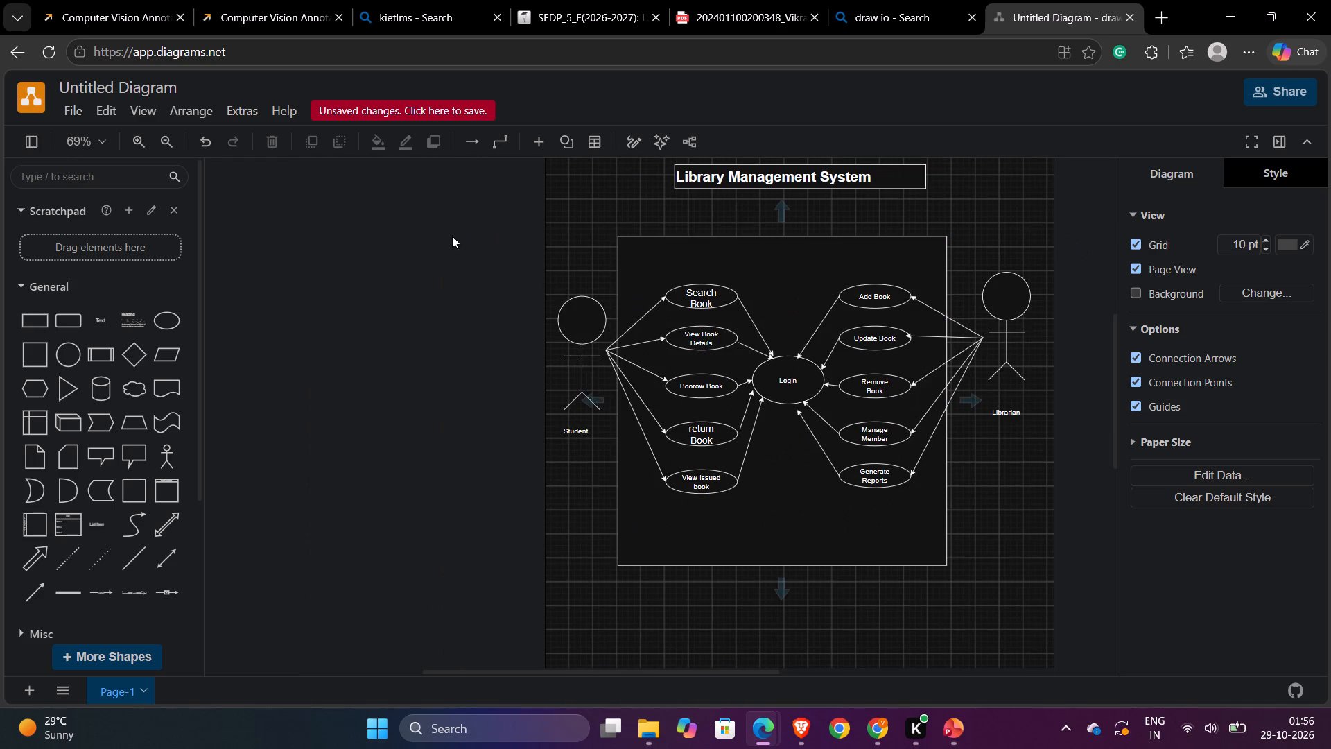
left_click_drag(452, 236, 415, 279)
Switch to the LAB-2 assignment page in the LMS and review the task wording and submission section.
left_click(561, 0)
scroll(198, 503, "down", 1)
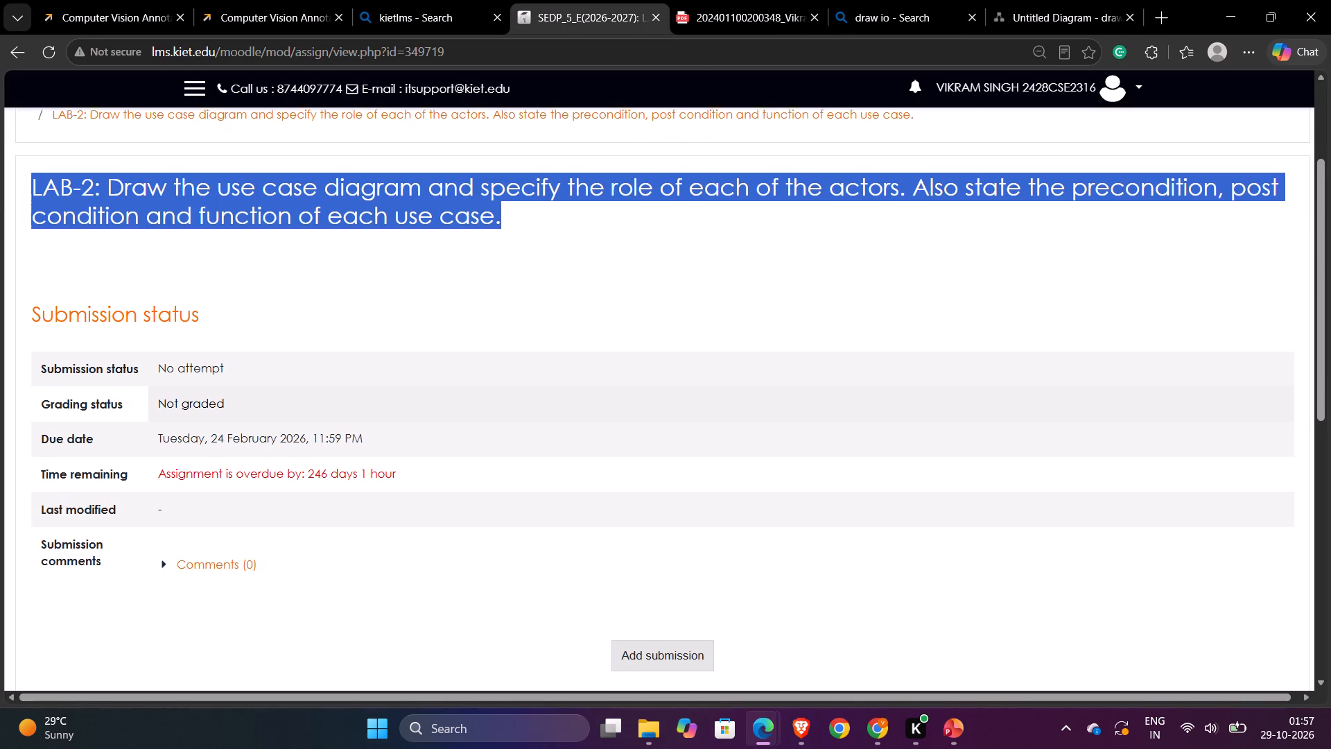
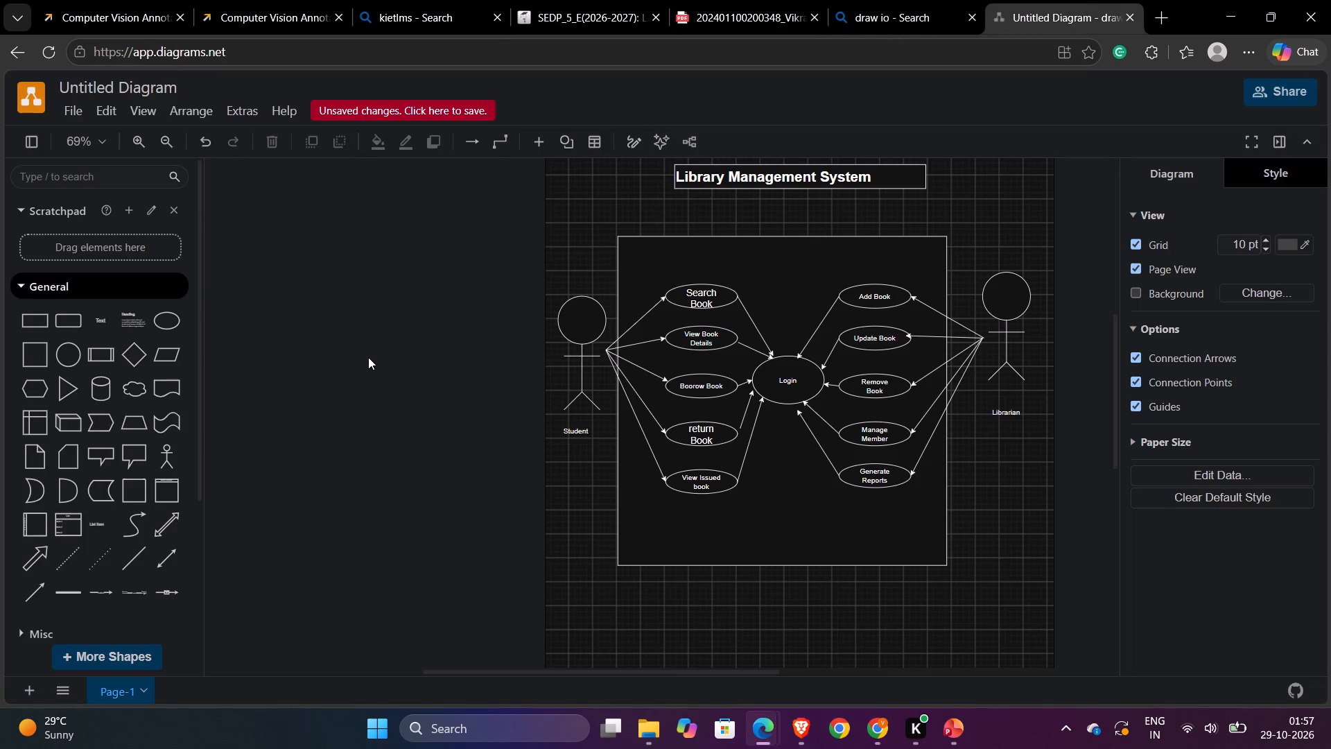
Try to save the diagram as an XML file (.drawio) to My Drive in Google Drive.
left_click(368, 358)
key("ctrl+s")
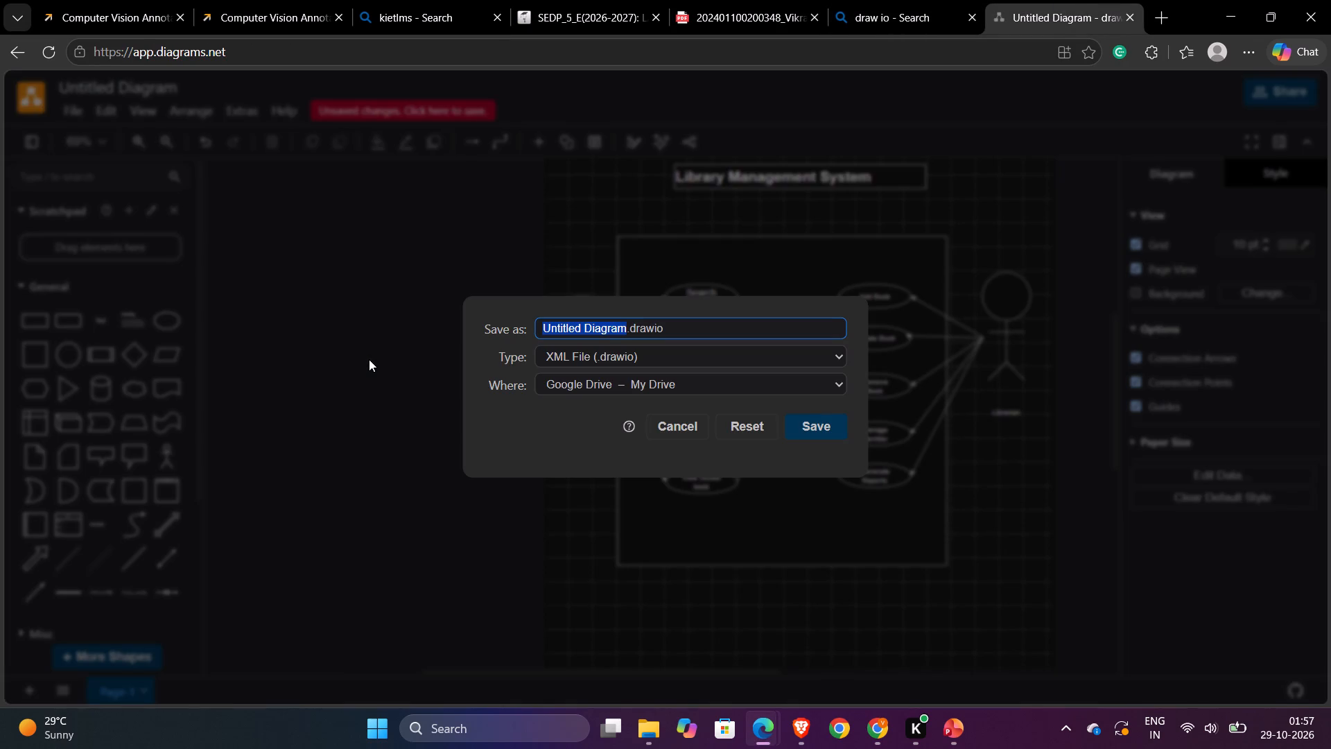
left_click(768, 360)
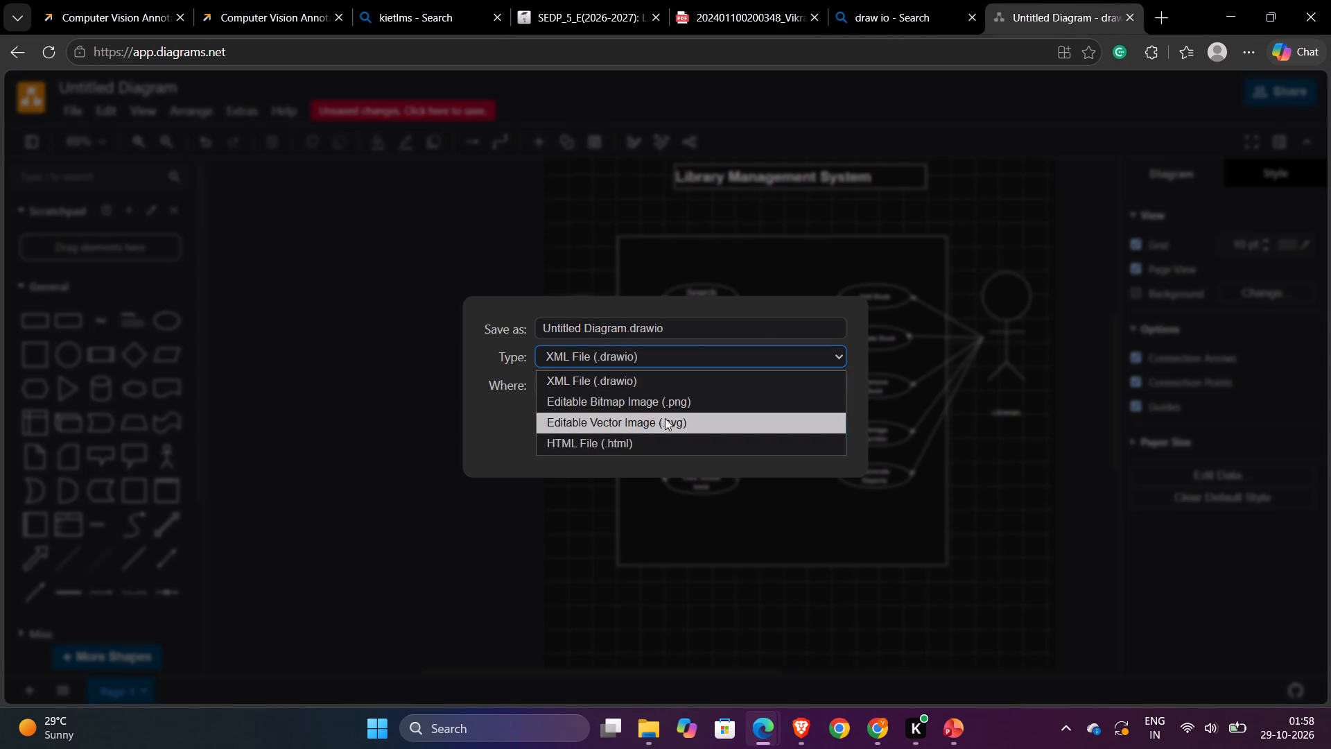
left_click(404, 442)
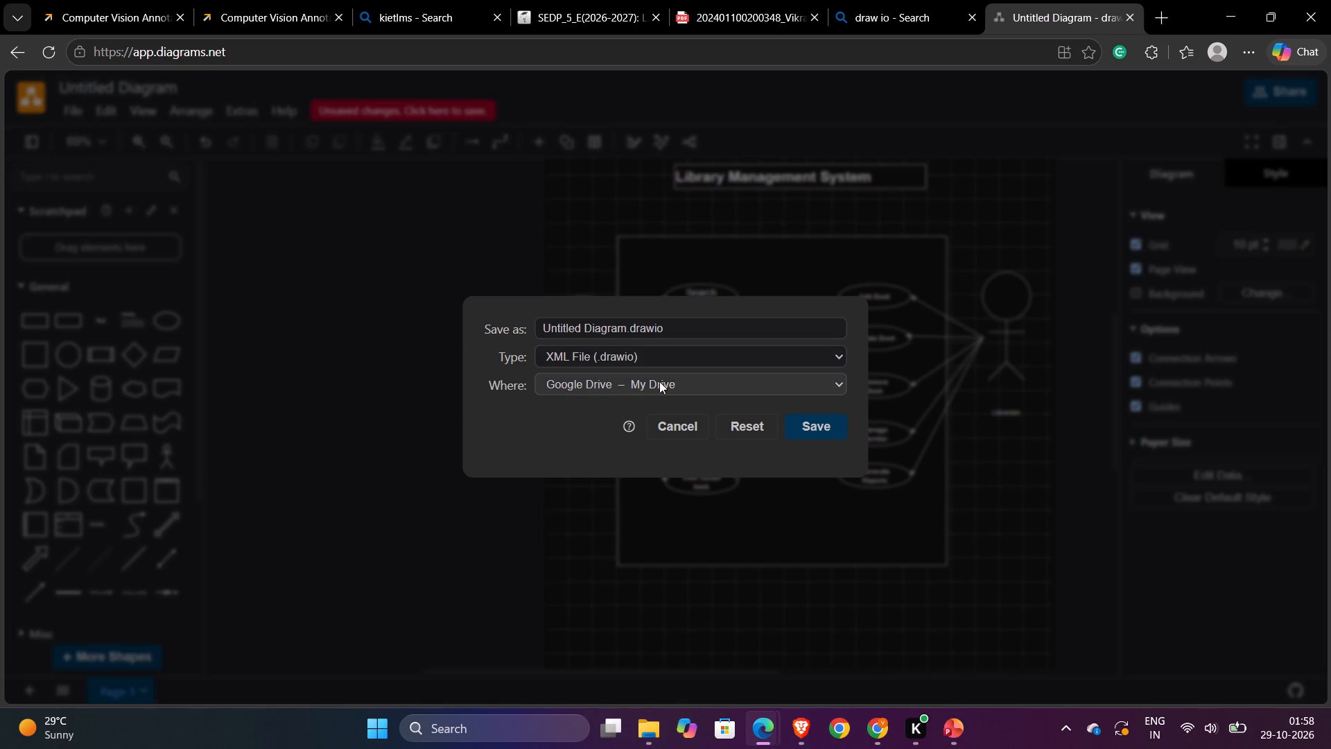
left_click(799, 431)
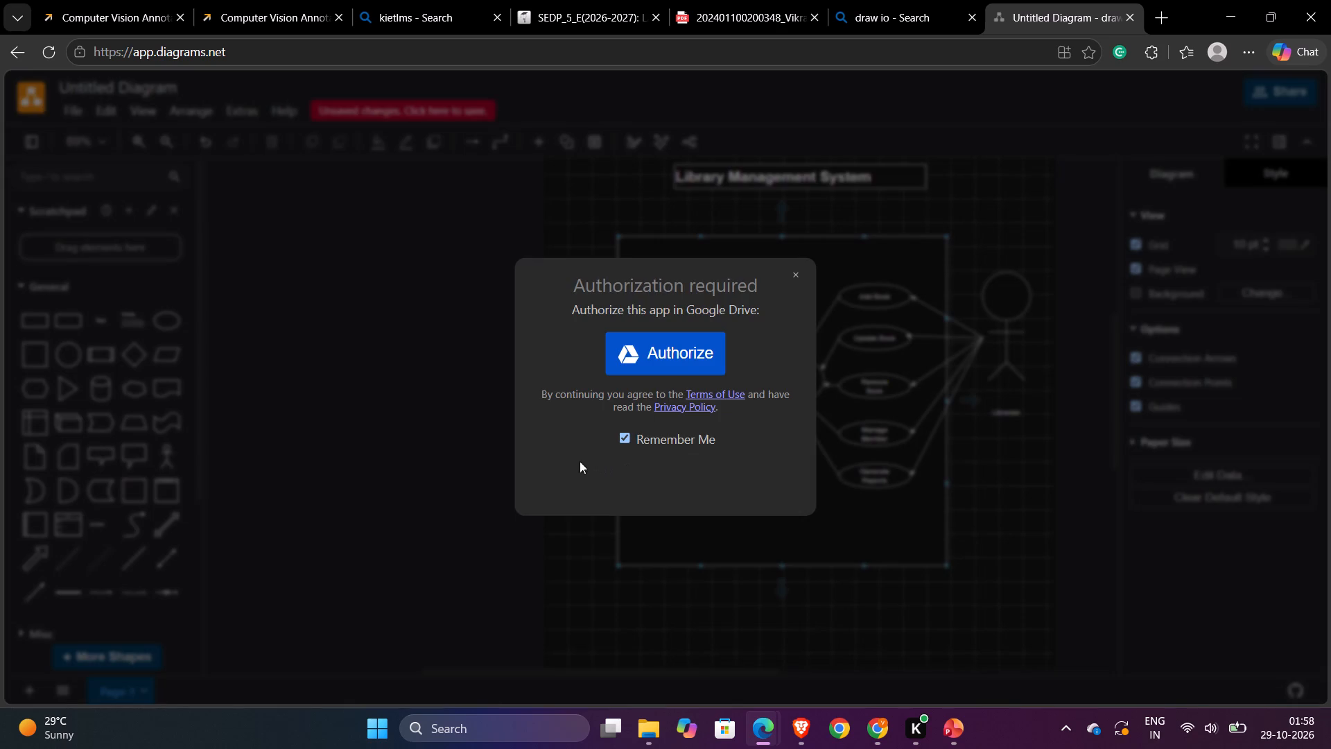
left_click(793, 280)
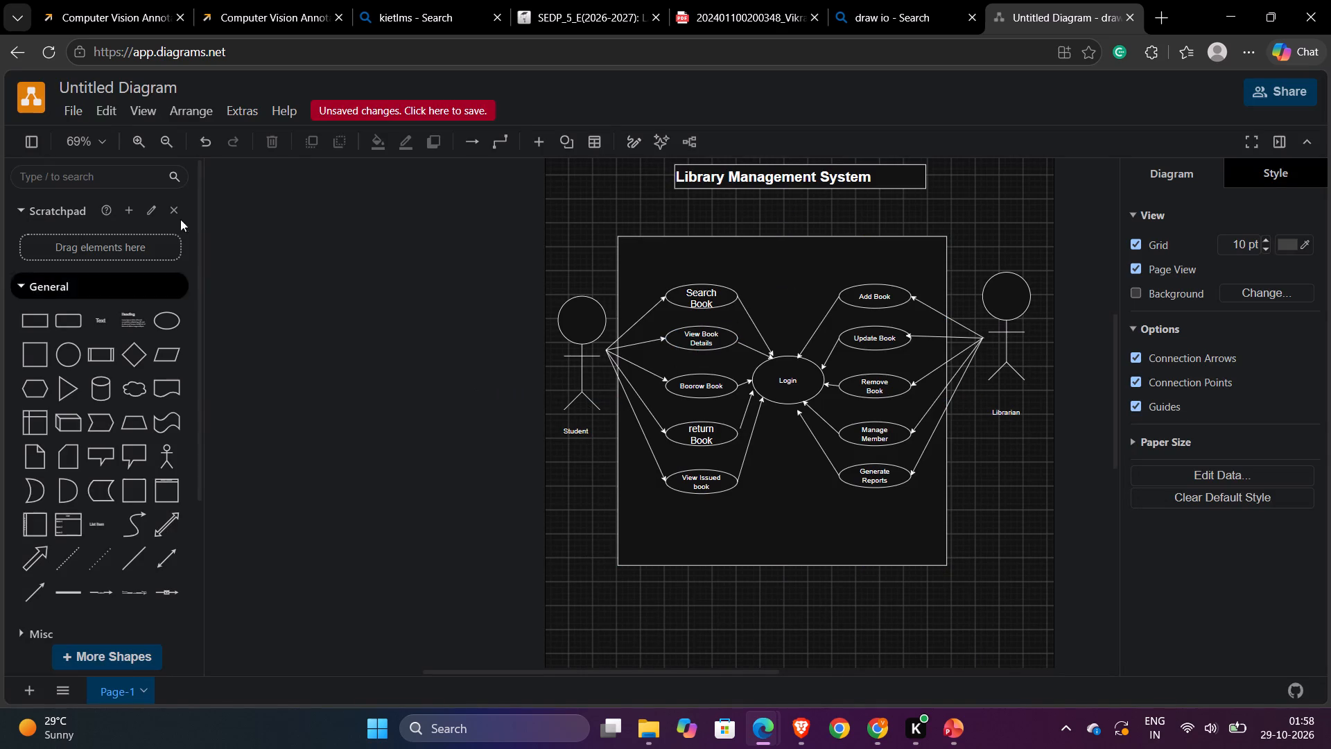
Save the diagram as an Editable Bitmap Image (.png) with Download as the destination.
left_click(79, 112)
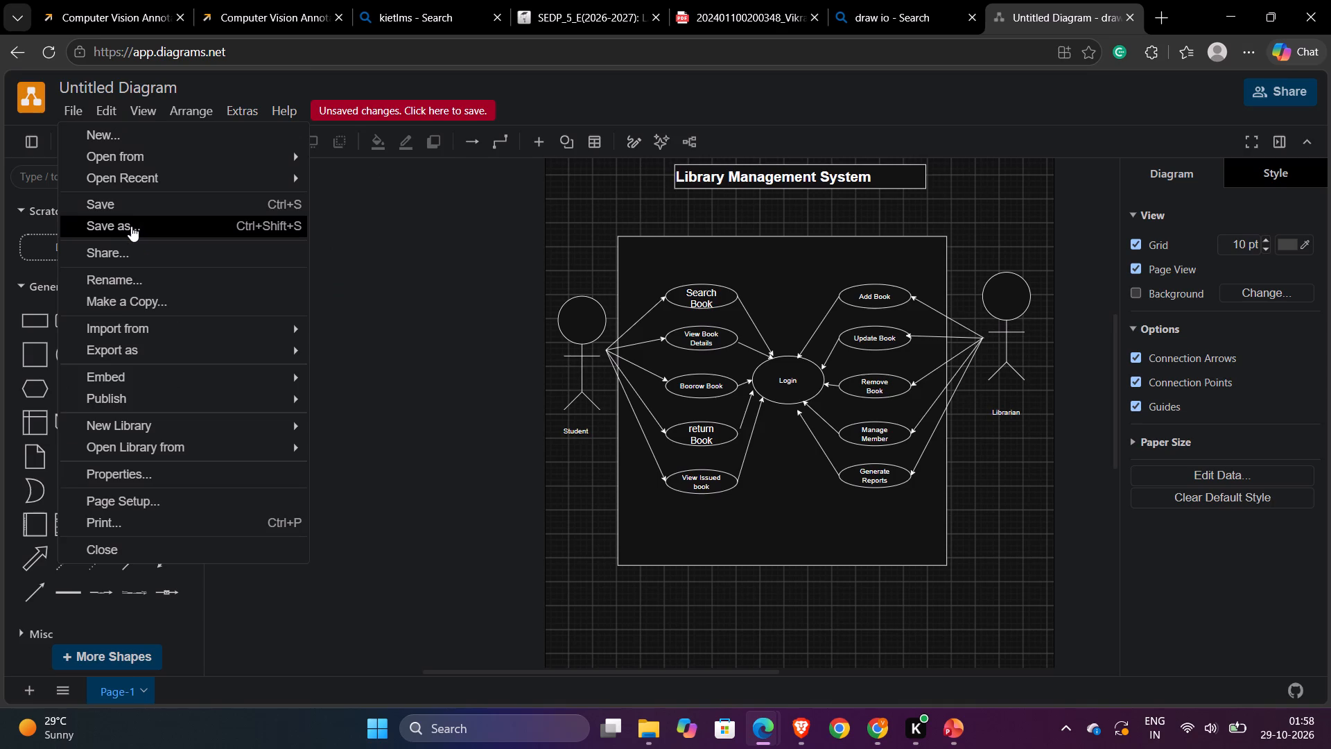
left_click(131, 227)
left_click(693, 358)
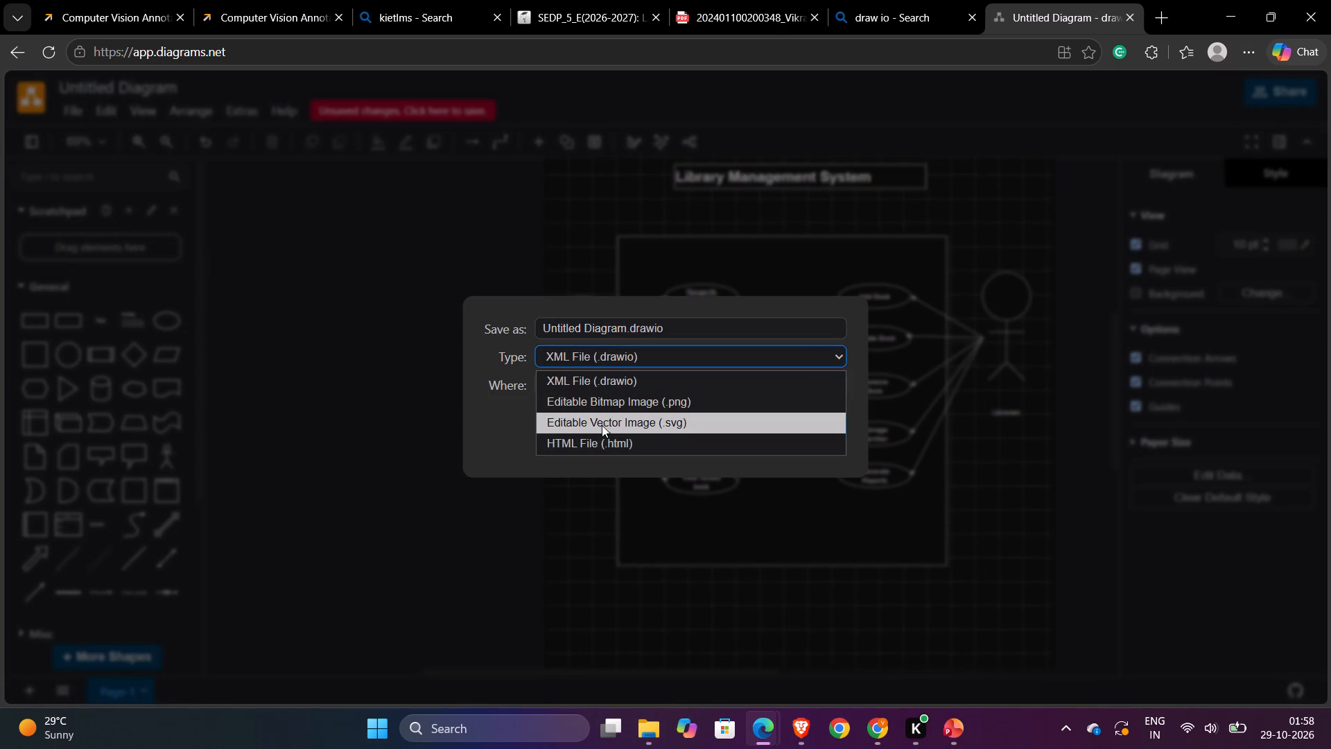
left_click(629, 408)
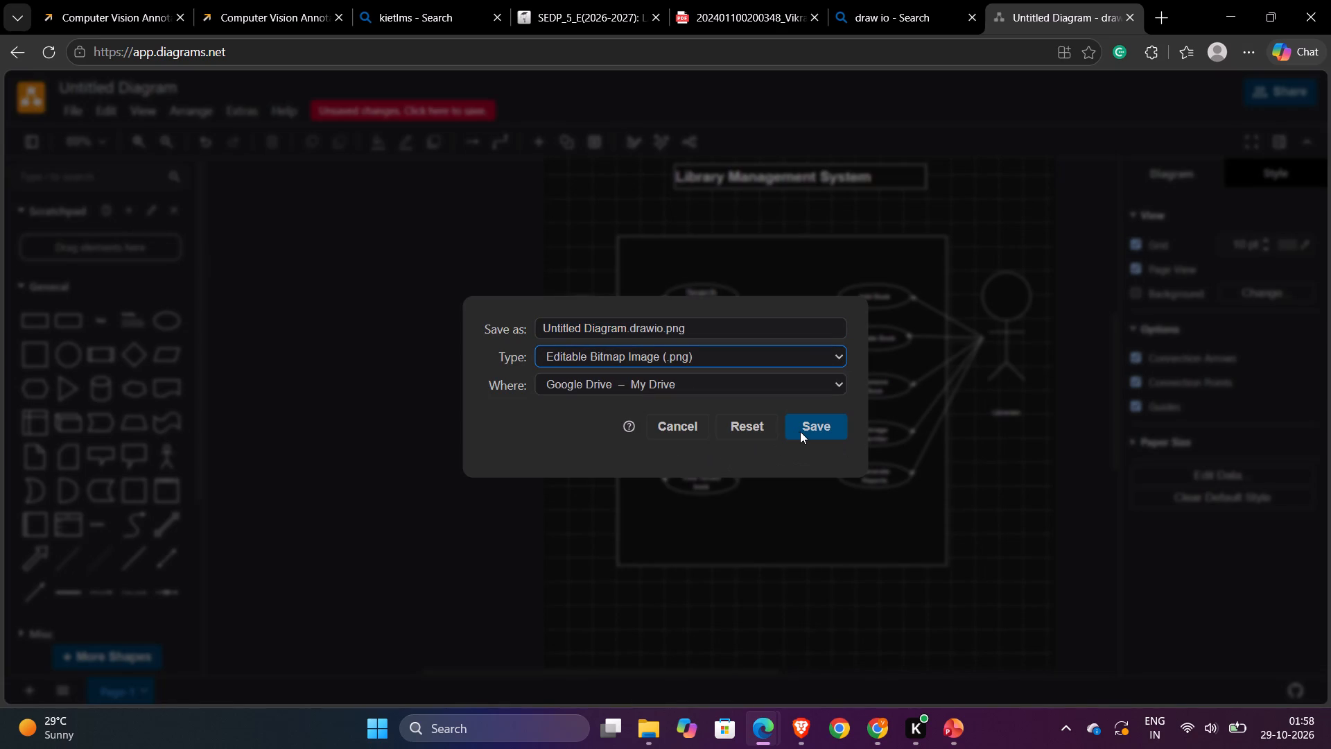
left_click(799, 392)
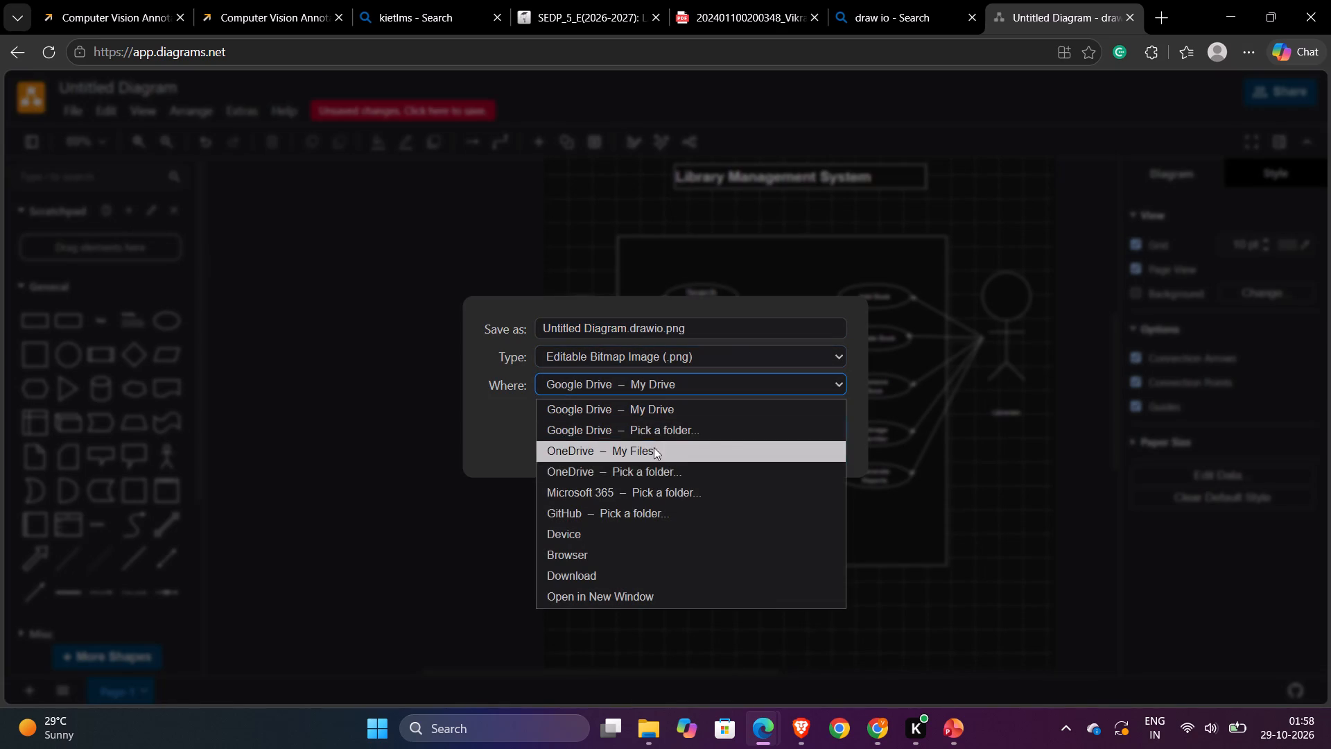
left_click(589, 577)
left_click(824, 433)
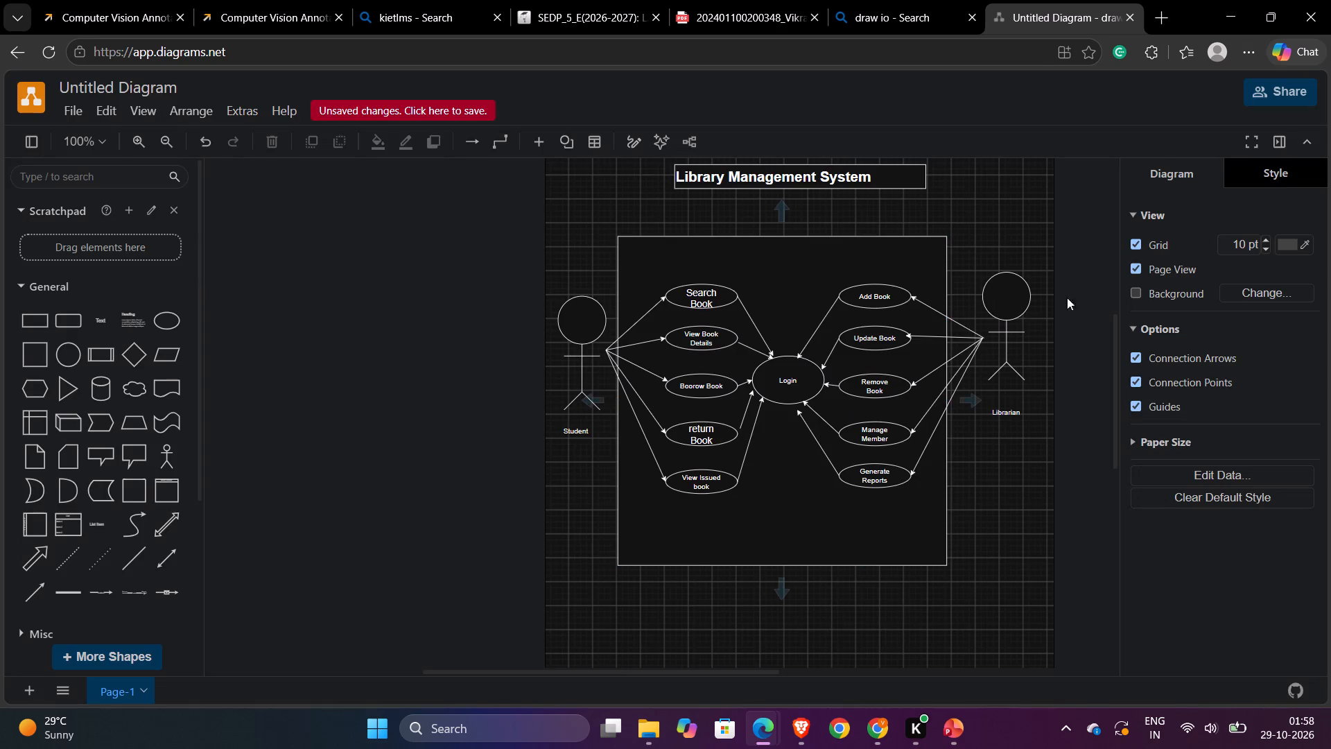
Open the downloaded PNG of the diagram, check how the actors, use cases and arrows look, and close it.
left_click(991, 148)
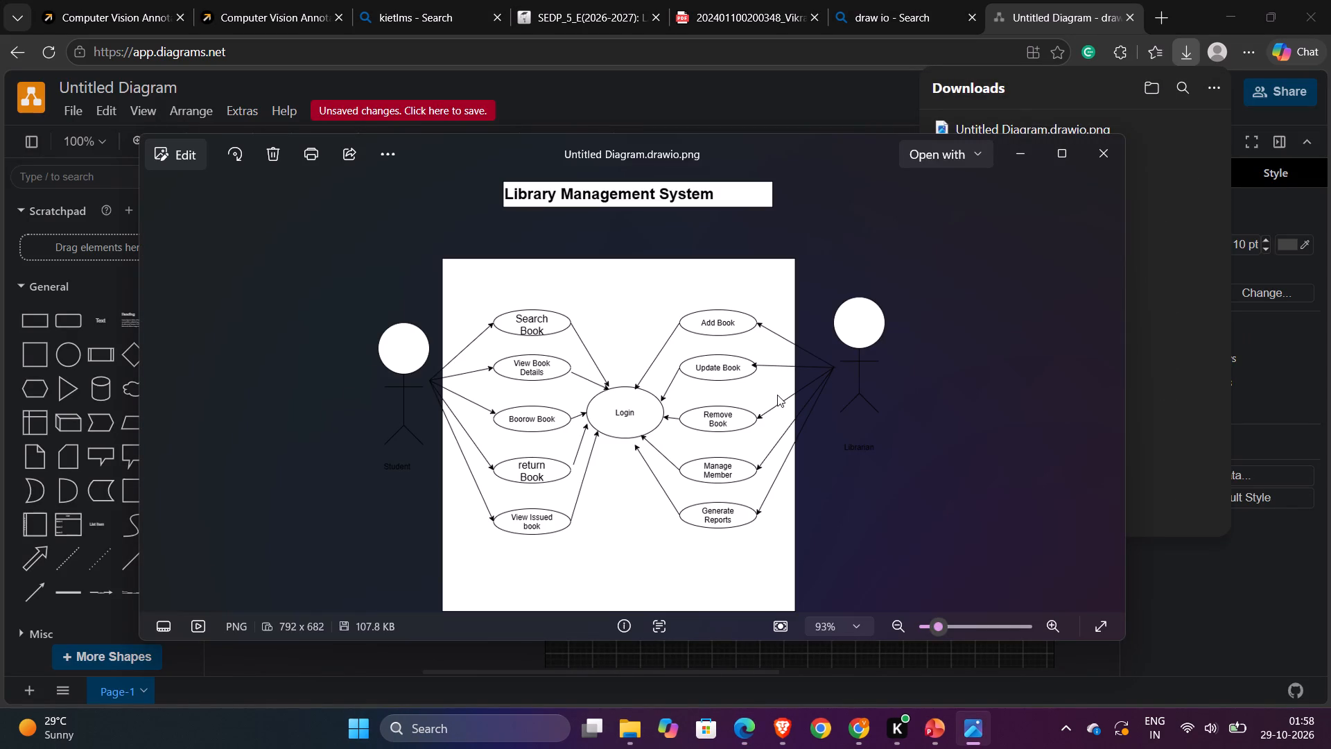
left_click(944, 333)
left_click(830, 401)
scroll(866, 346, "up", 2)
scroll(869, 344, "down", 2)
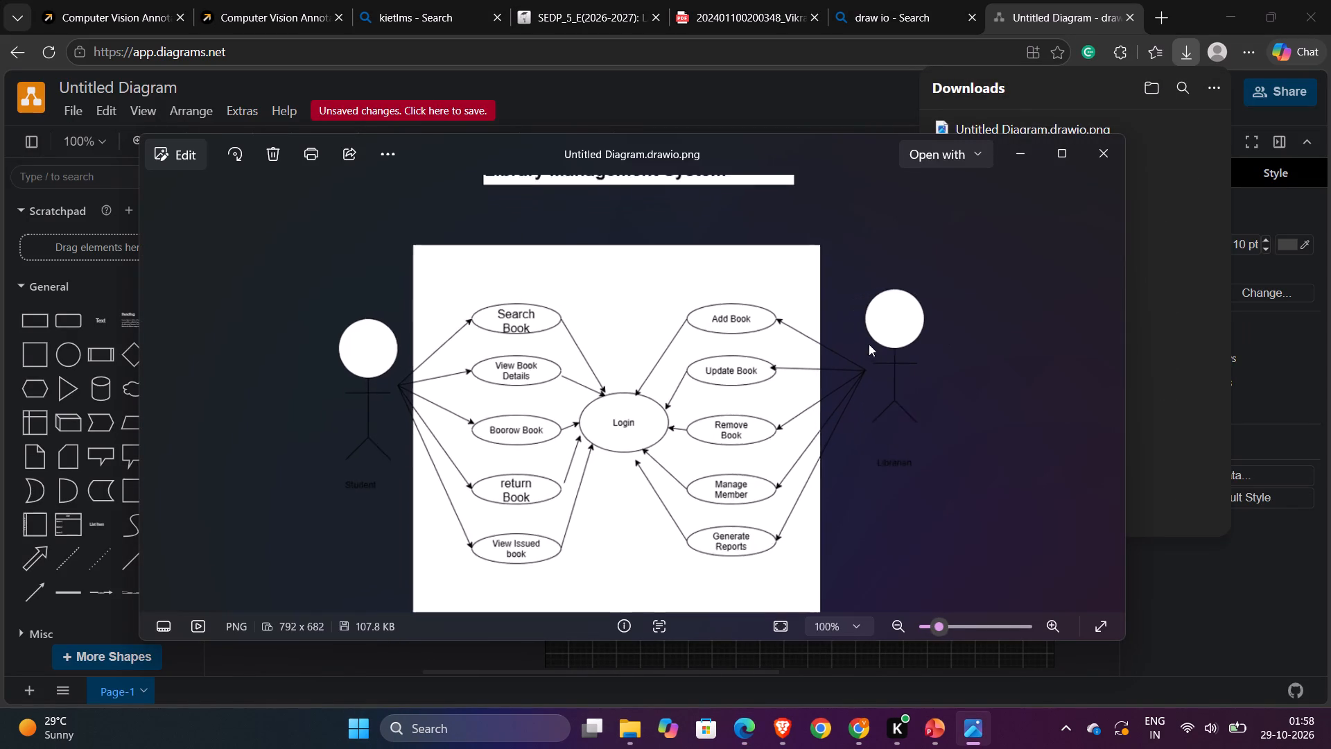
scroll(869, 344, "down", 9)
left_click(983, 346)
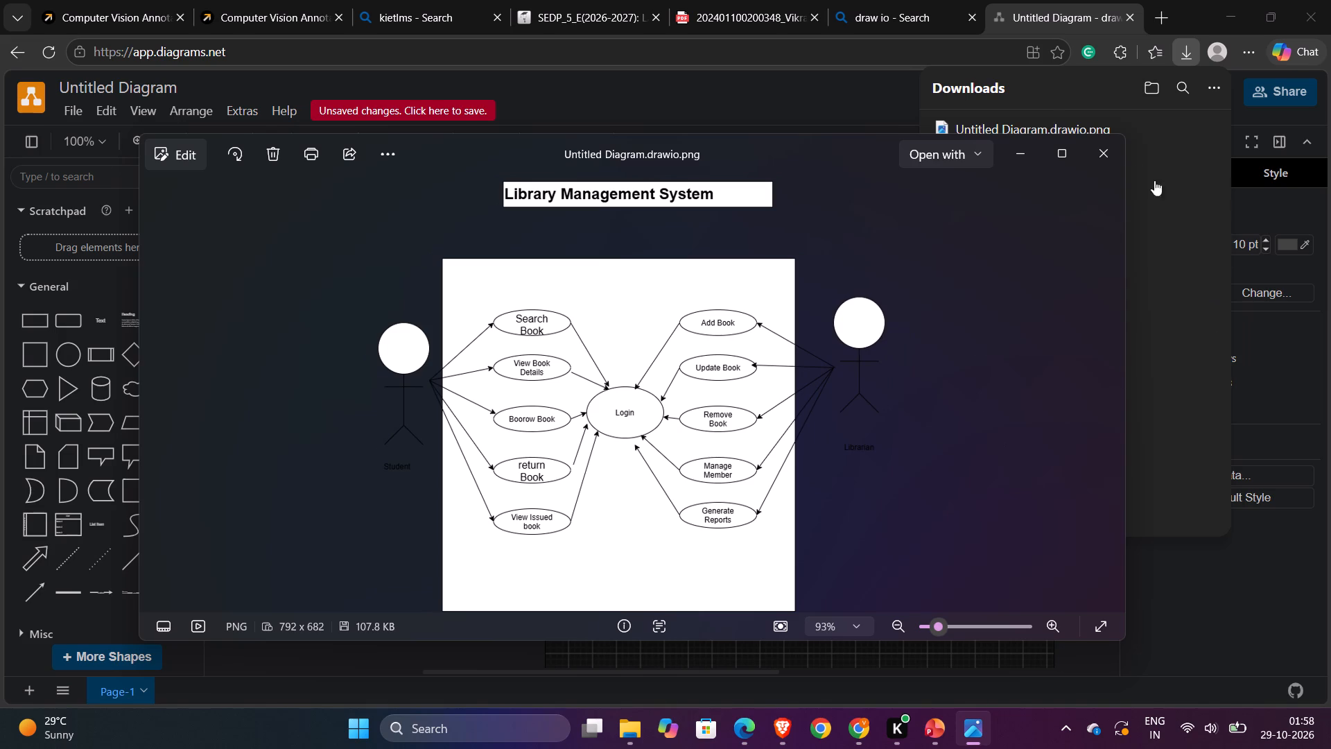
left_click(1096, 156)
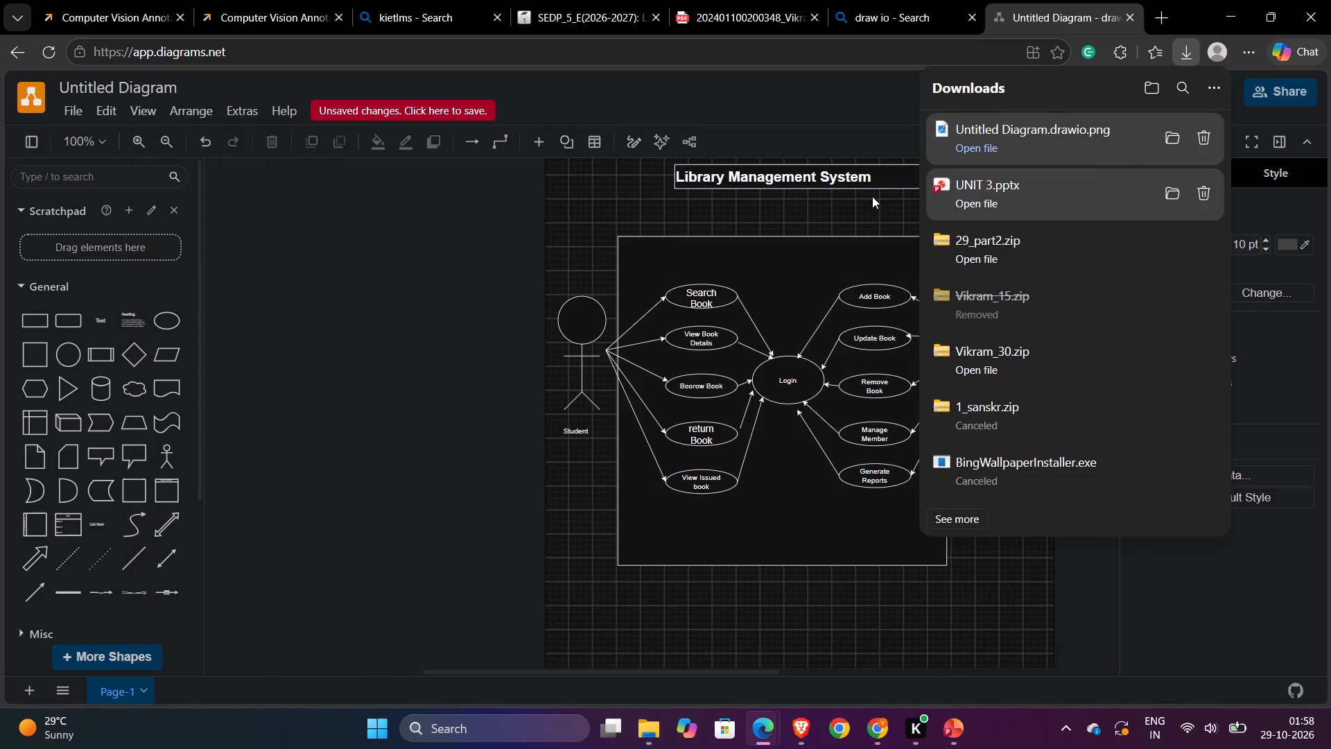
left_click(505, 324)
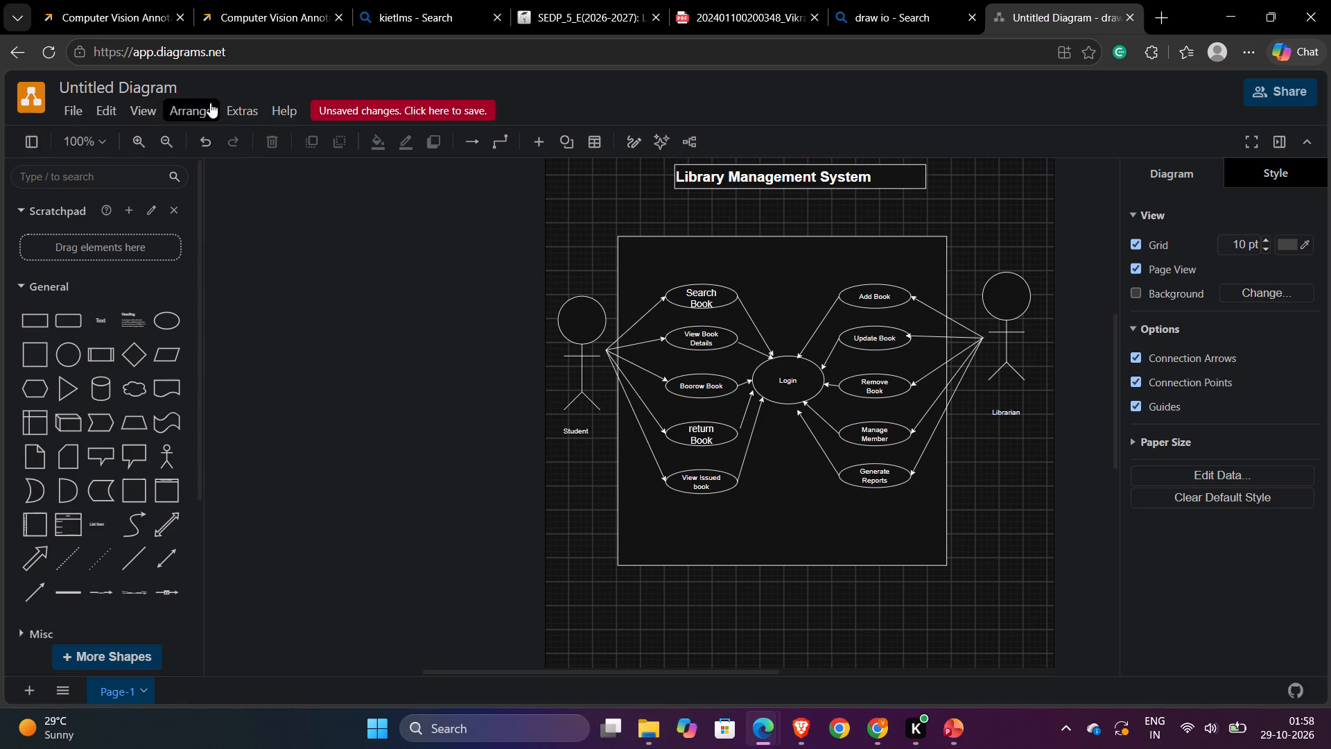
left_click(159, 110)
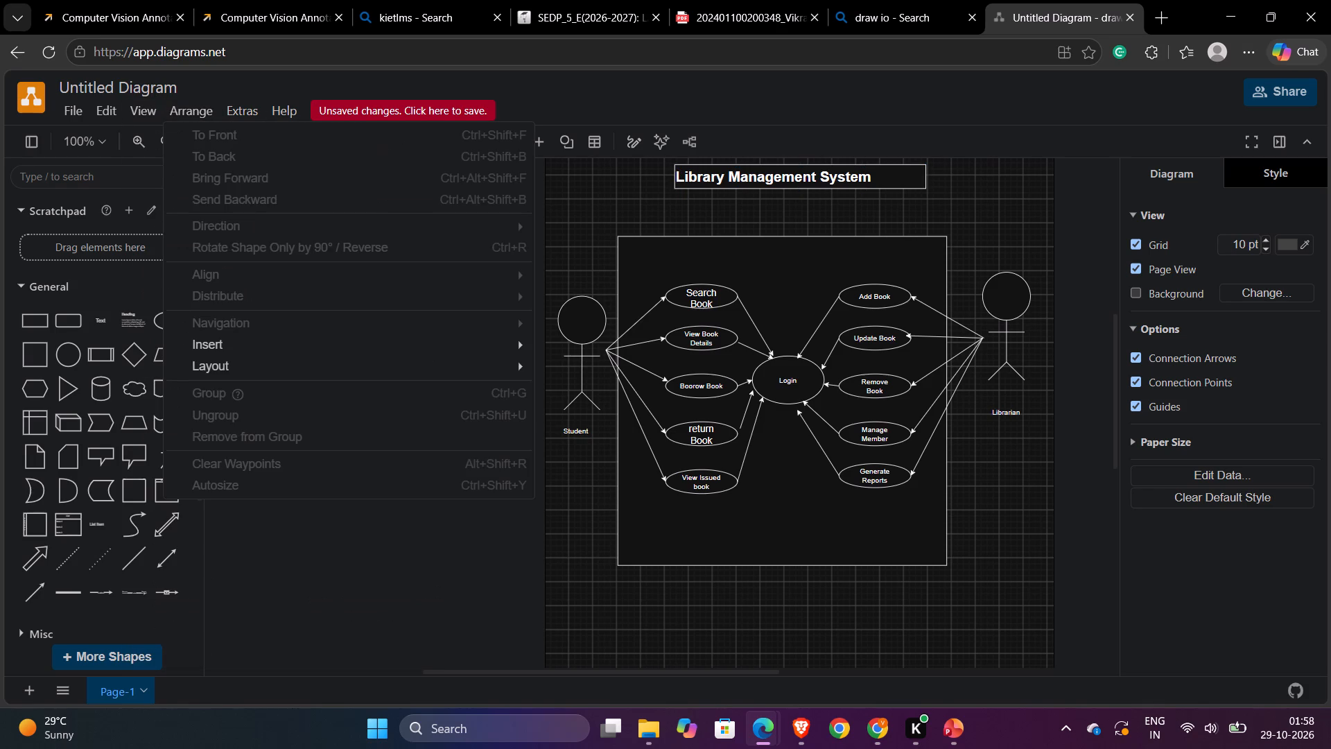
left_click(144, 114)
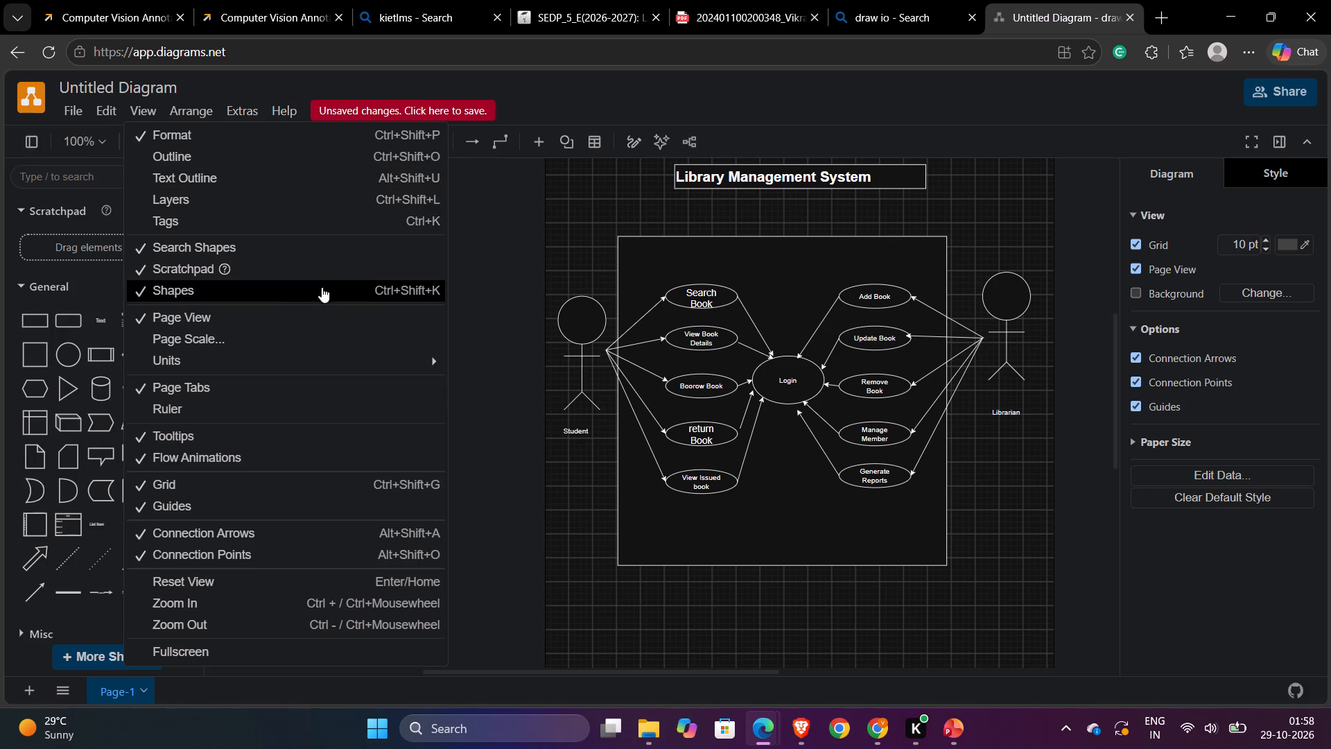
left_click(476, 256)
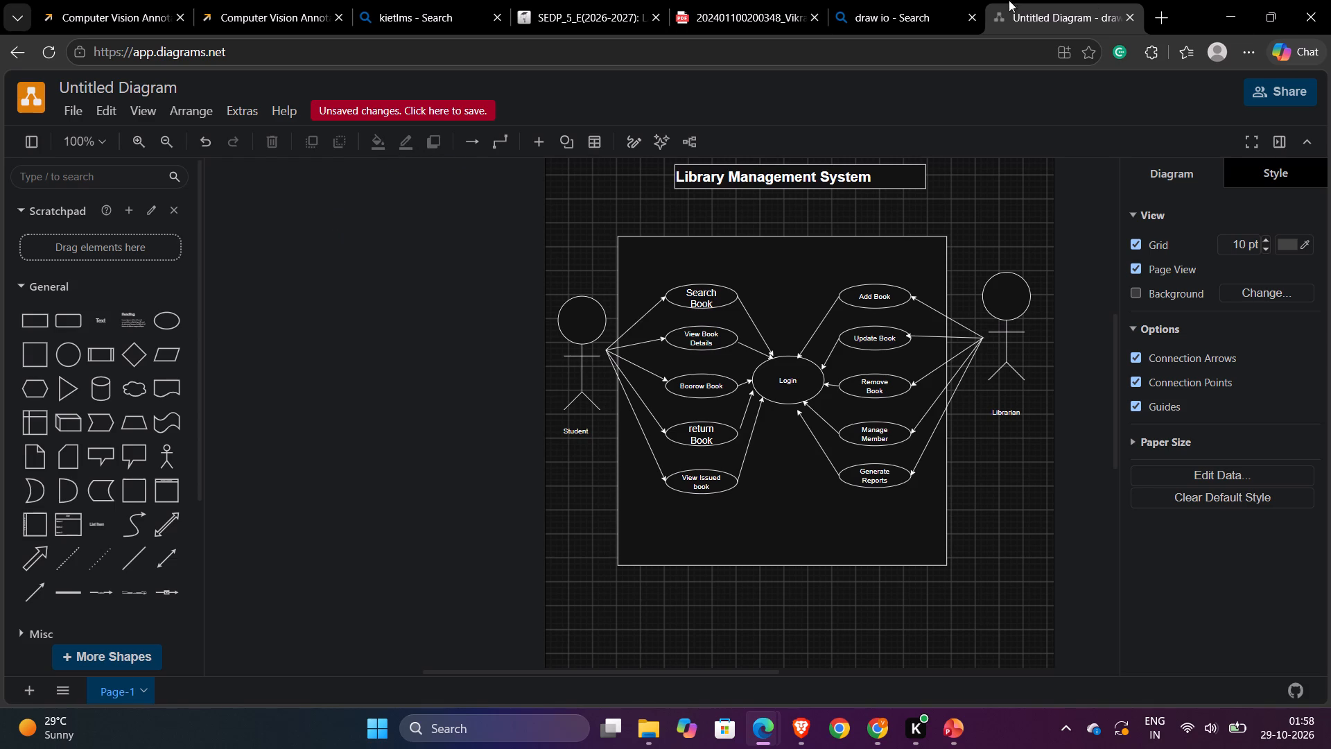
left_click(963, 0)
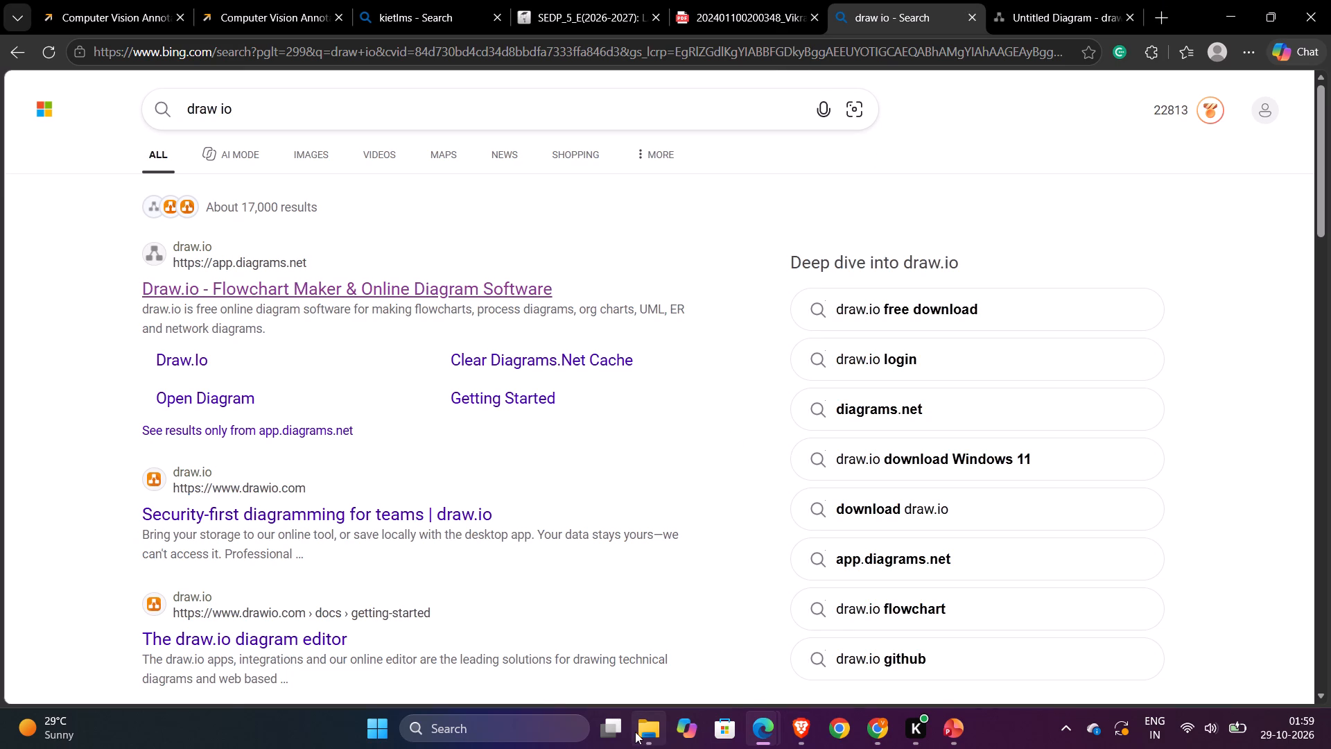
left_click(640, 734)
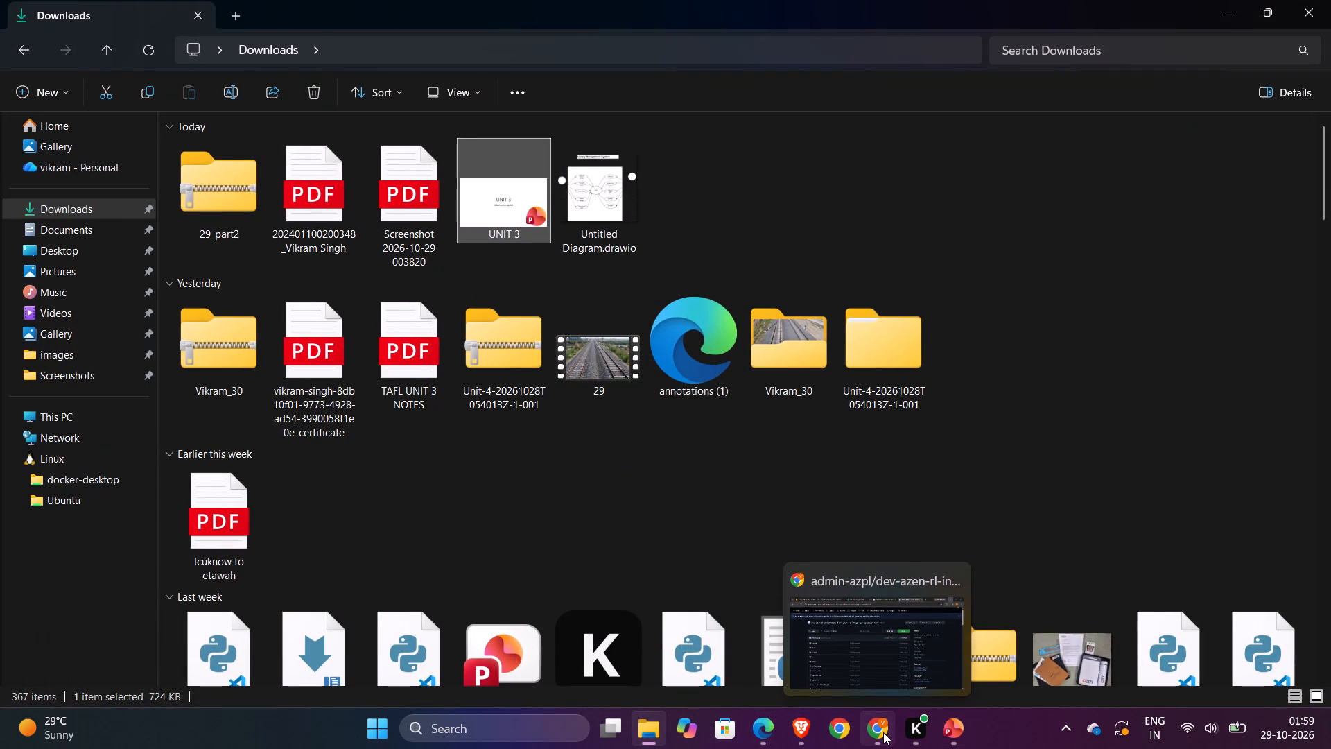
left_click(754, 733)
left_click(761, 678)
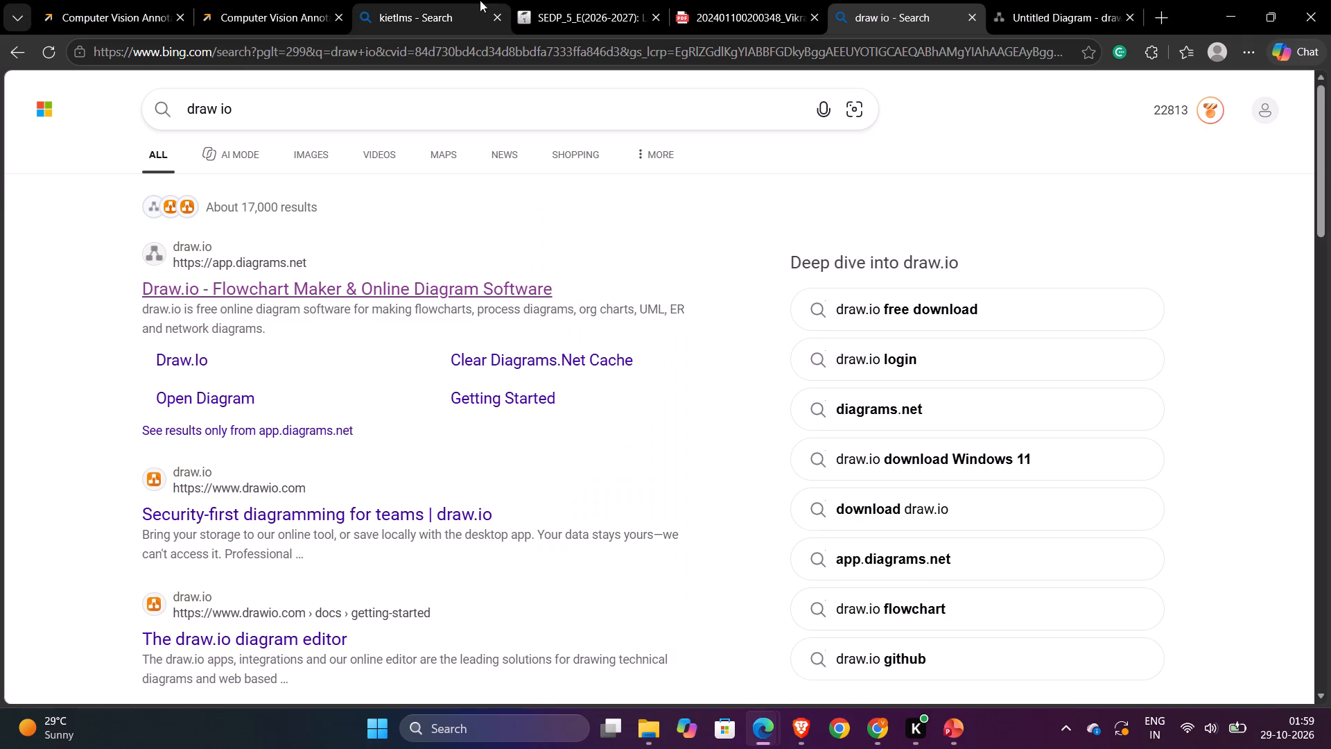
Switch to the LAB-2 assignment page in the LMS and start adding a submission.
left_click(522, 0)
left_click(663, 657)
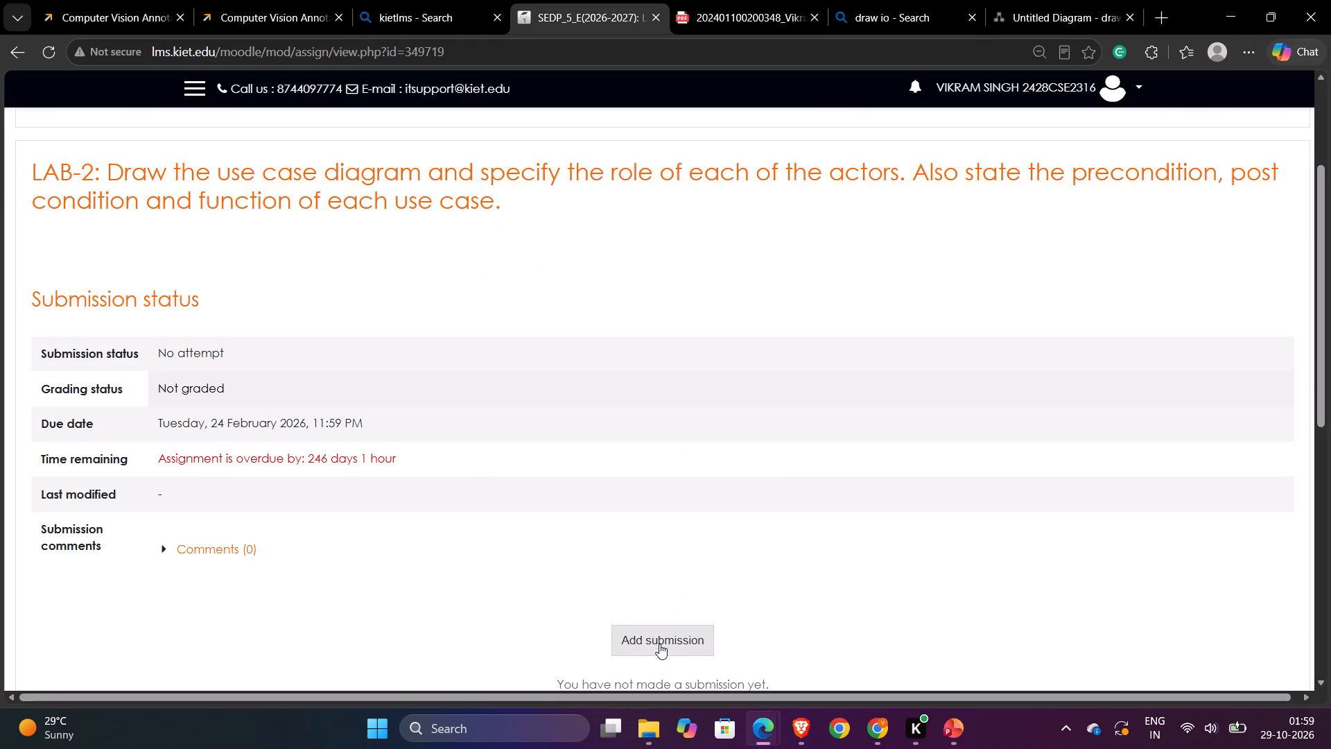
left_click(661, 635)
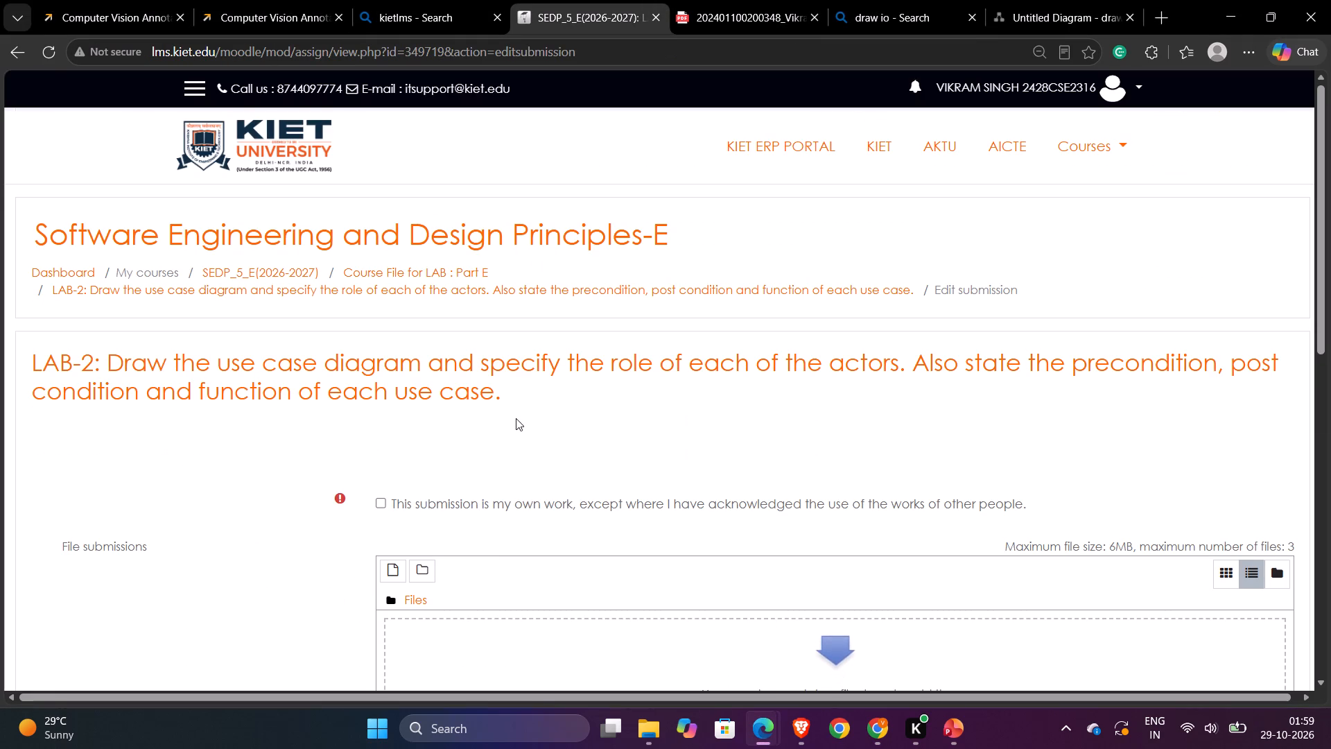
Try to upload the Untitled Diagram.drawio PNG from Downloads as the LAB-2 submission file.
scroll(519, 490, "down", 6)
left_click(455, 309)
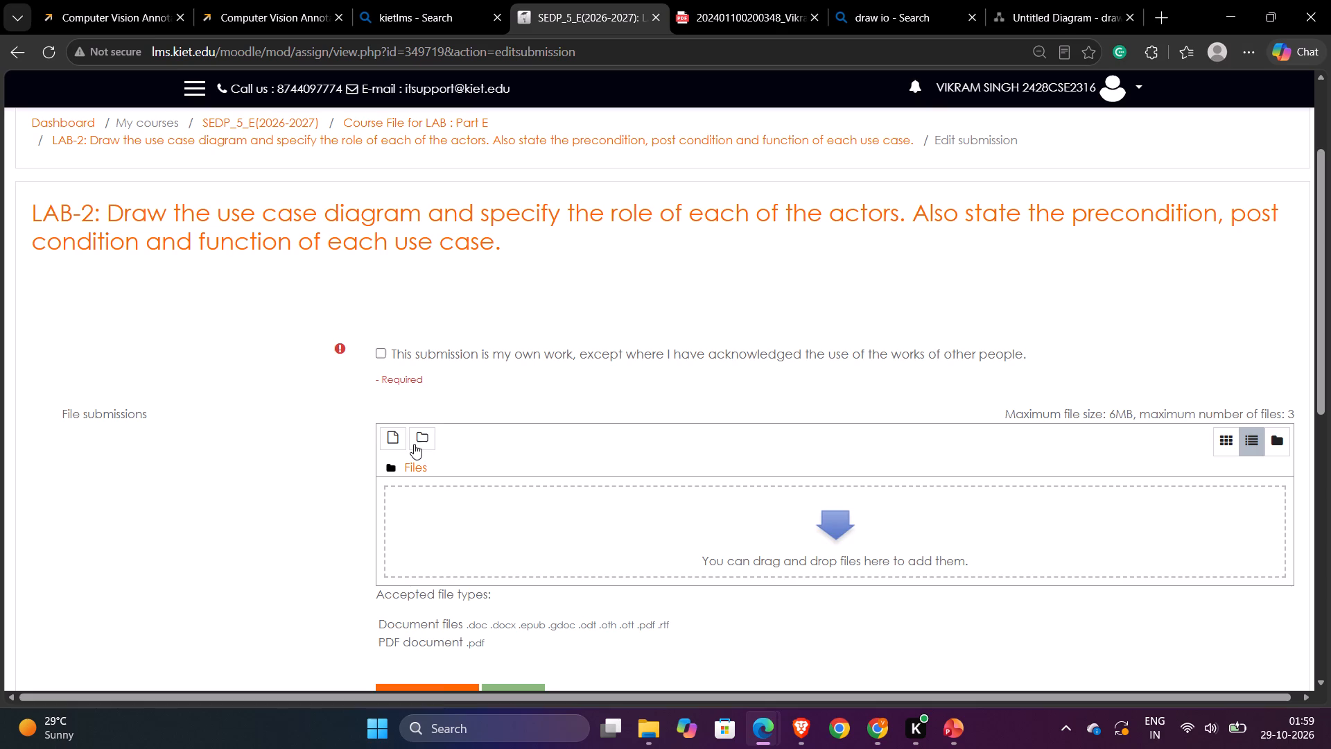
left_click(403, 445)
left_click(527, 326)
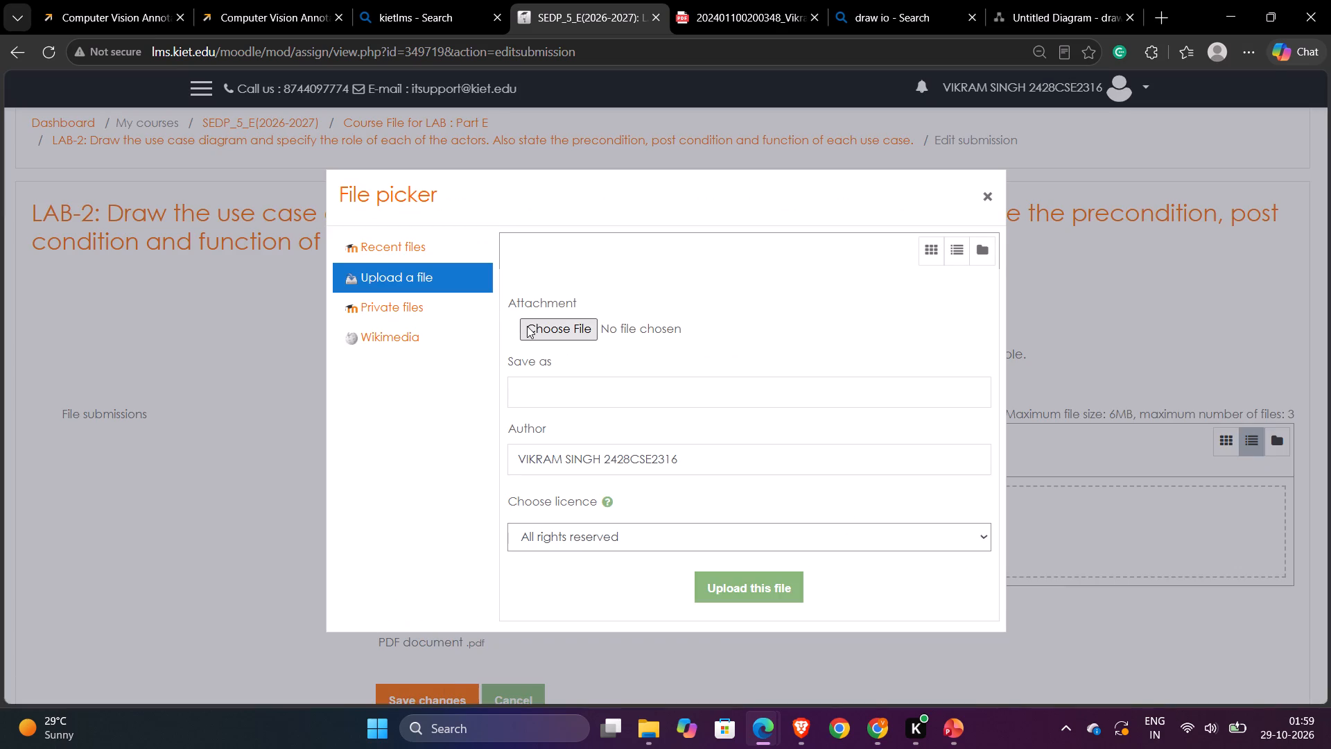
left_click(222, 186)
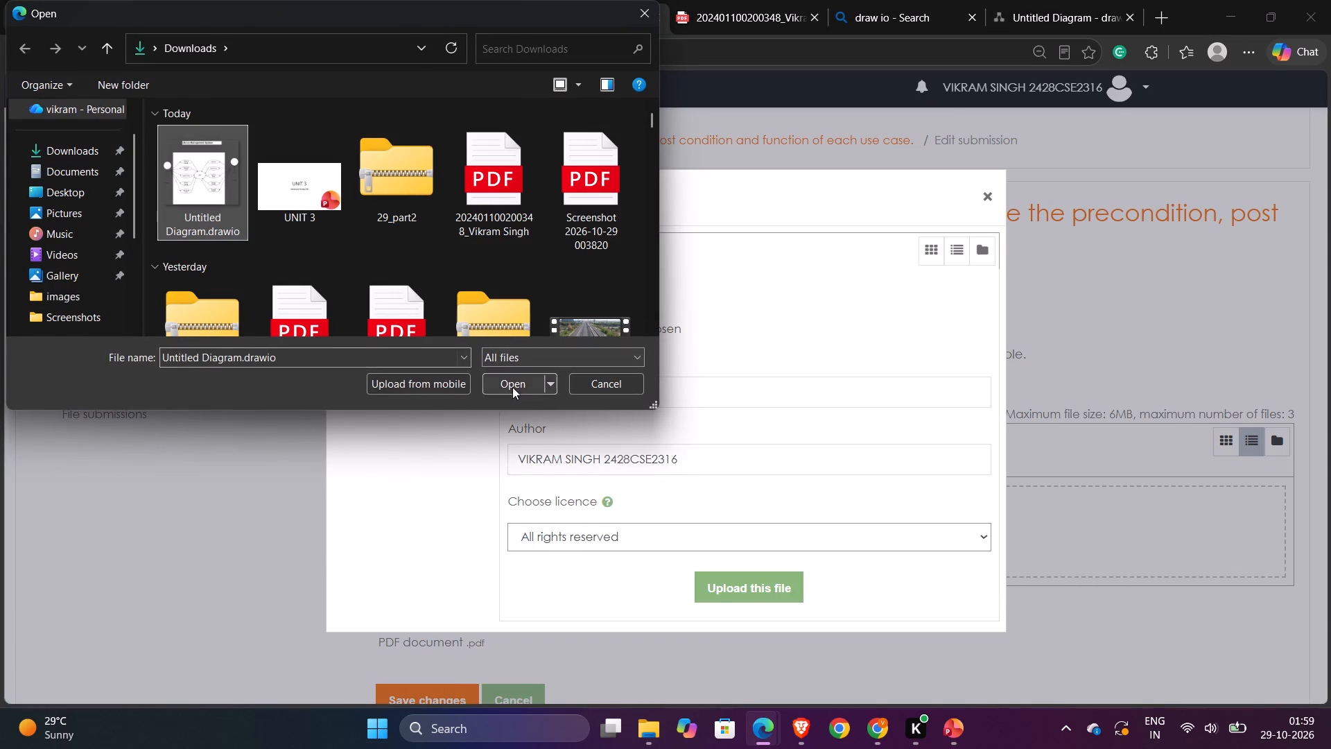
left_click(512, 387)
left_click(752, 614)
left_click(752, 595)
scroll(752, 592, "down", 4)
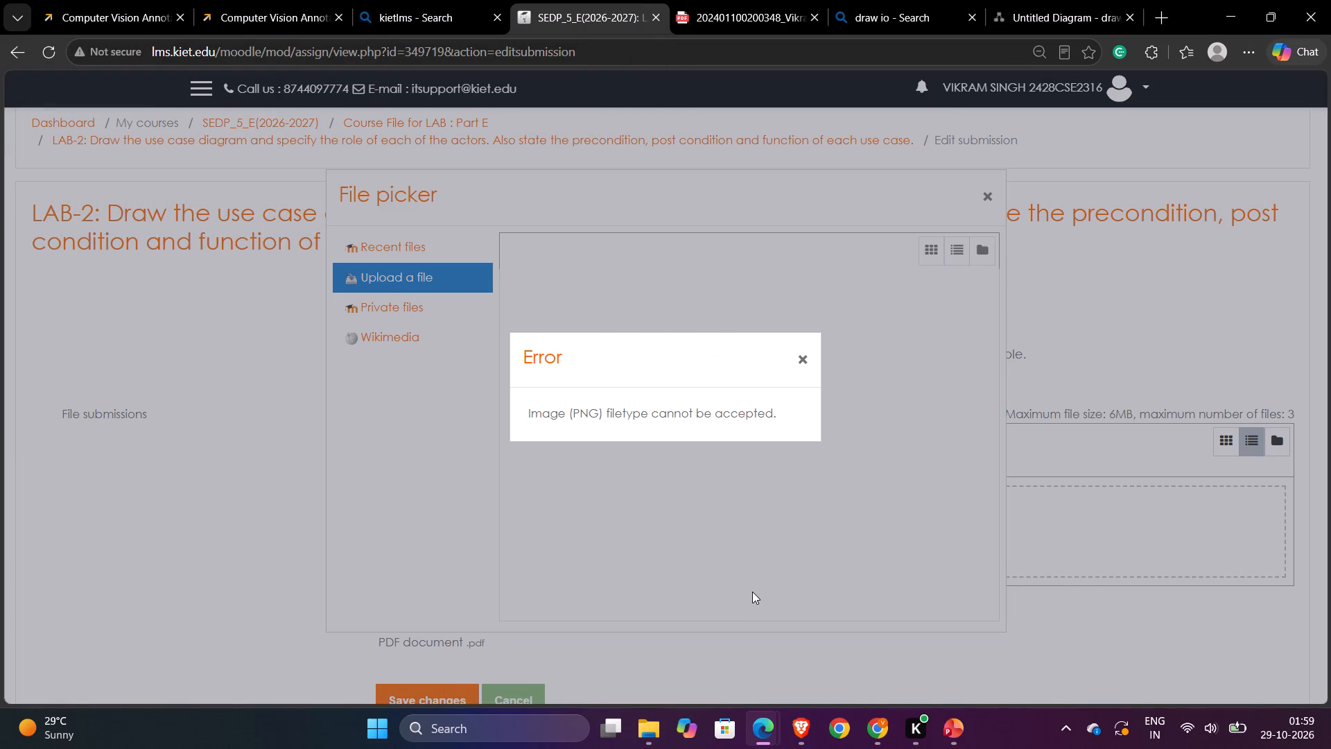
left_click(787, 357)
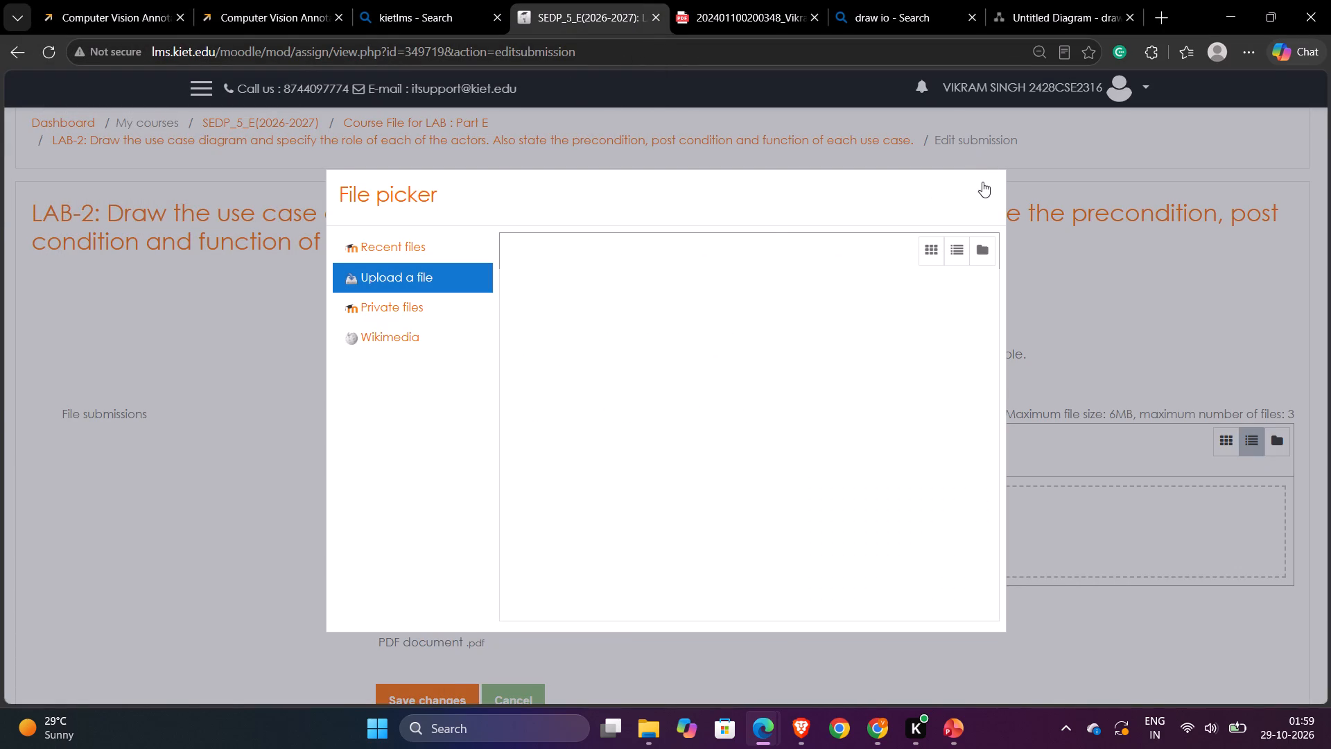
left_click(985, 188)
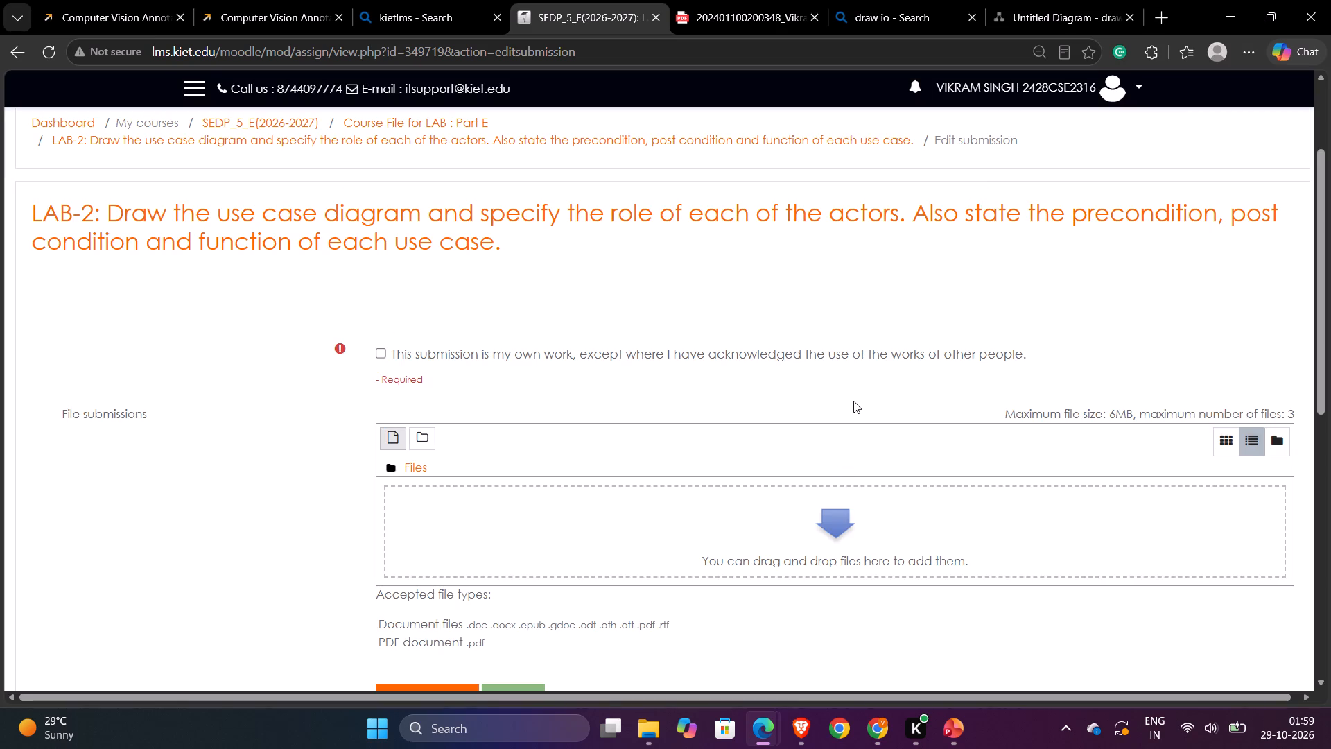
Search the web for a PNG to PDF converter in a new tab.
left_click(1157, 0)
type("pnng to pdf")
key("Return")
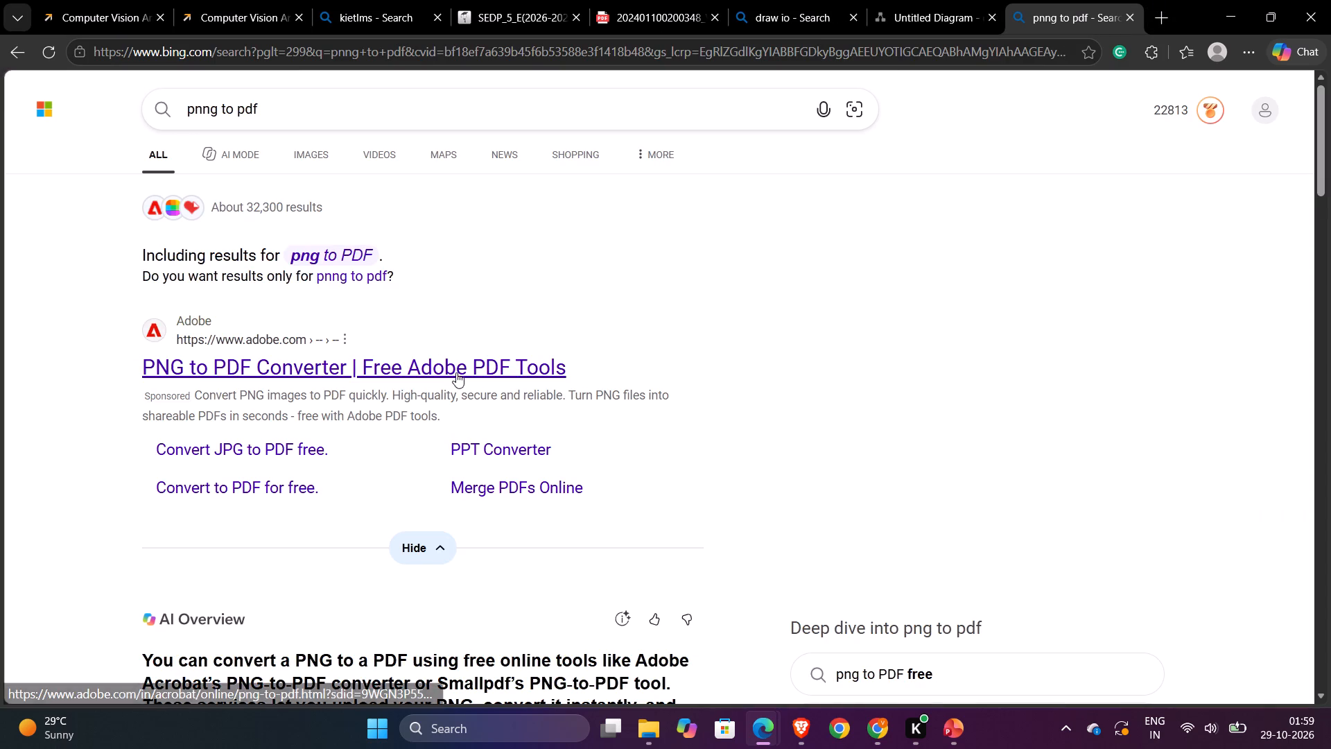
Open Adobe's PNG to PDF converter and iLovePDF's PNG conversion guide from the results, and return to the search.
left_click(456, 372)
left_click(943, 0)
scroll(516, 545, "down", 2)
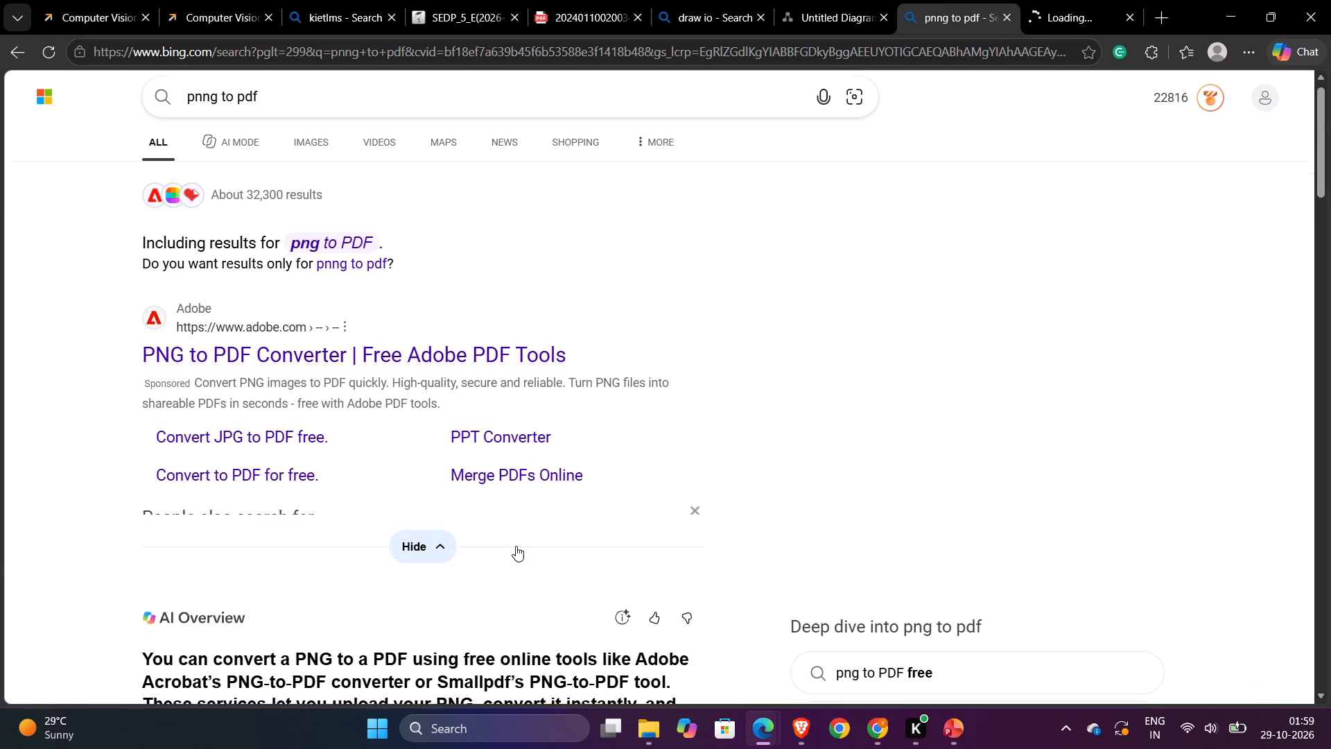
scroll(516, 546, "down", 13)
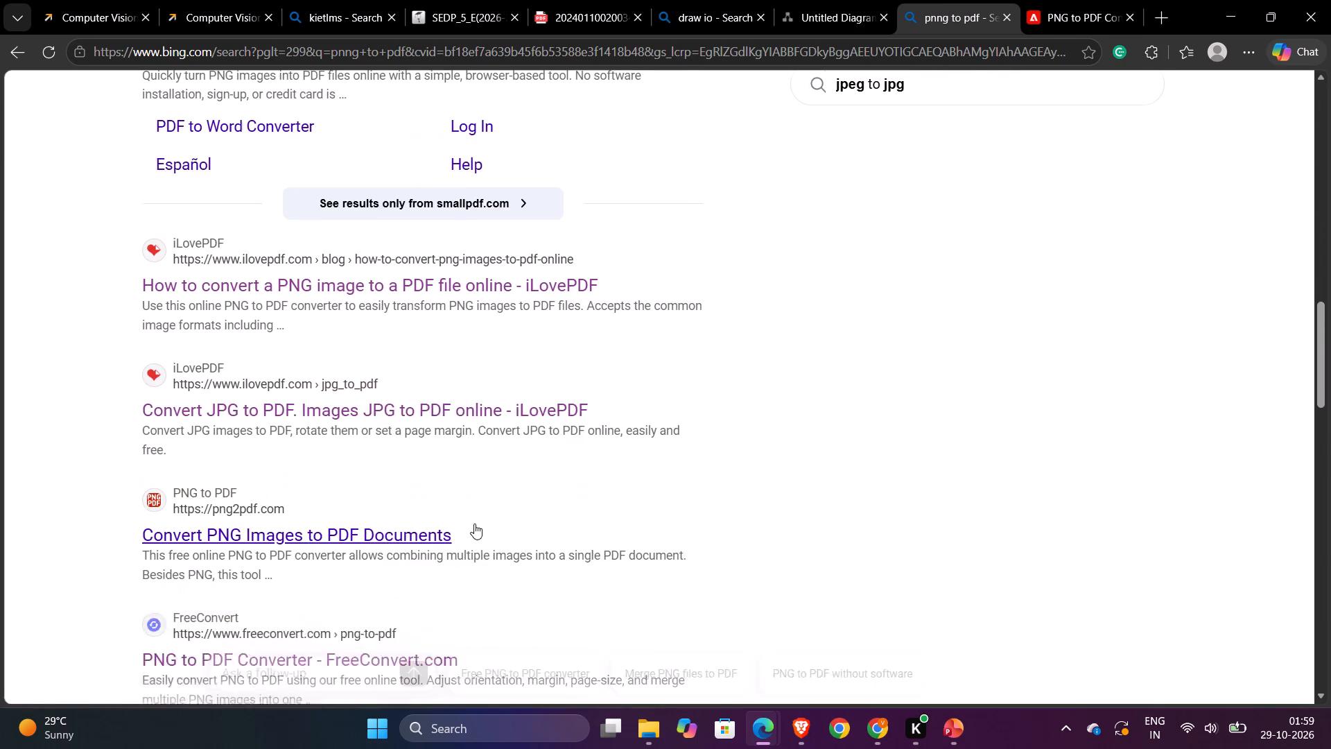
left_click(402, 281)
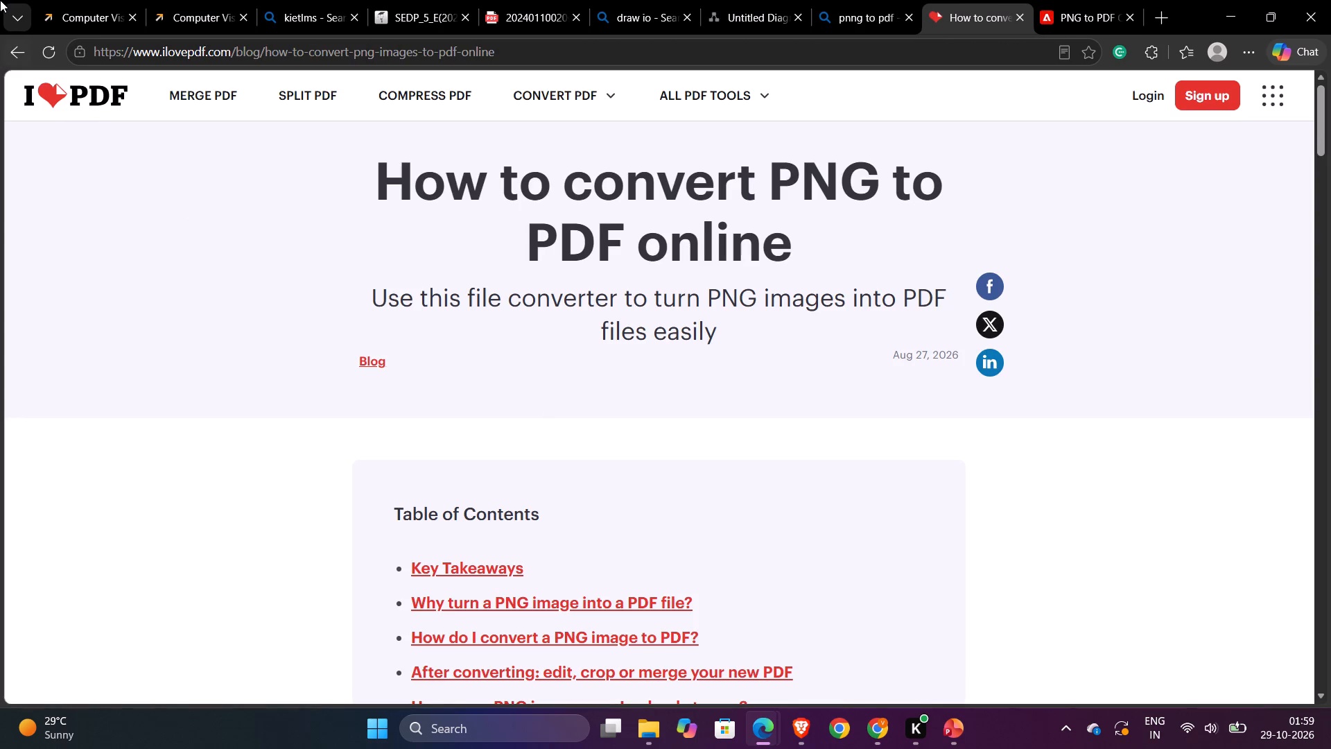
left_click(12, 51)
Open the png2pdf.com converter, Convert PNG Images to PDF Documents, from the search results.
scroll(310, 451, "down", 2)
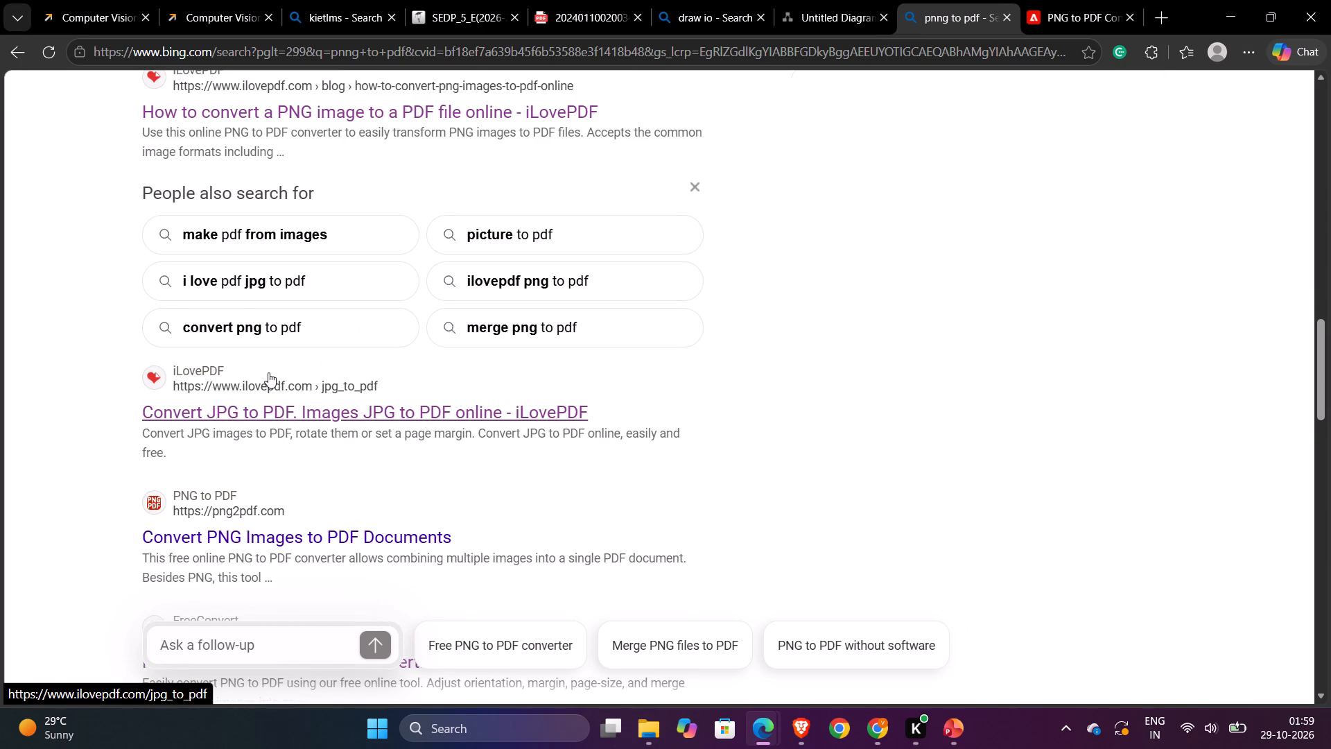
scroll(267, 450, "up", 1)
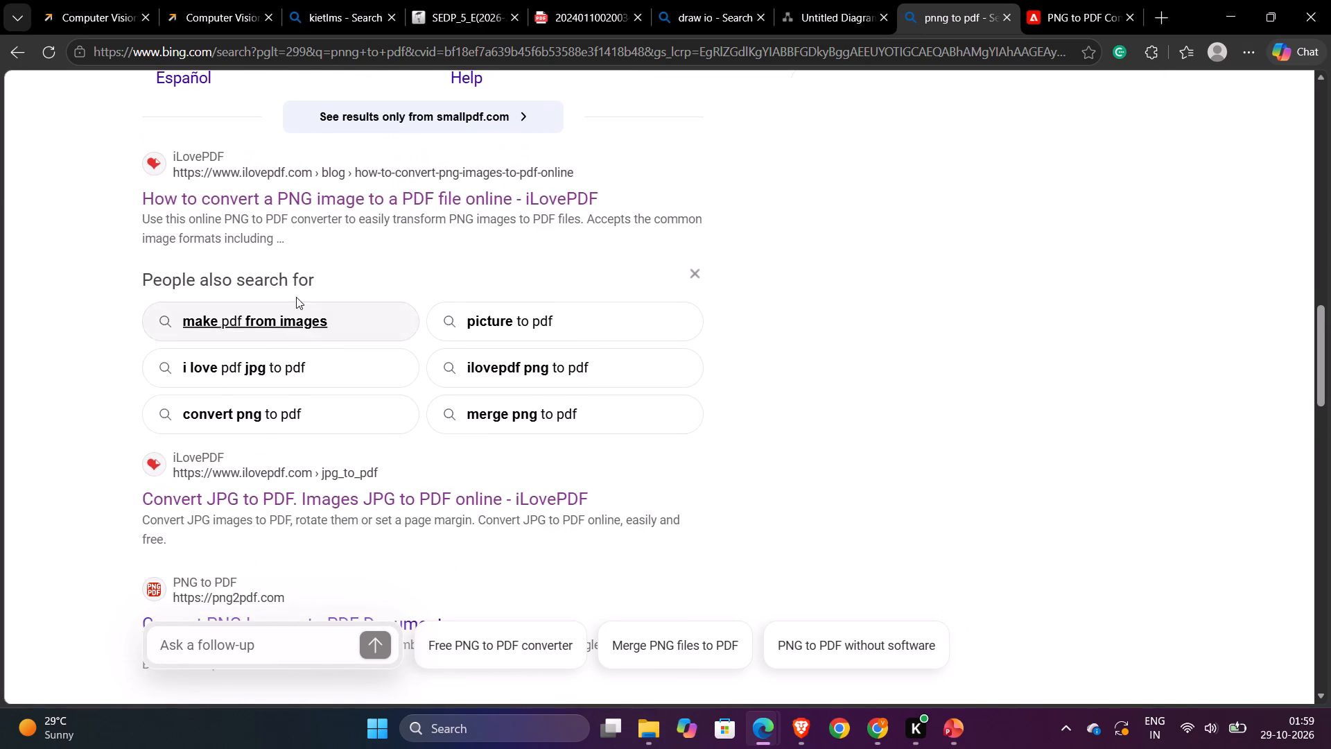
scroll(313, 397, "down", 1)
left_click(266, 525)
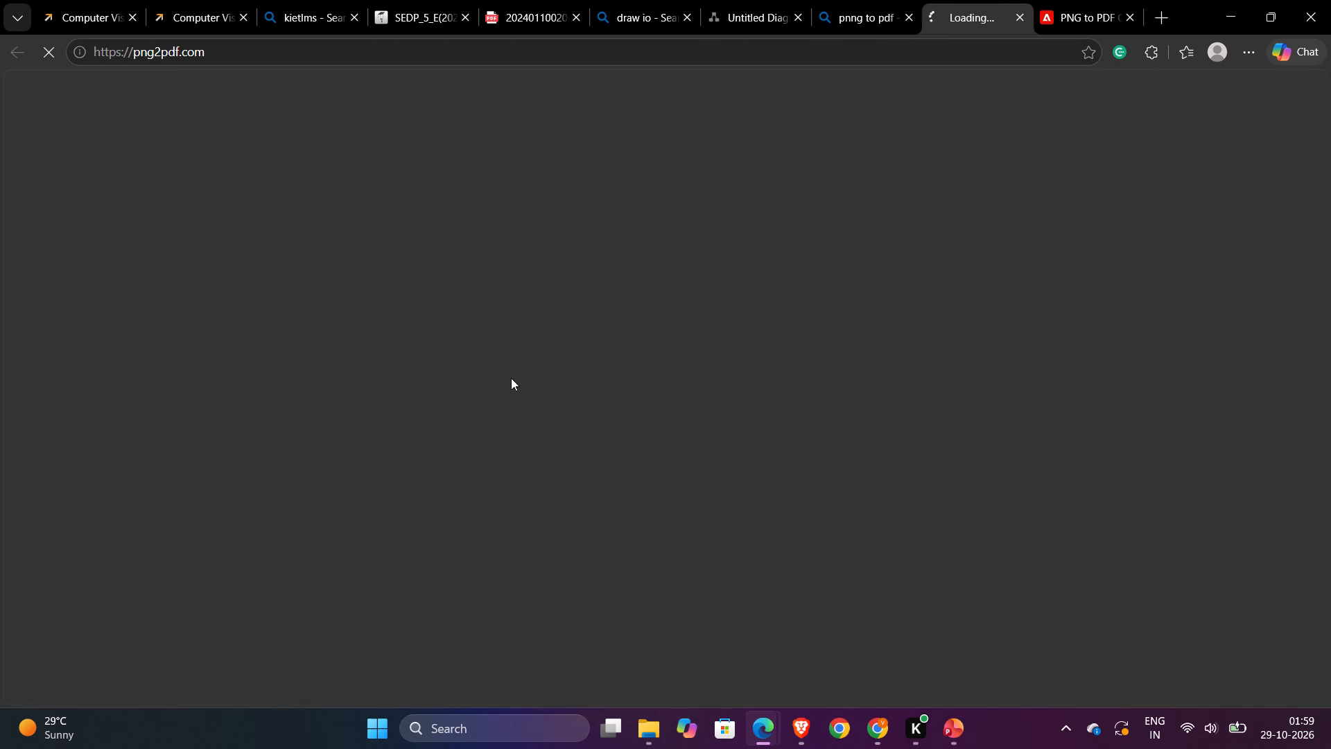
Convert the Untitled Diagram.drawio PNG from Downloads into a PDF with the Combine operation and download it.
left_click(606, 358)
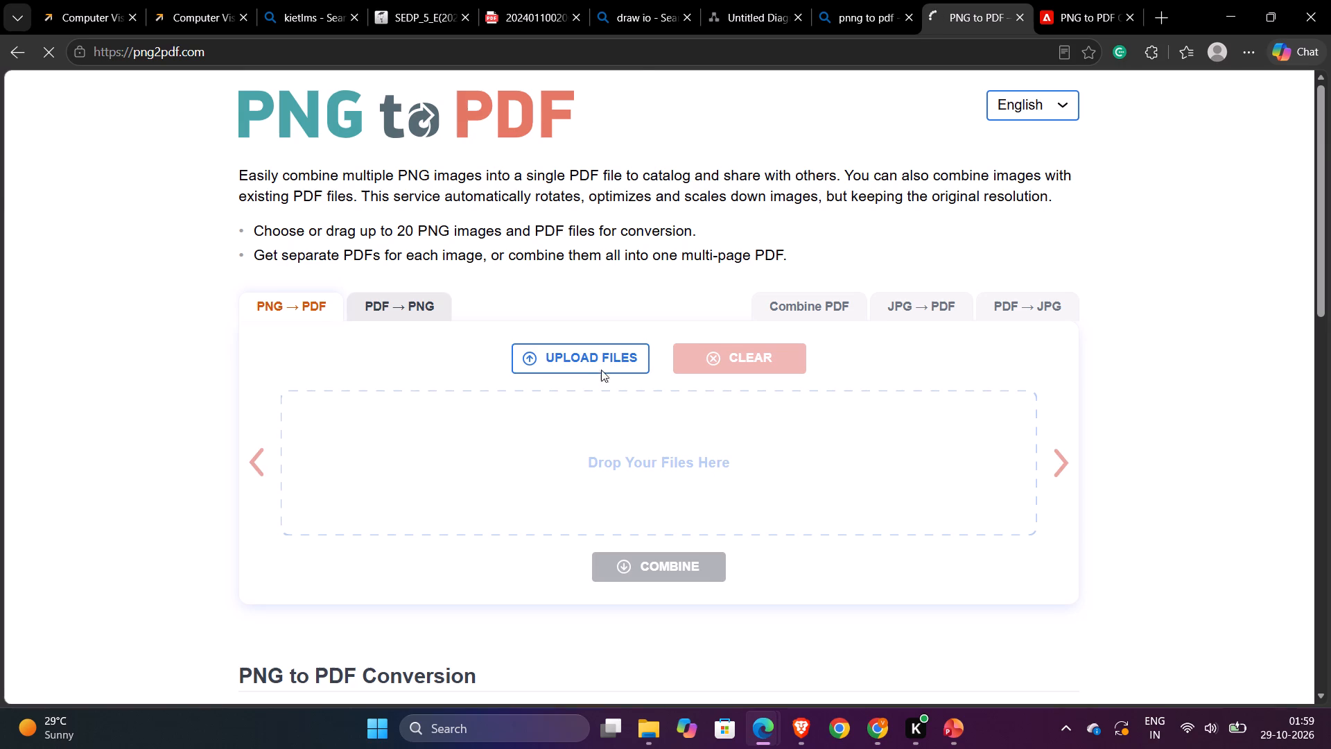
left_click(224, 189)
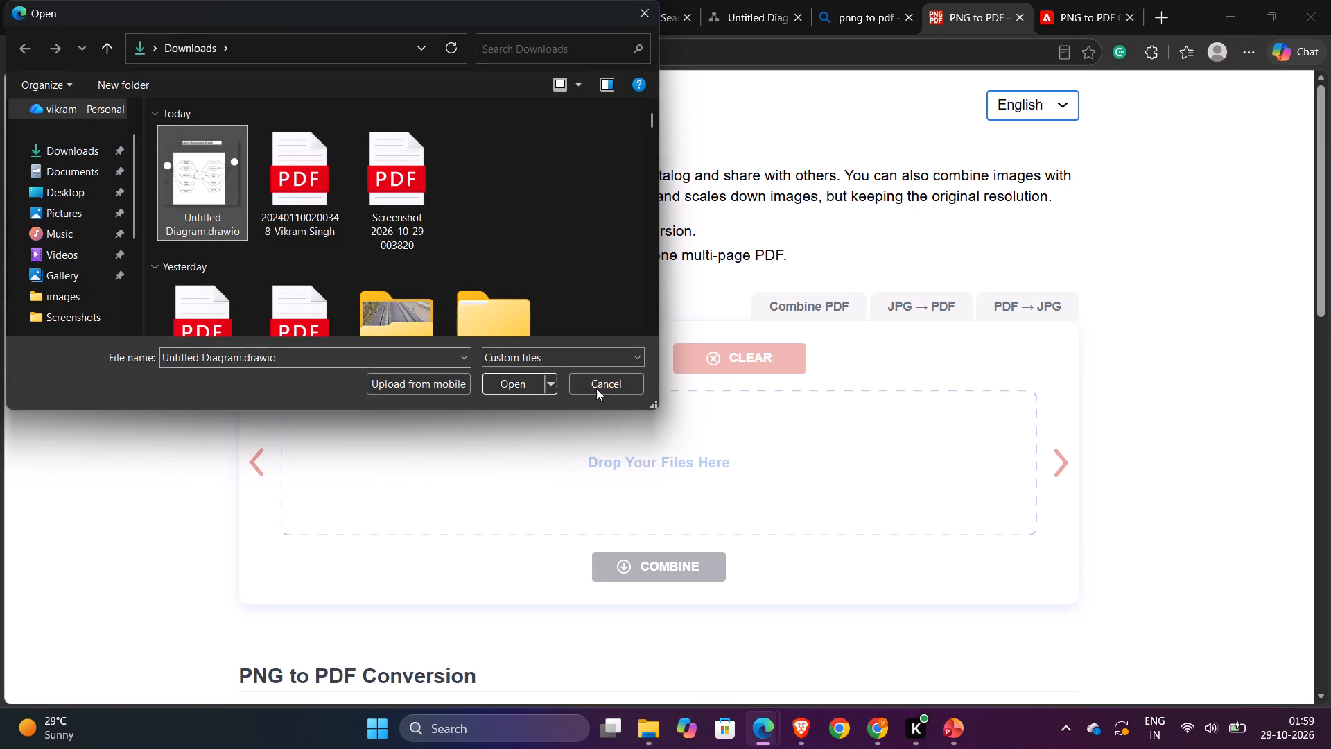
left_click(538, 384)
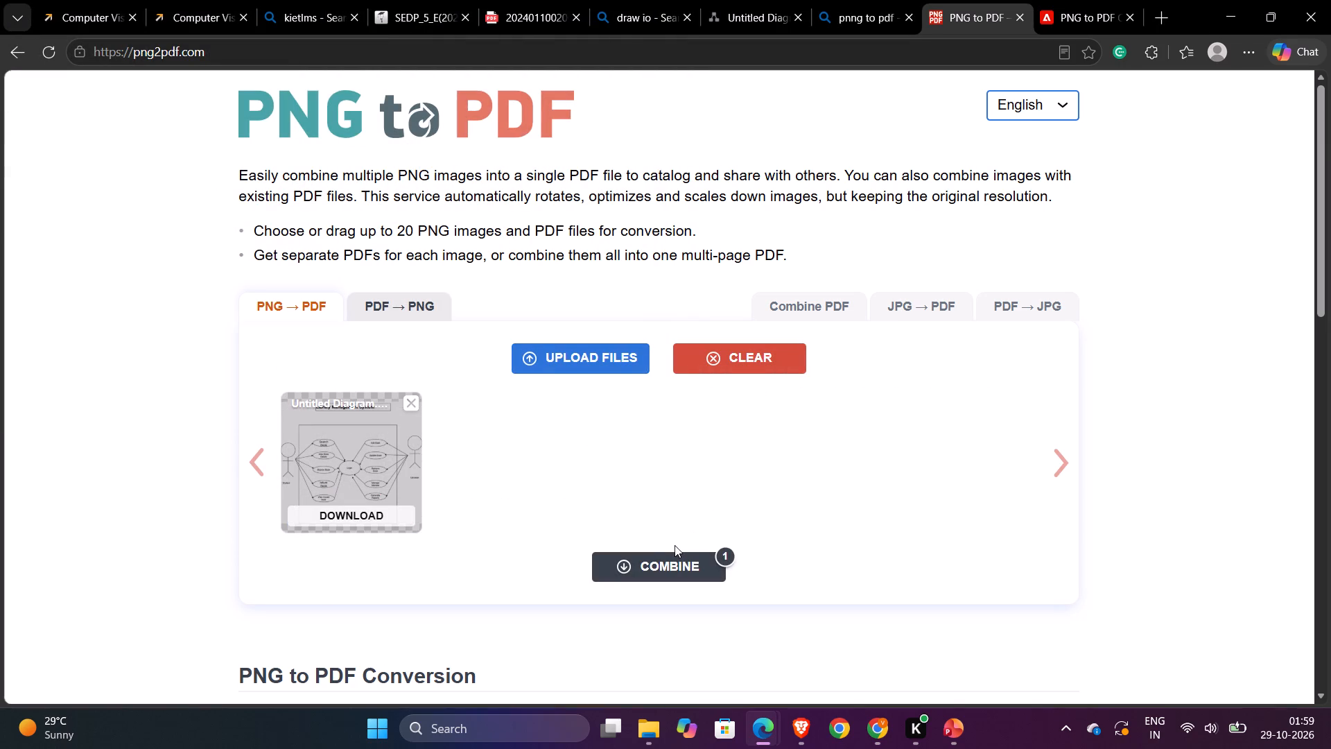
scroll(678, 539, "down", 3)
scroll(679, 539, "up", 4)
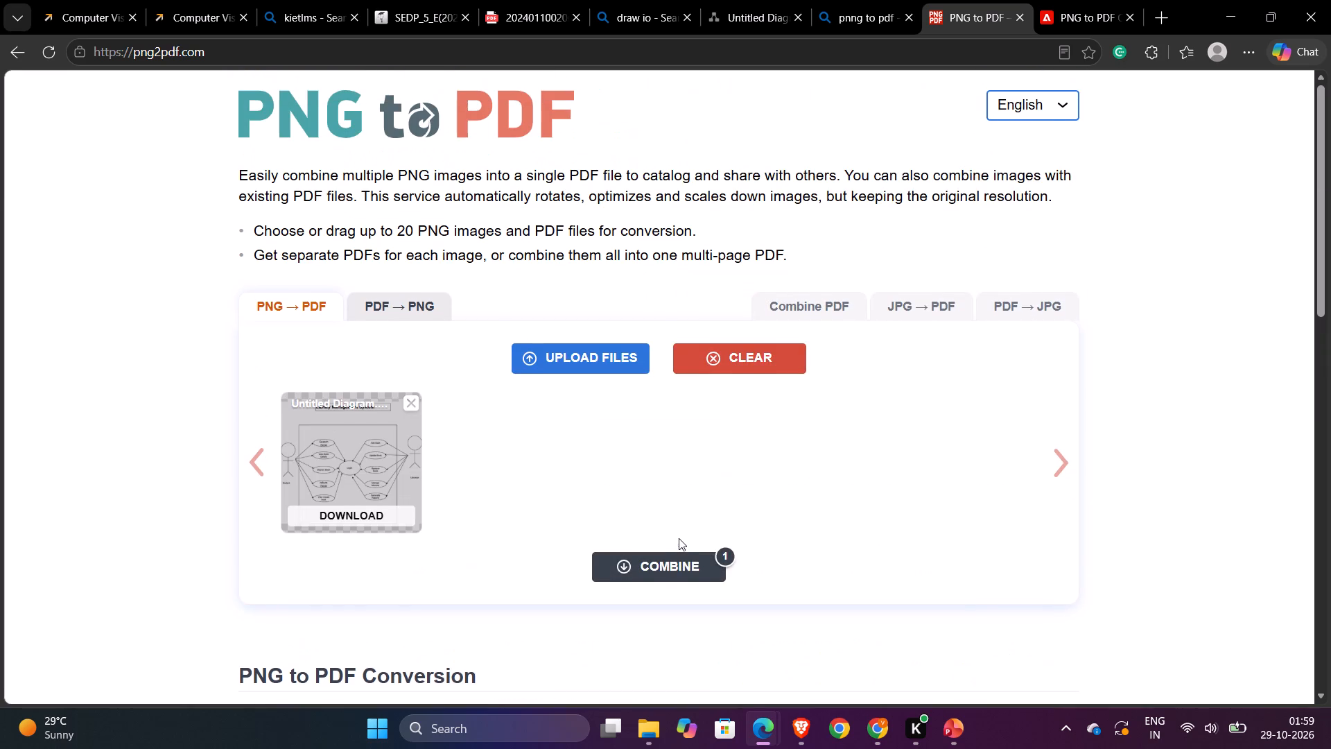
scroll(679, 538, "down", 6)
scroll(679, 537, "up", 1)
scroll(679, 537, "down", 5)
scroll(679, 537, "up", 7)
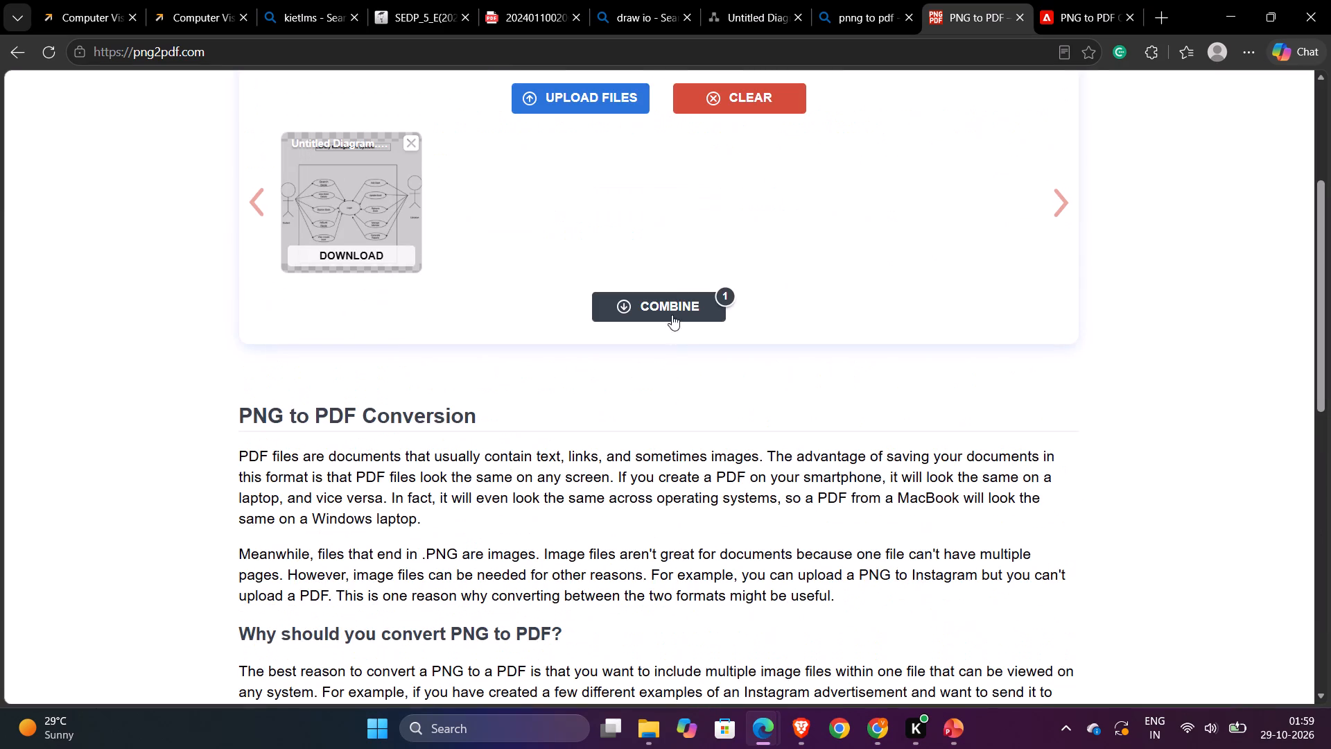
left_click(672, 308)
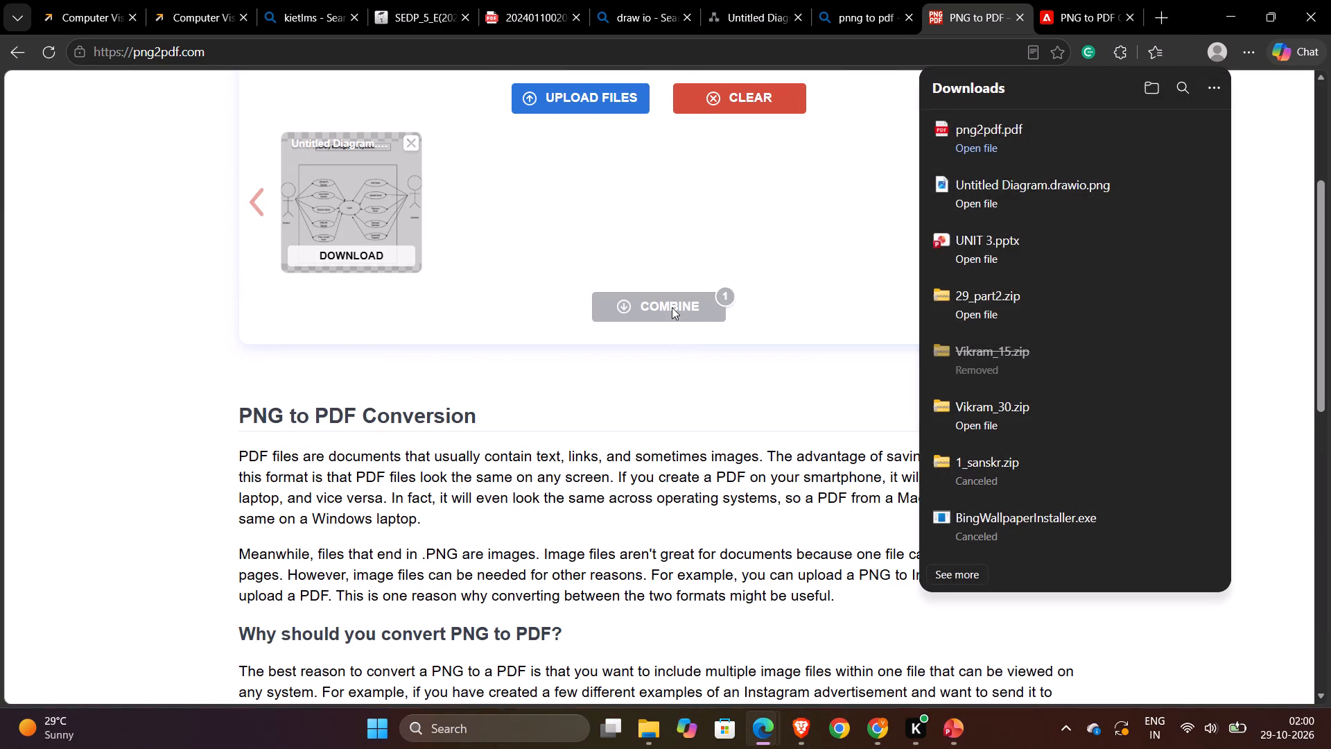
Open the downloaded png2pdf.pdf and check how the use case diagram looks.
left_click(959, 143)
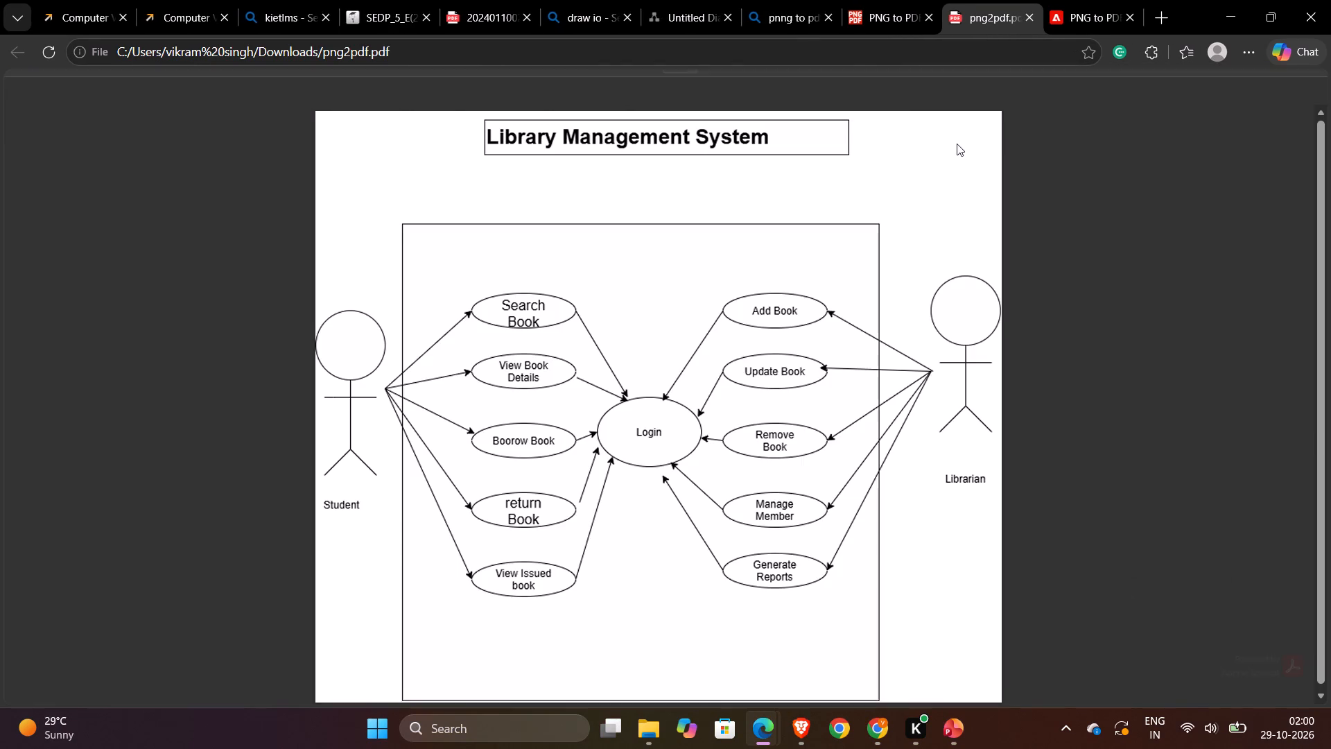
scroll(840, 312, "down", 2)
scroll(1015, 324, "down", 3)
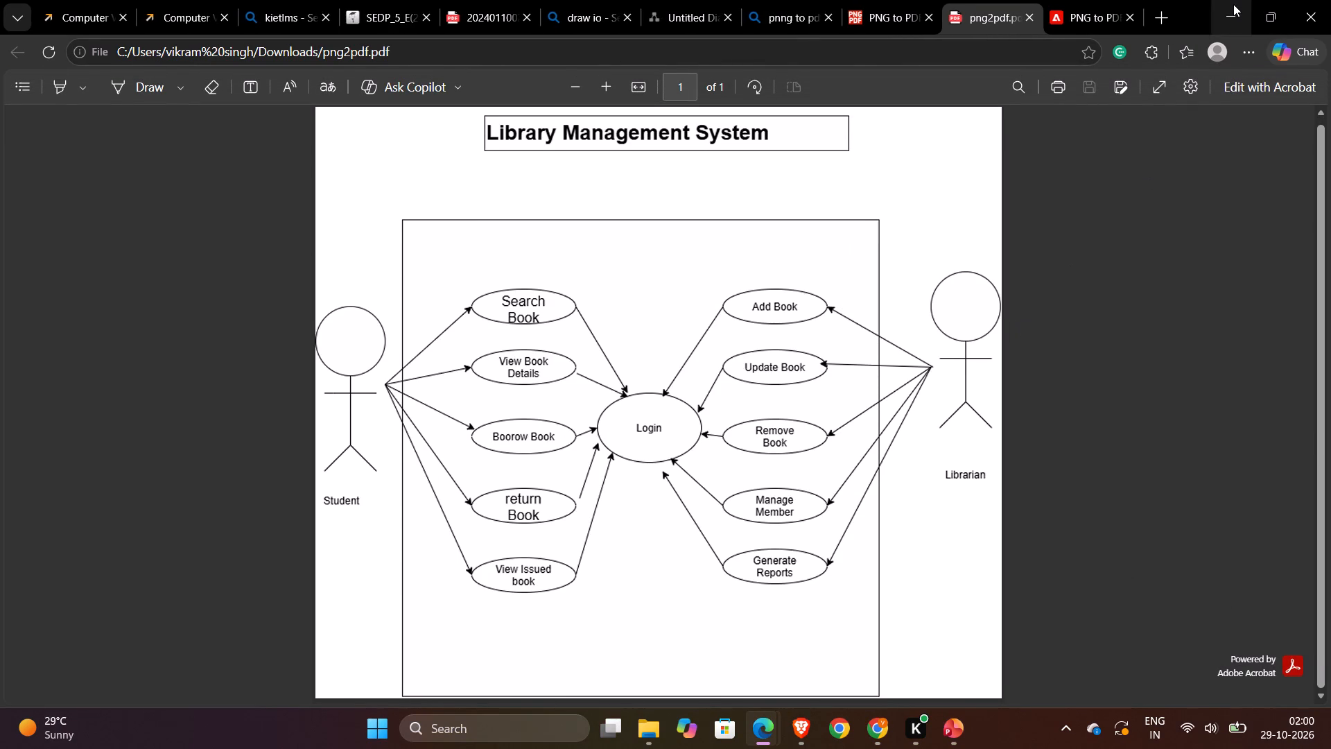
Switch to the Downloads folder in File Explorer and refresh its contents.
left_click(1233, 4)
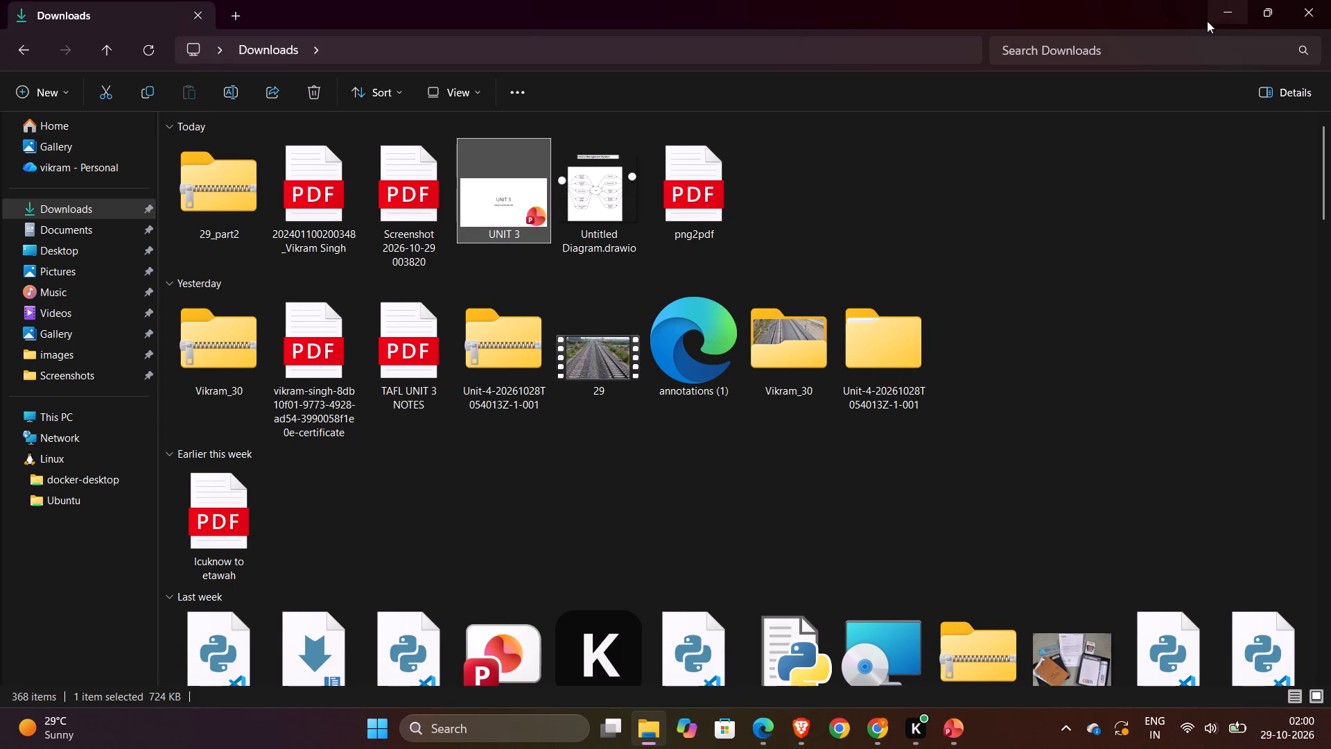
left_click(1209, 19)
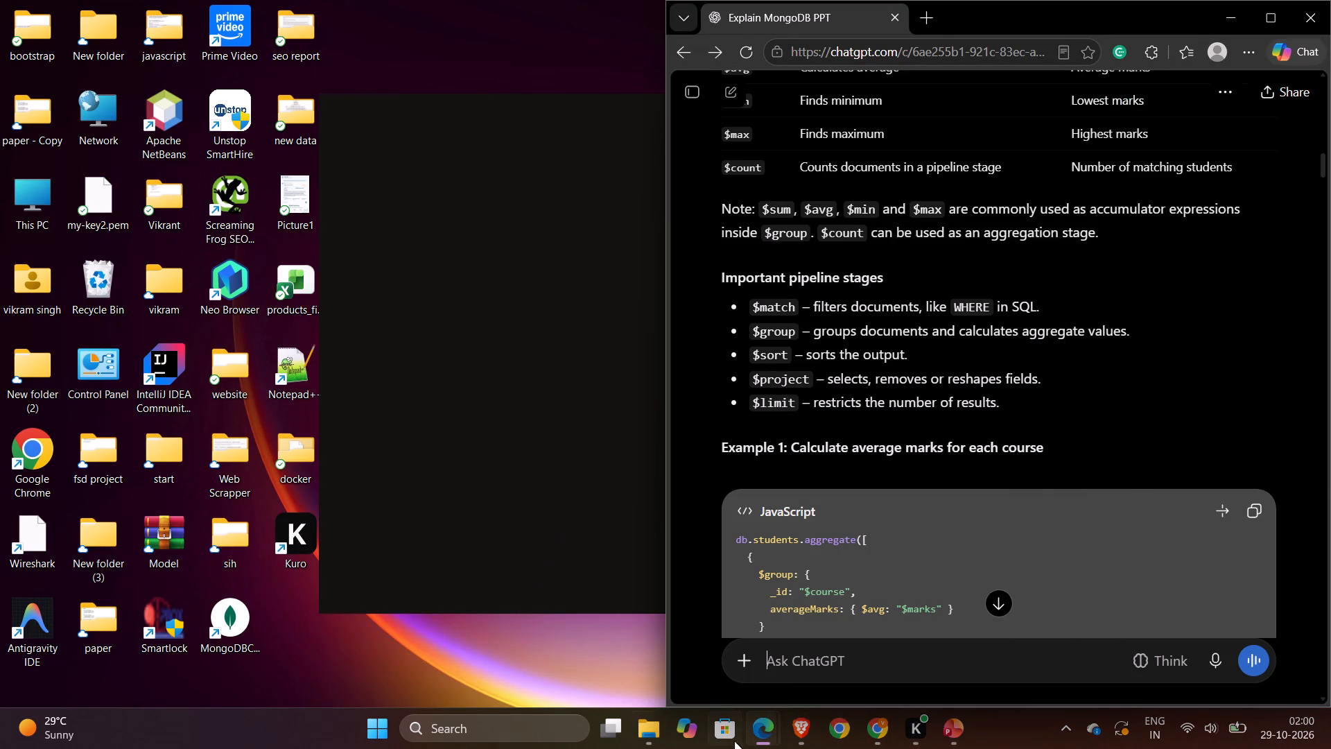
left_click(648, 733)
scroll(582, 255, "up", 4)
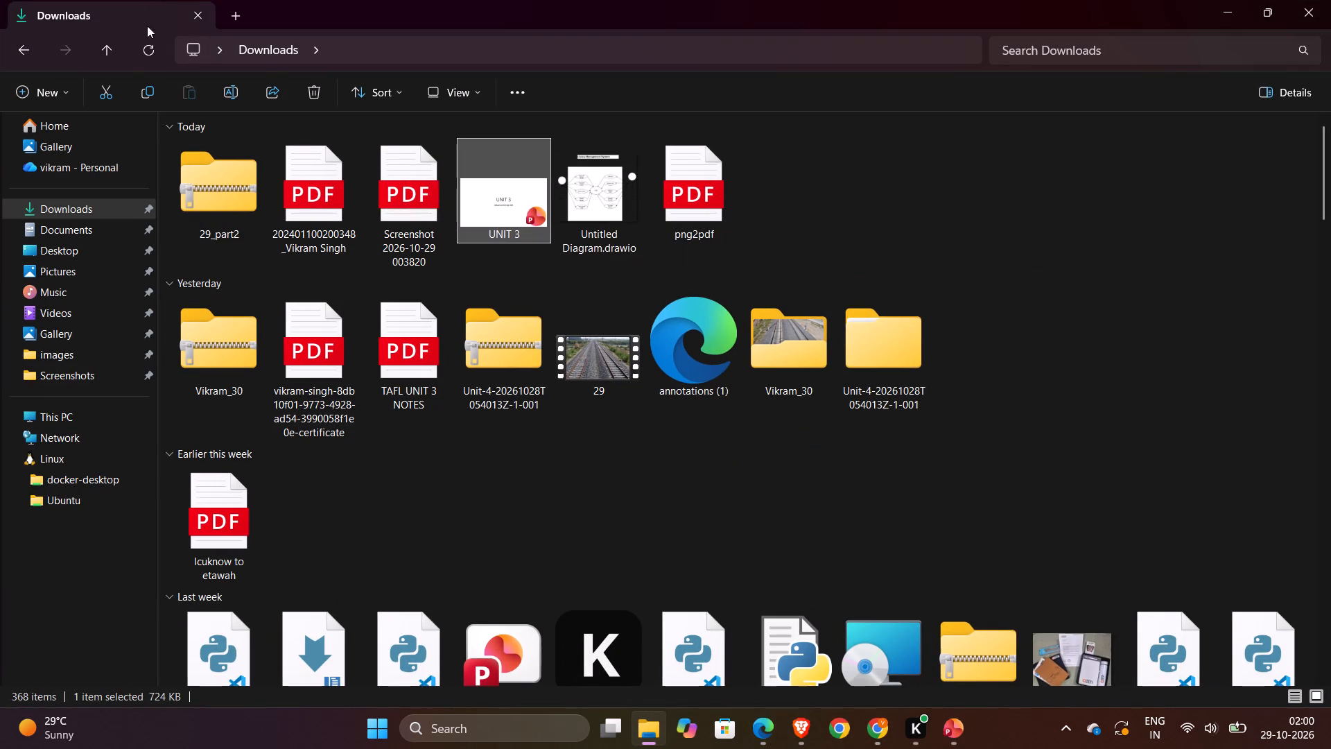
left_click(144, 56)
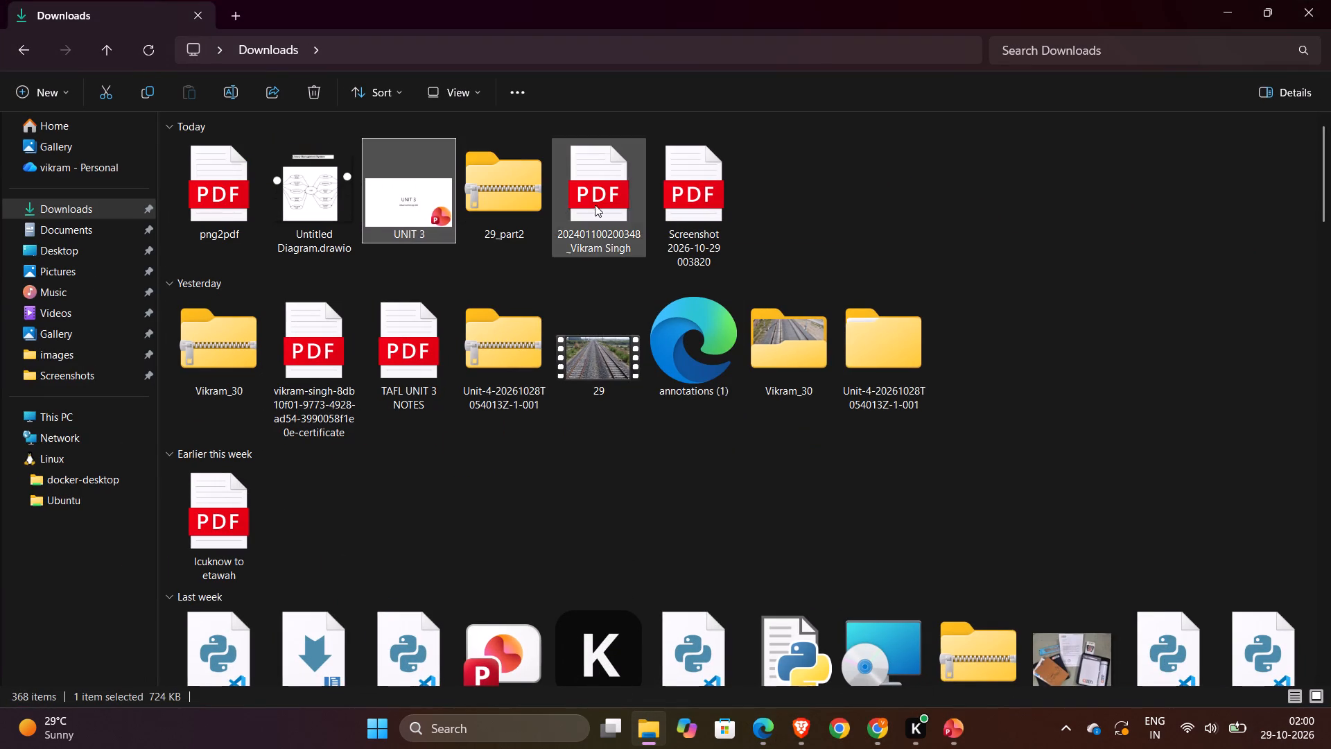
Open the png2pdf file from the Downloads folder to check that it holds the diagram, and close it.
right_click(325, 216)
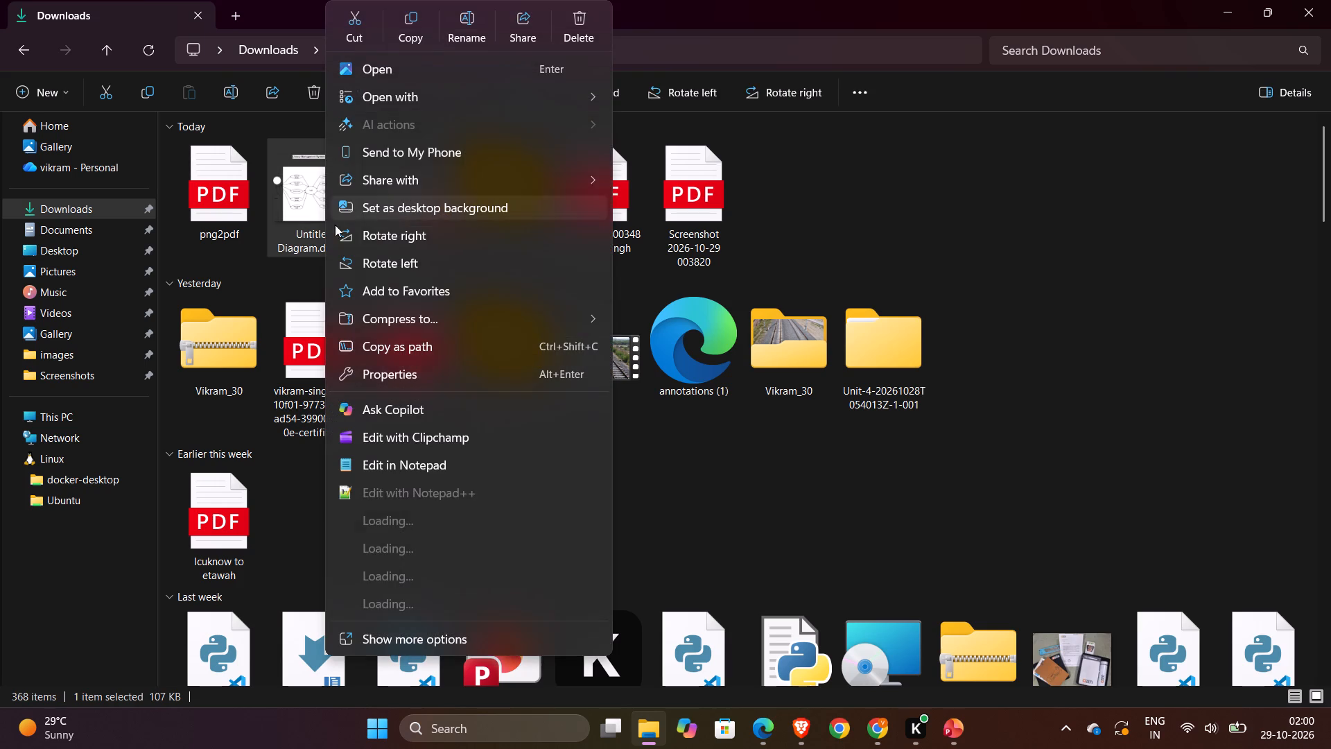
left_click(223, 277)
right_click(204, 185)
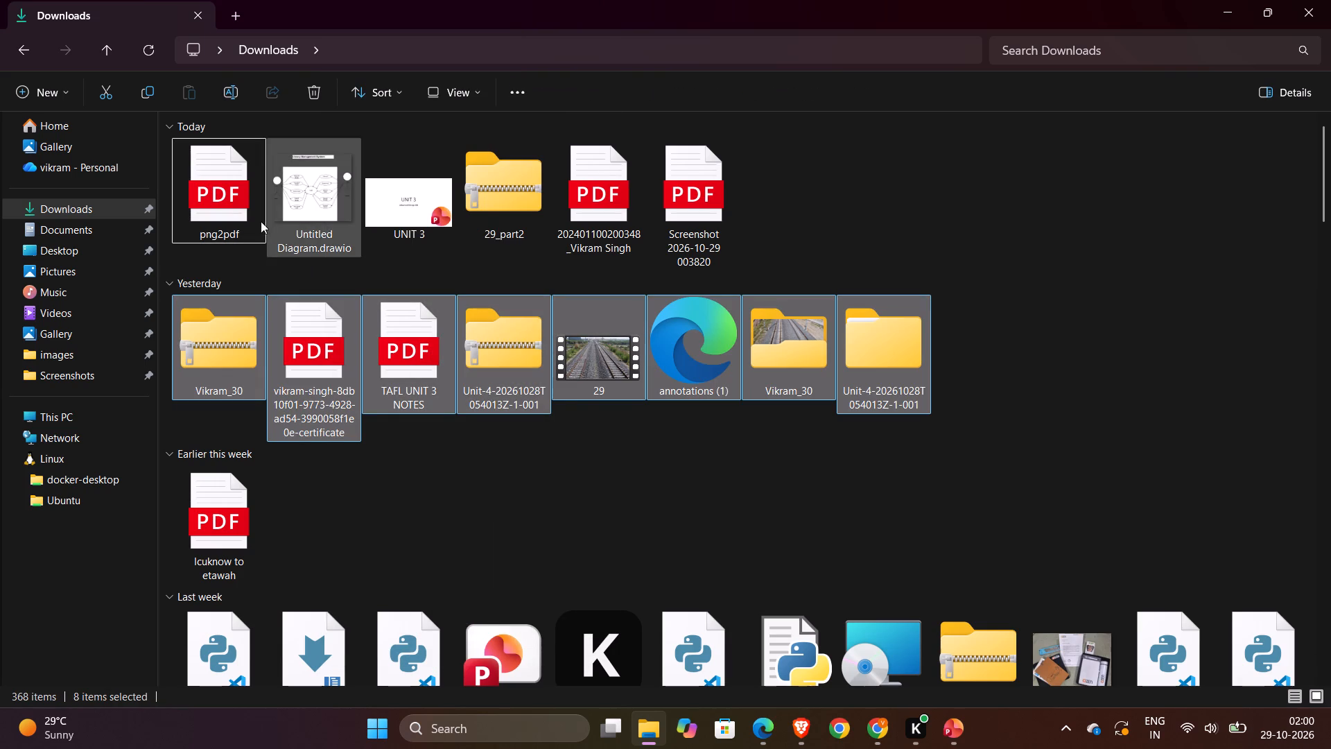
double_click(243, 219)
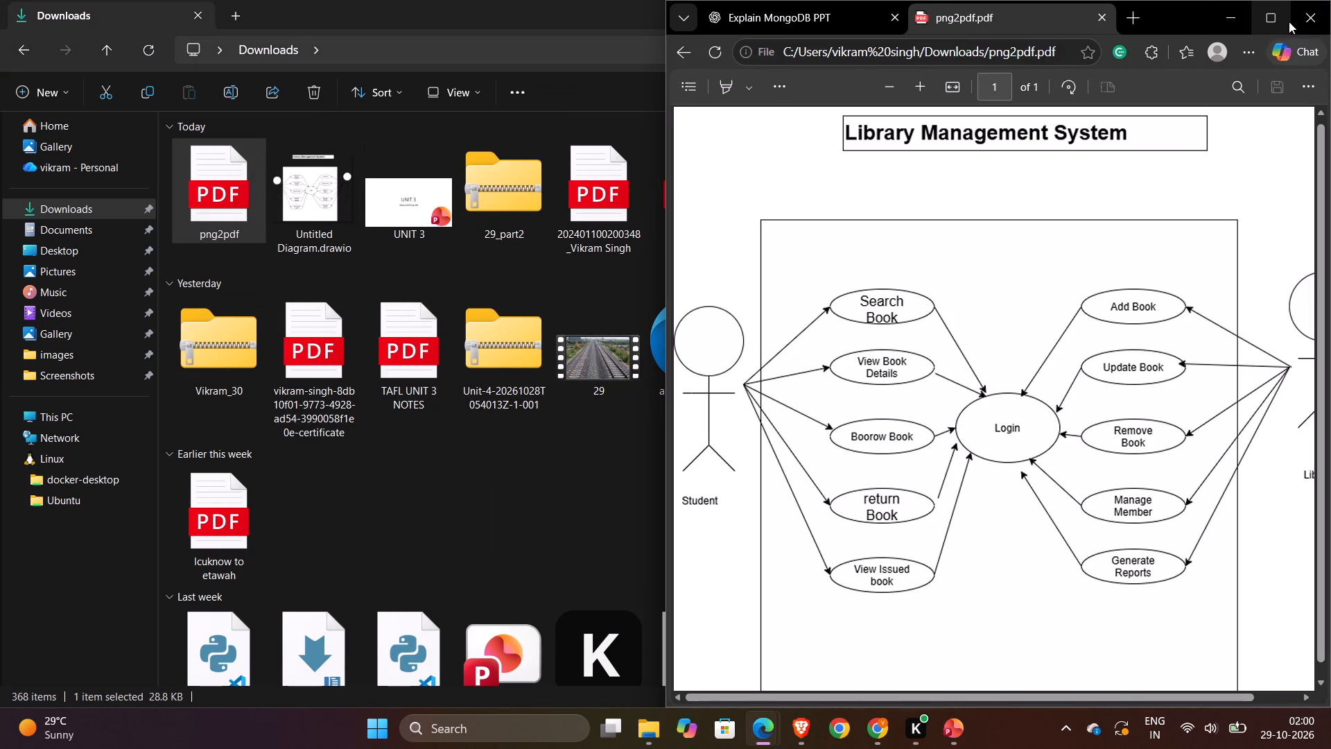
left_click(1297, 21)
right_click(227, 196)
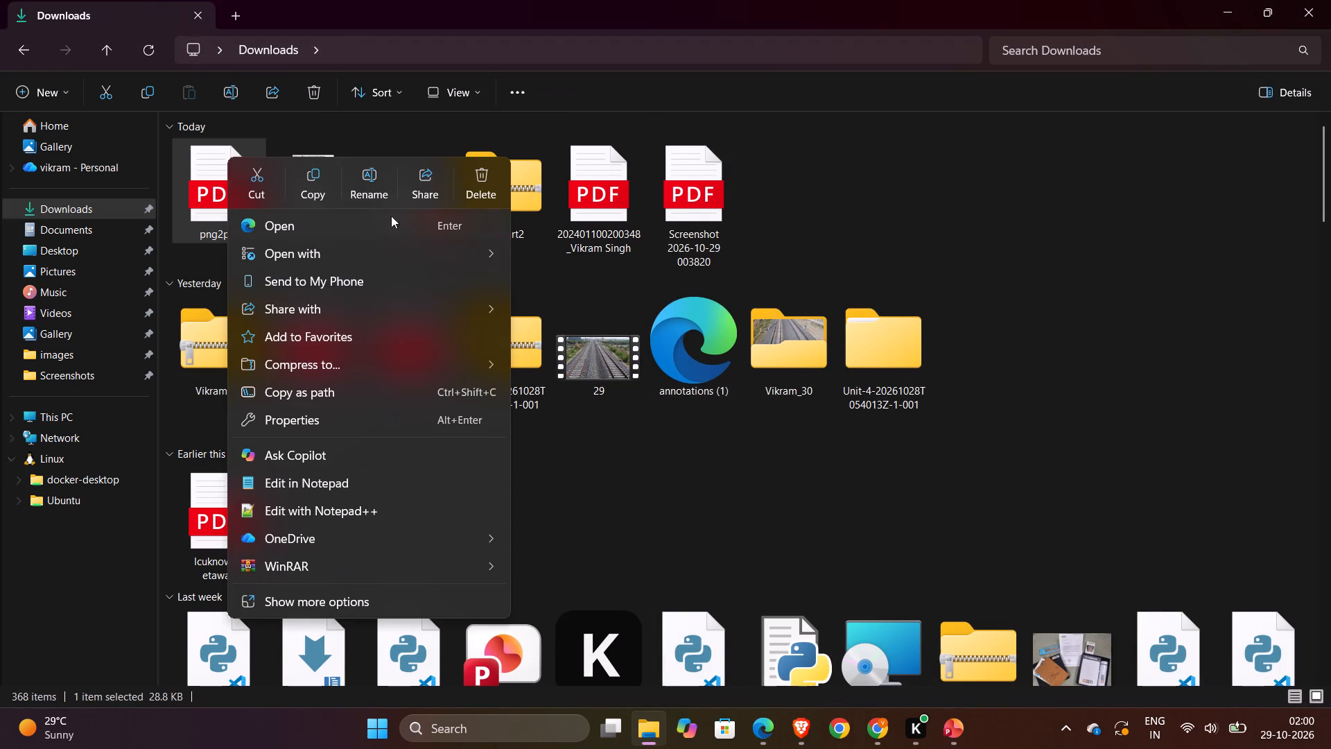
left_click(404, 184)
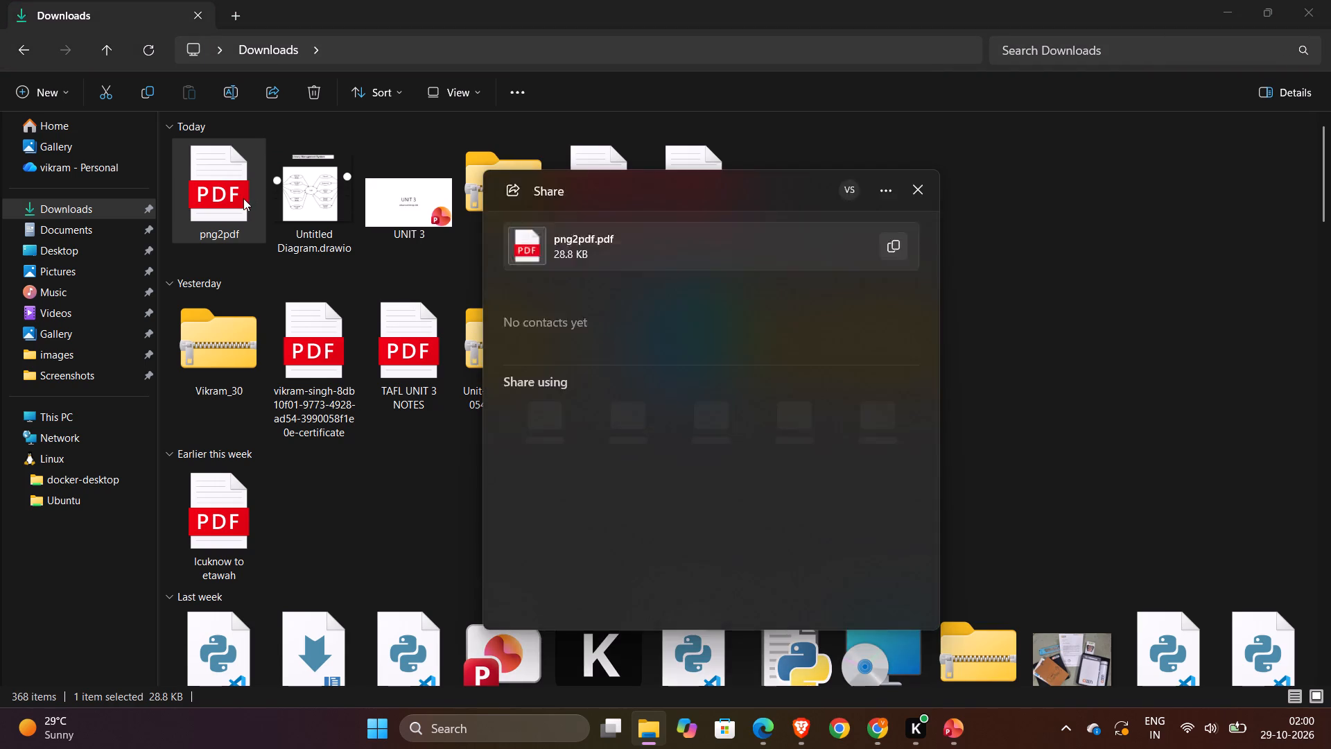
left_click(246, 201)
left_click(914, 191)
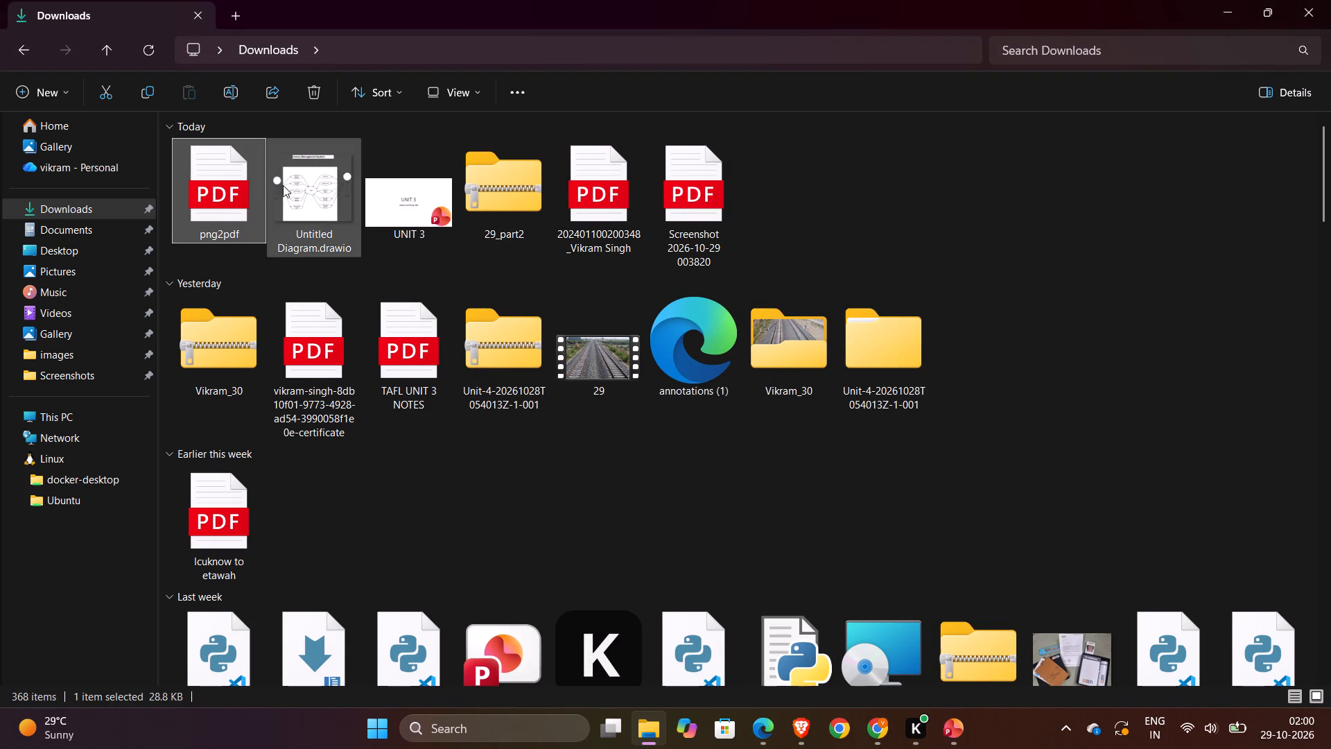
Rename the png2pdf file in Downloads as "use case diagram".
right_click(232, 205)
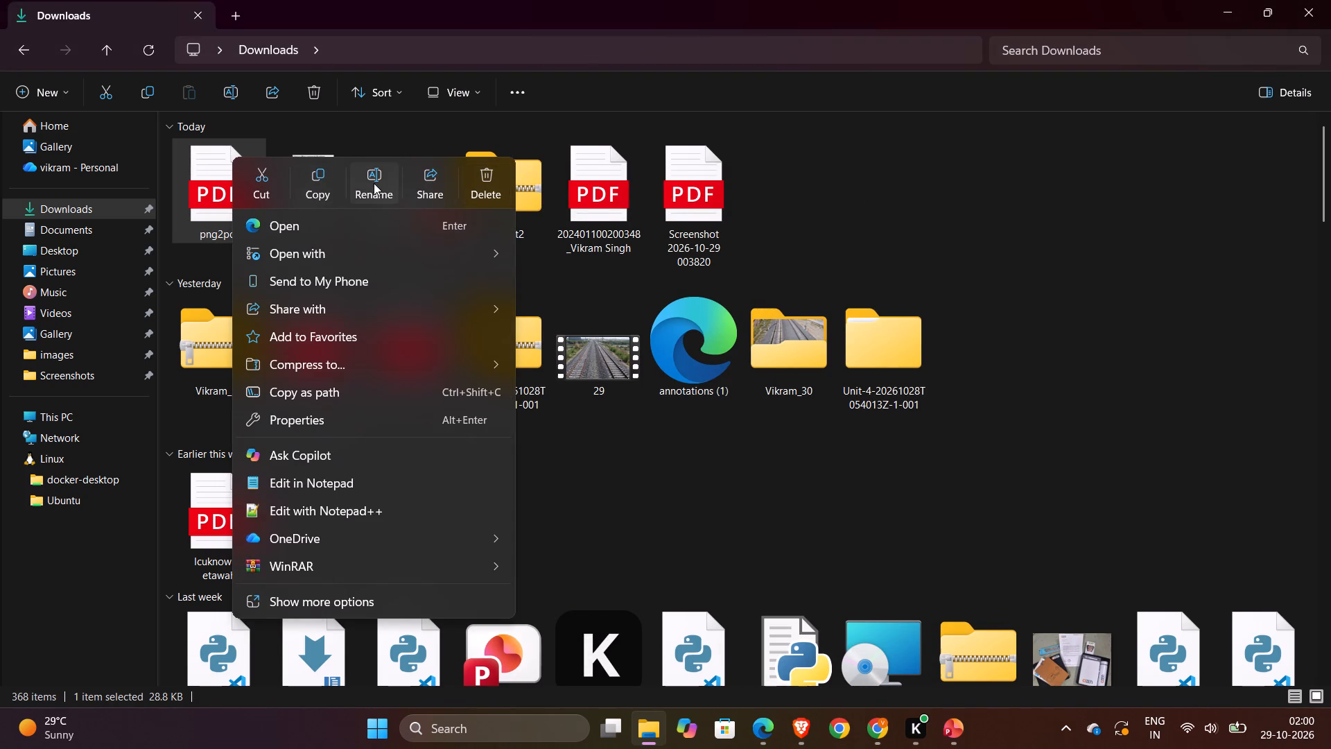
left_click(374, 184)
key("BackSpace")
type("use case diagram")
key("Return")
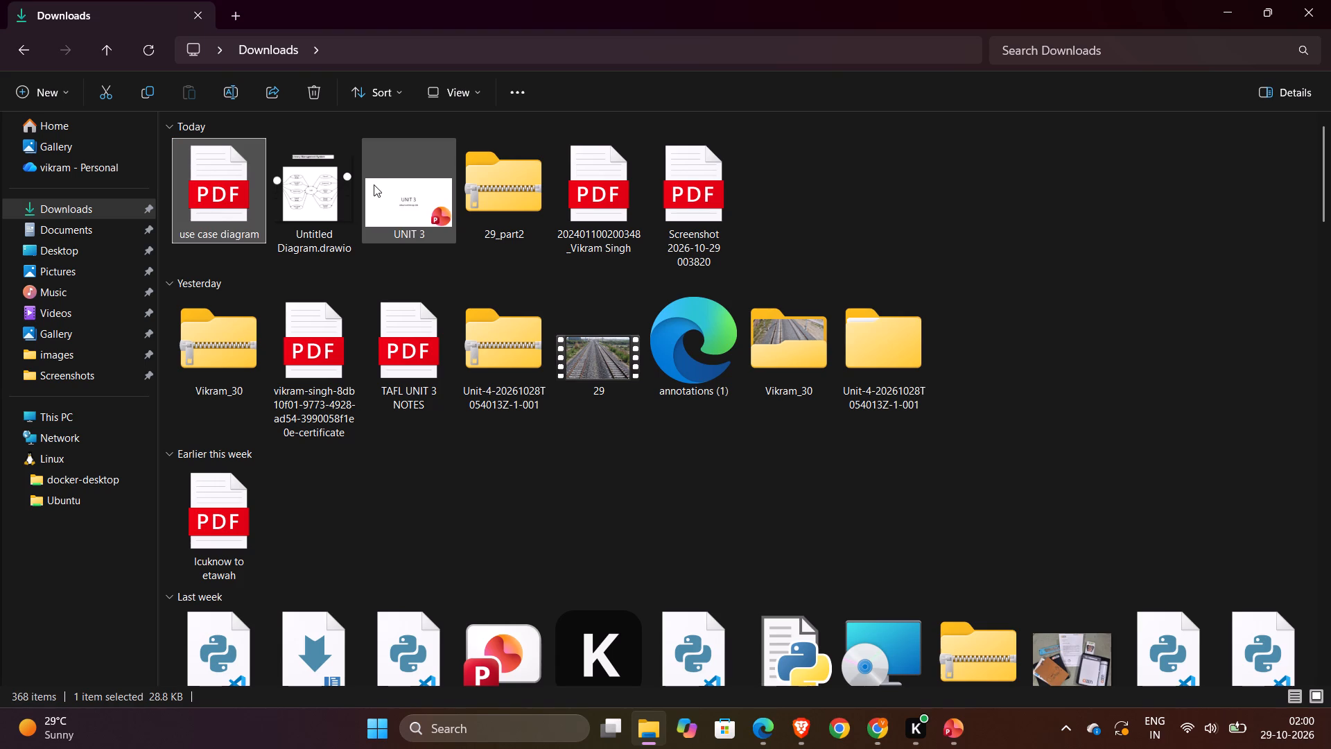
Return to the LAB-2 submission page and upload the "use case diagram" PDF from Downloads as the submission file.
left_click(760, 740)
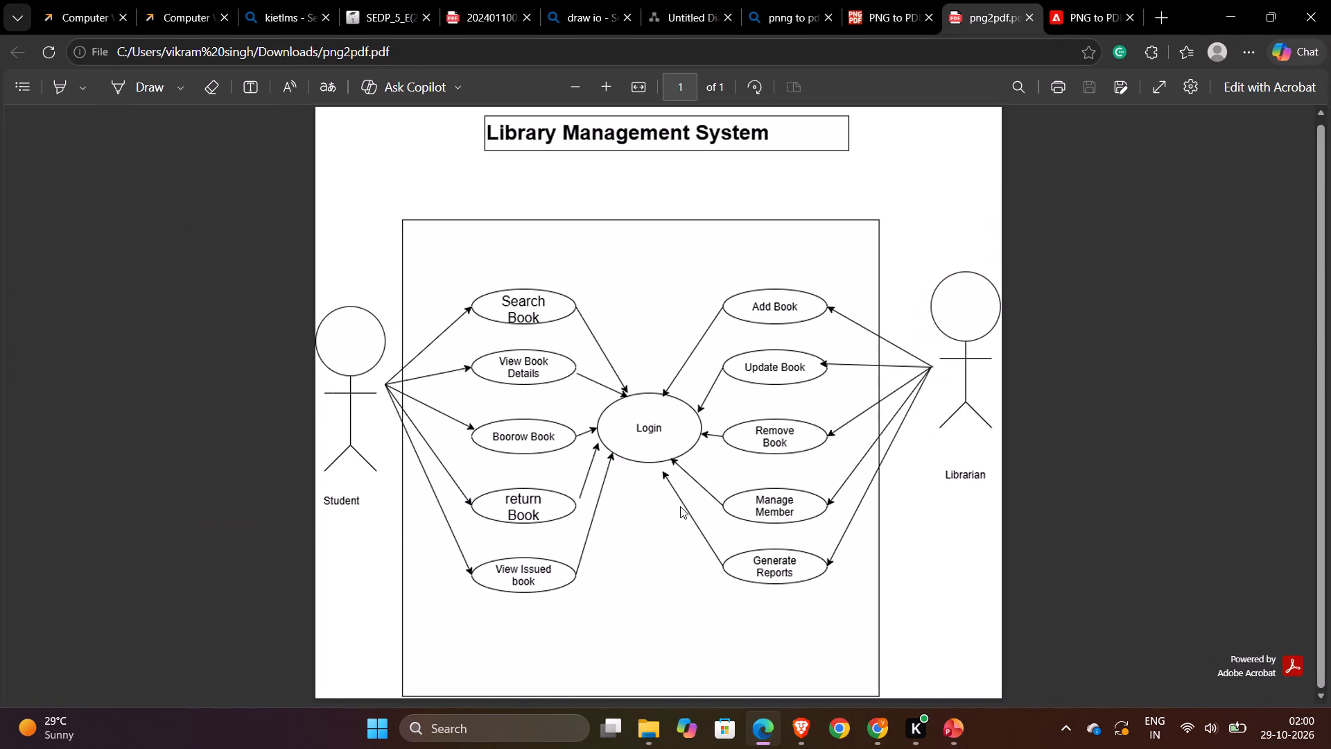
left_click(419, 5)
scroll(708, 576, "down", 4)
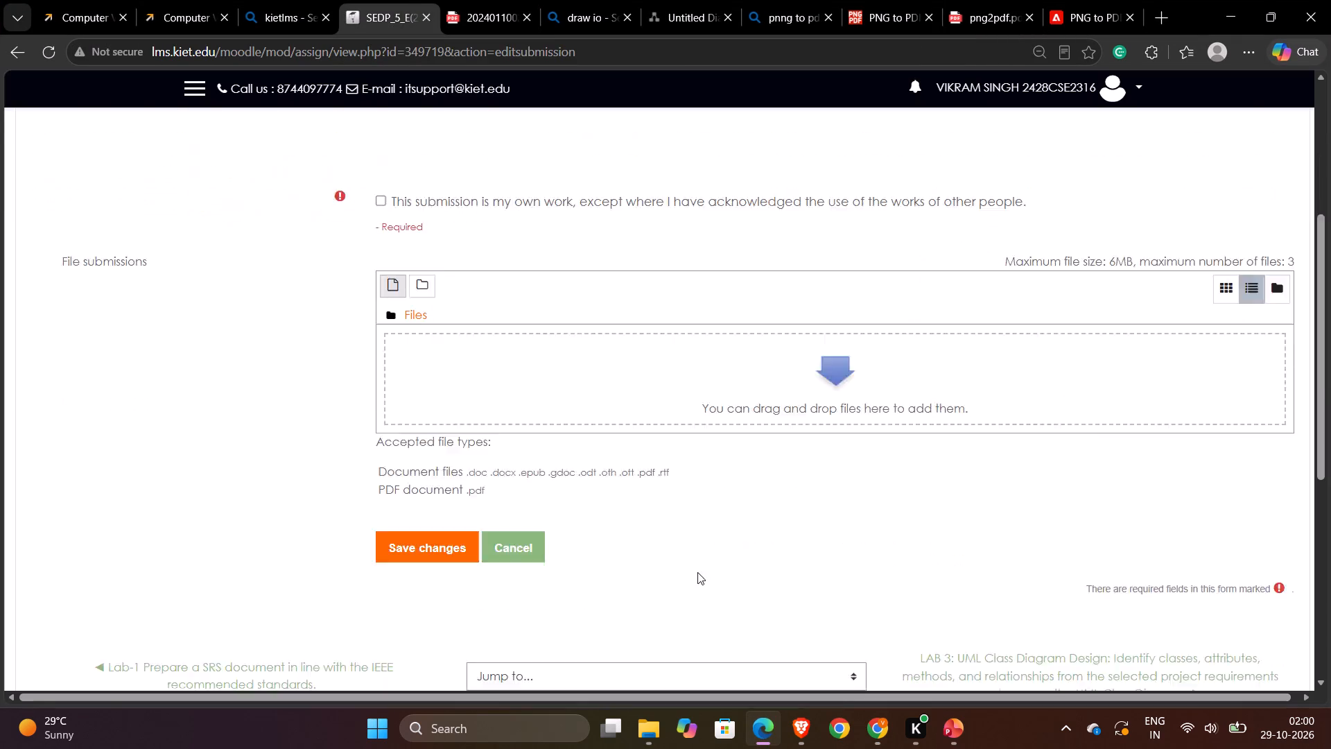
left_click(471, 341)
scroll(422, 542, "down", 3)
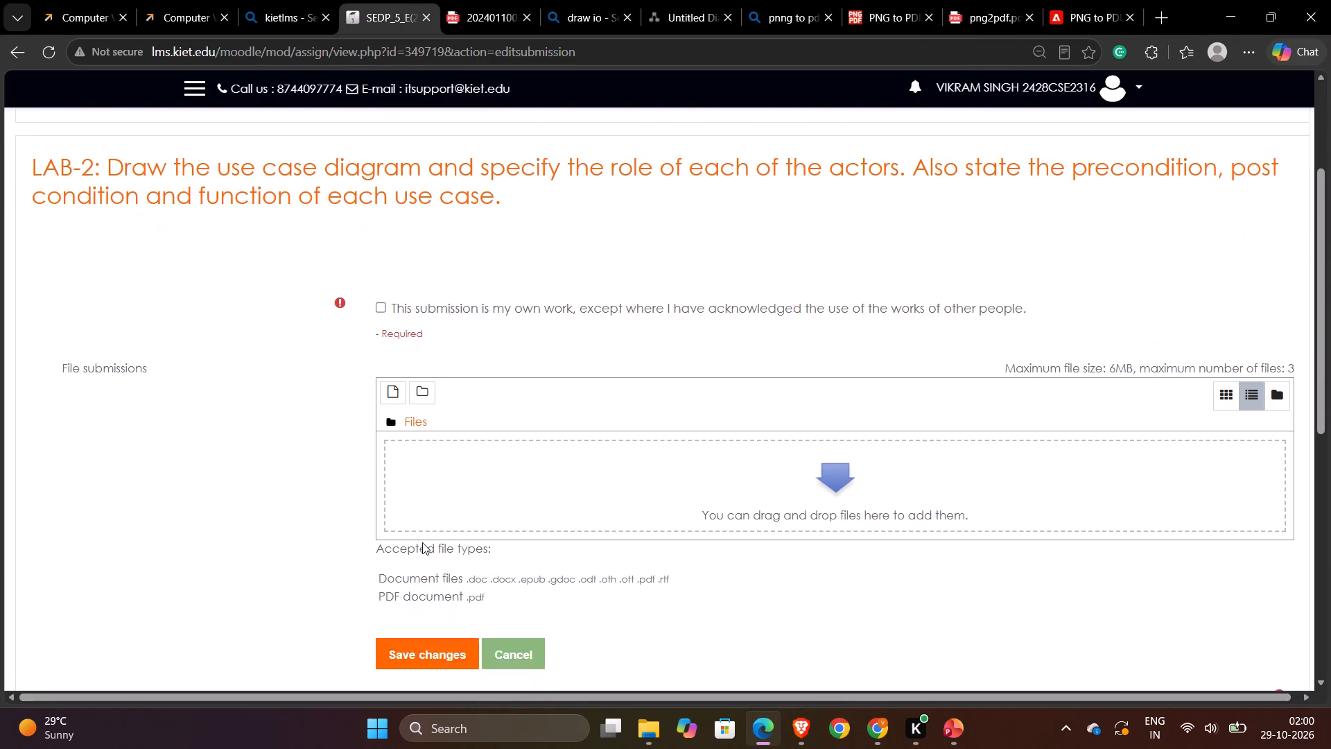
left_click(392, 187)
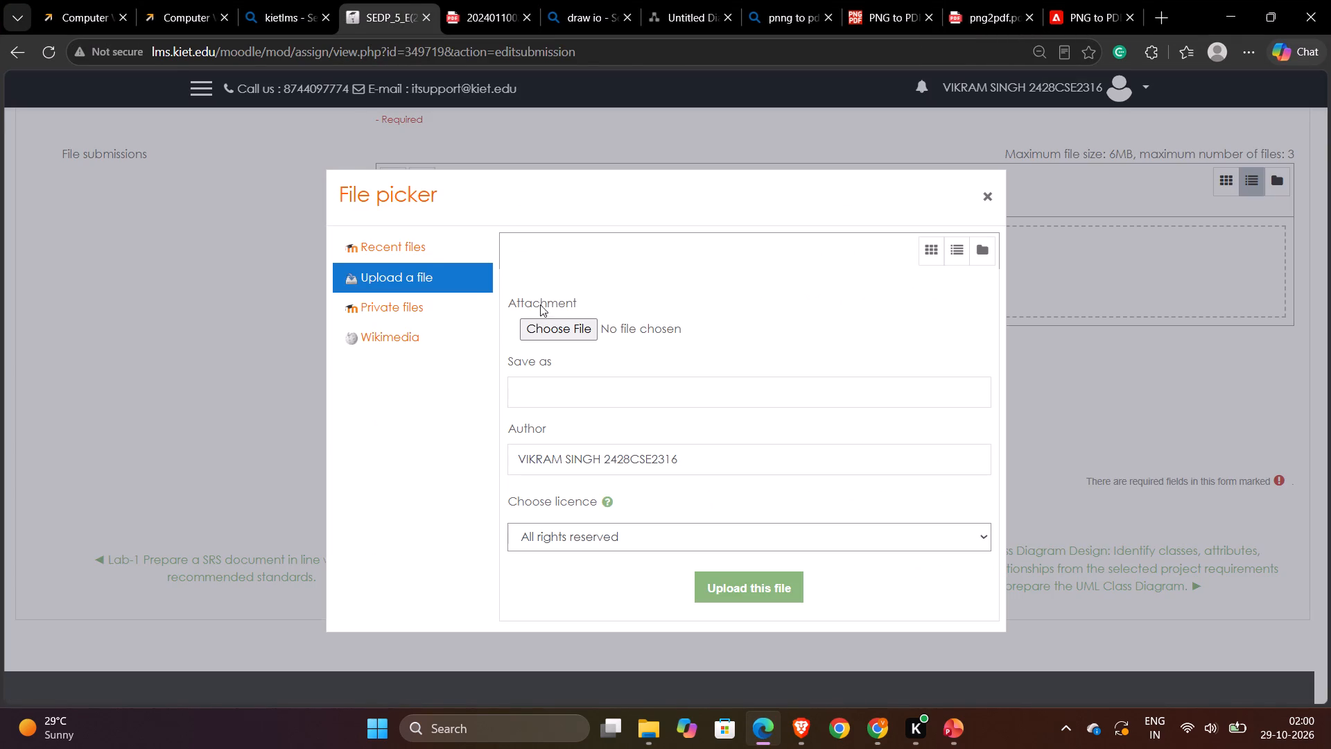
left_click(544, 337)
left_click(218, 190)
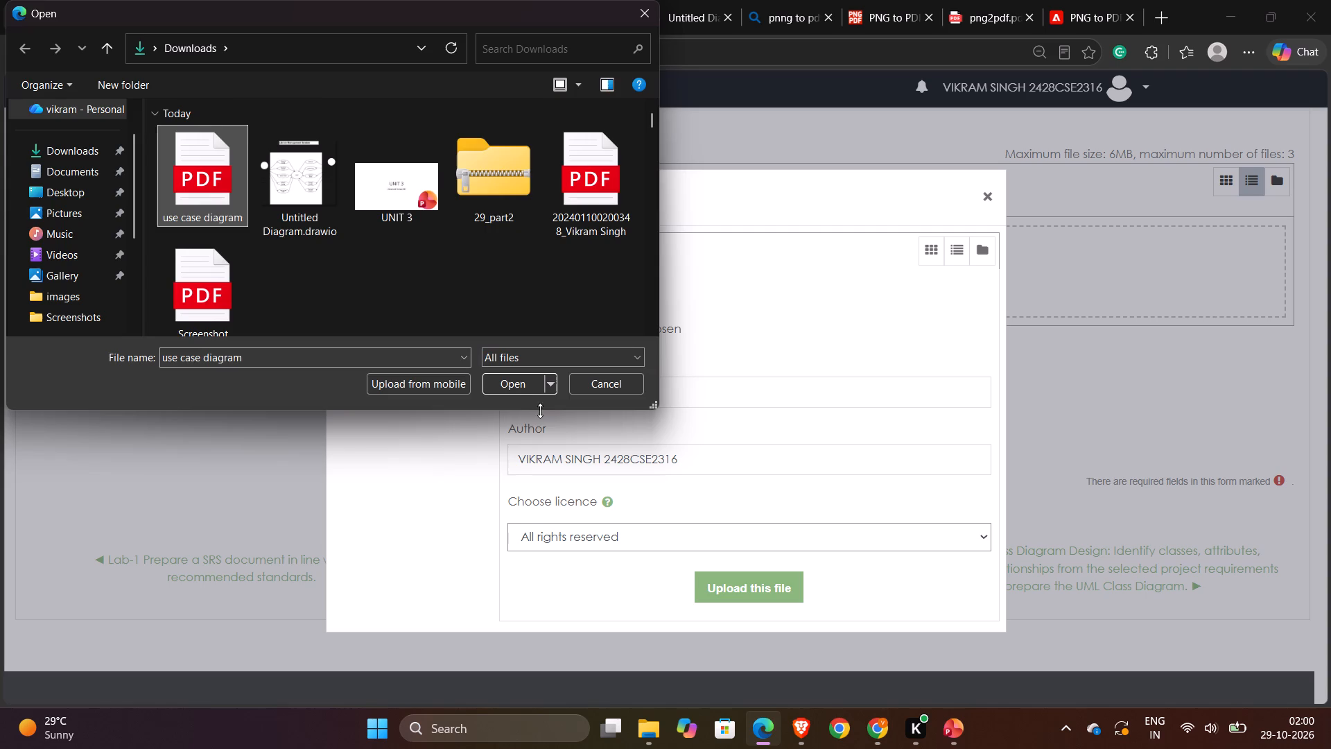
left_click(524, 392)
left_click(715, 589)
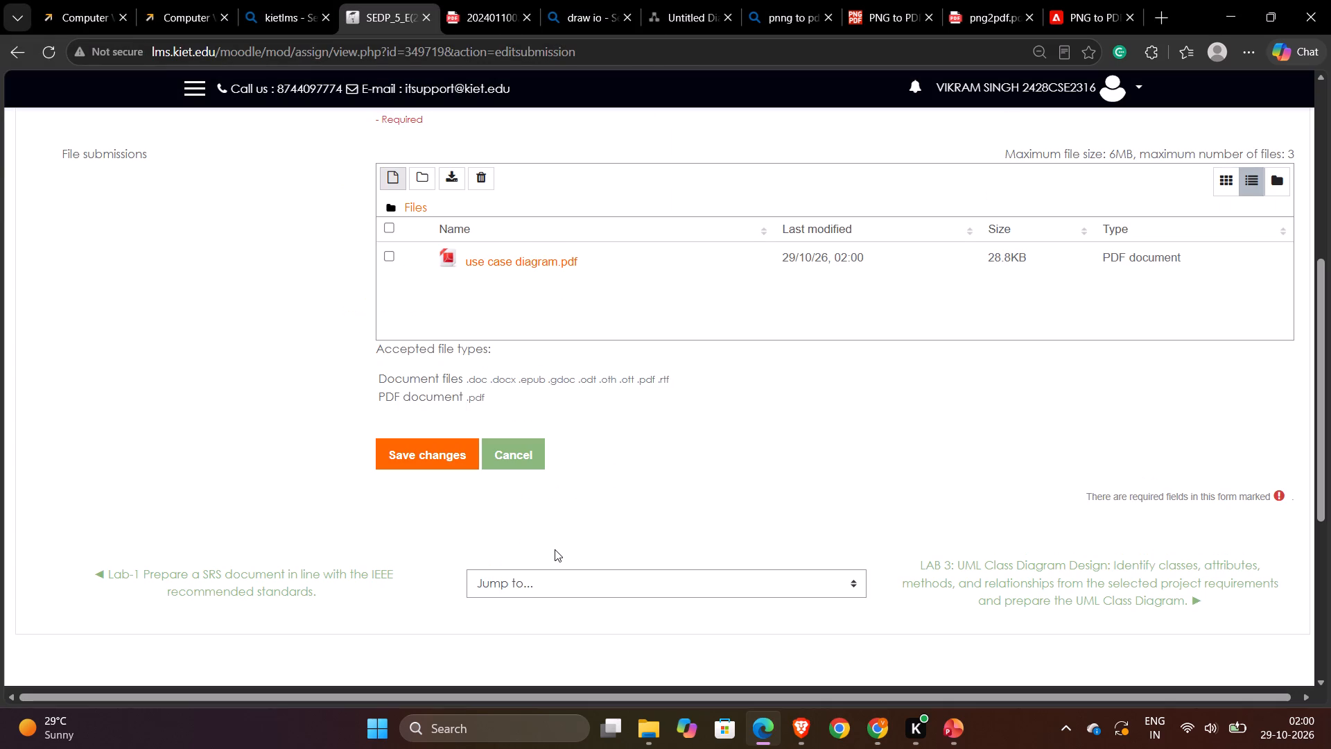
Accept the statement that the LAB-2 submission is own work and save the submission changes.
left_click(436, 463)
scroll(419, 189, "up", 3)
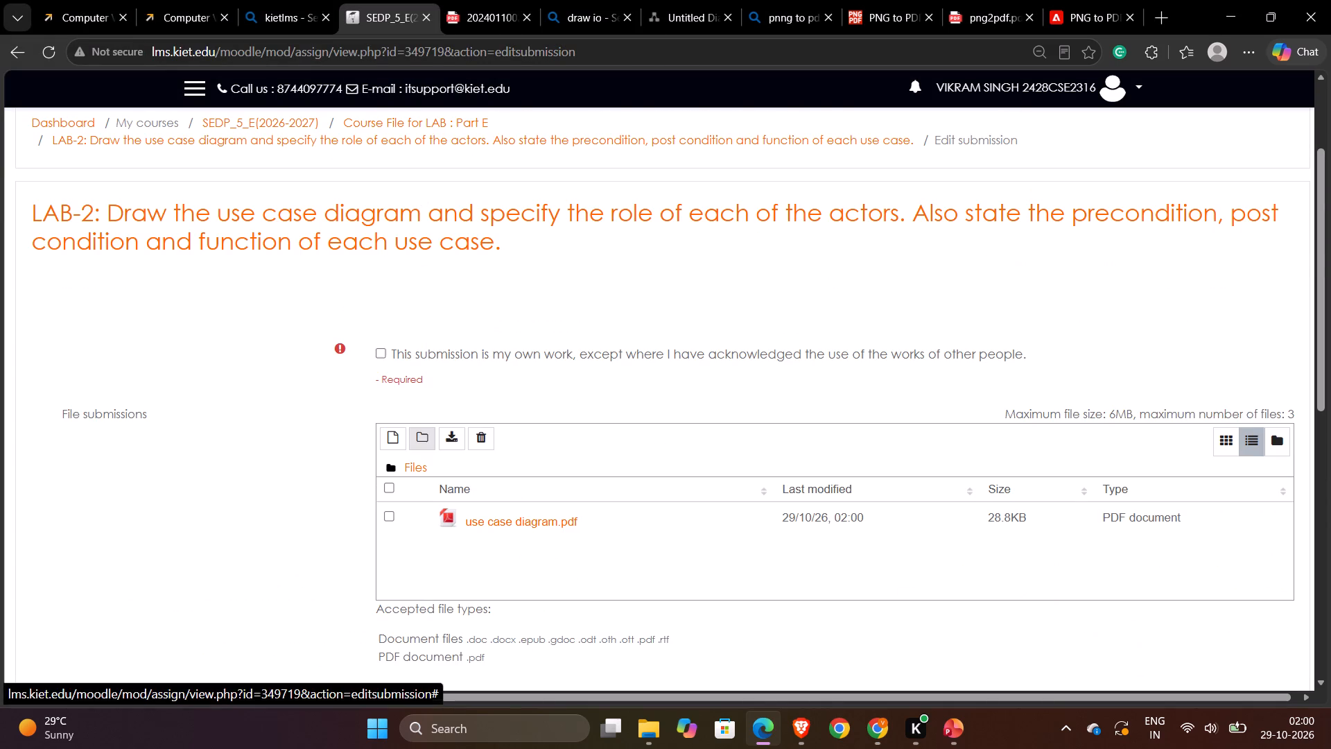
left_click(381, 355)
scroll(381, 356, "up", 1)
scroll(382, 356, "down", 6)
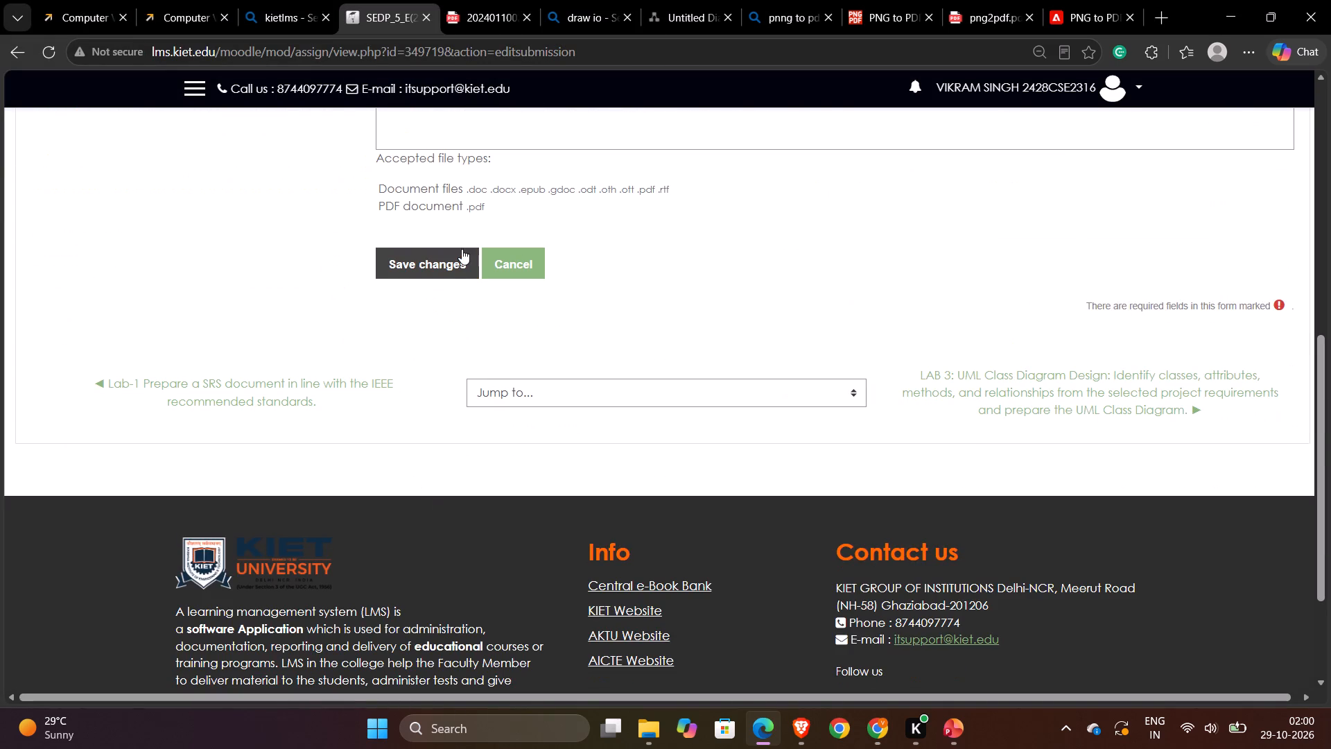
left_click(462, 249)
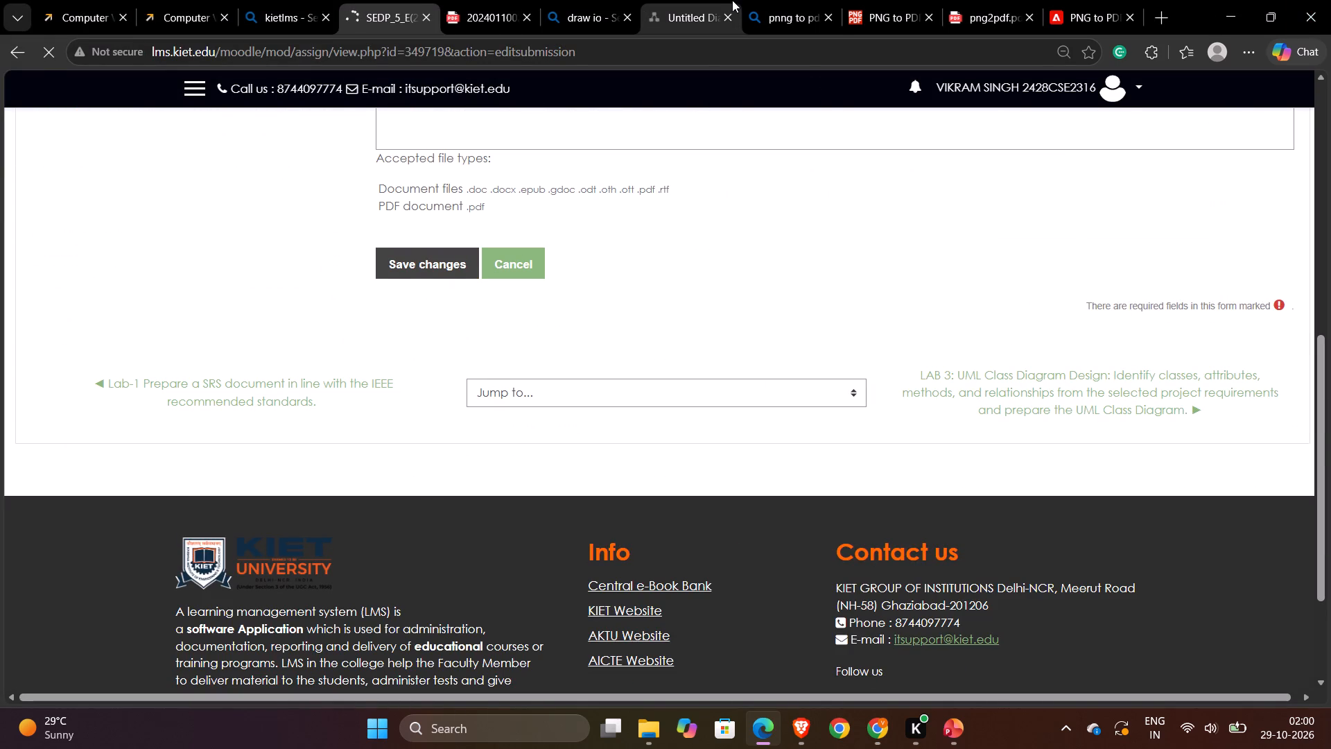
Look through the other open browser tabs and close the whole browser window.
left_click(626, 0)
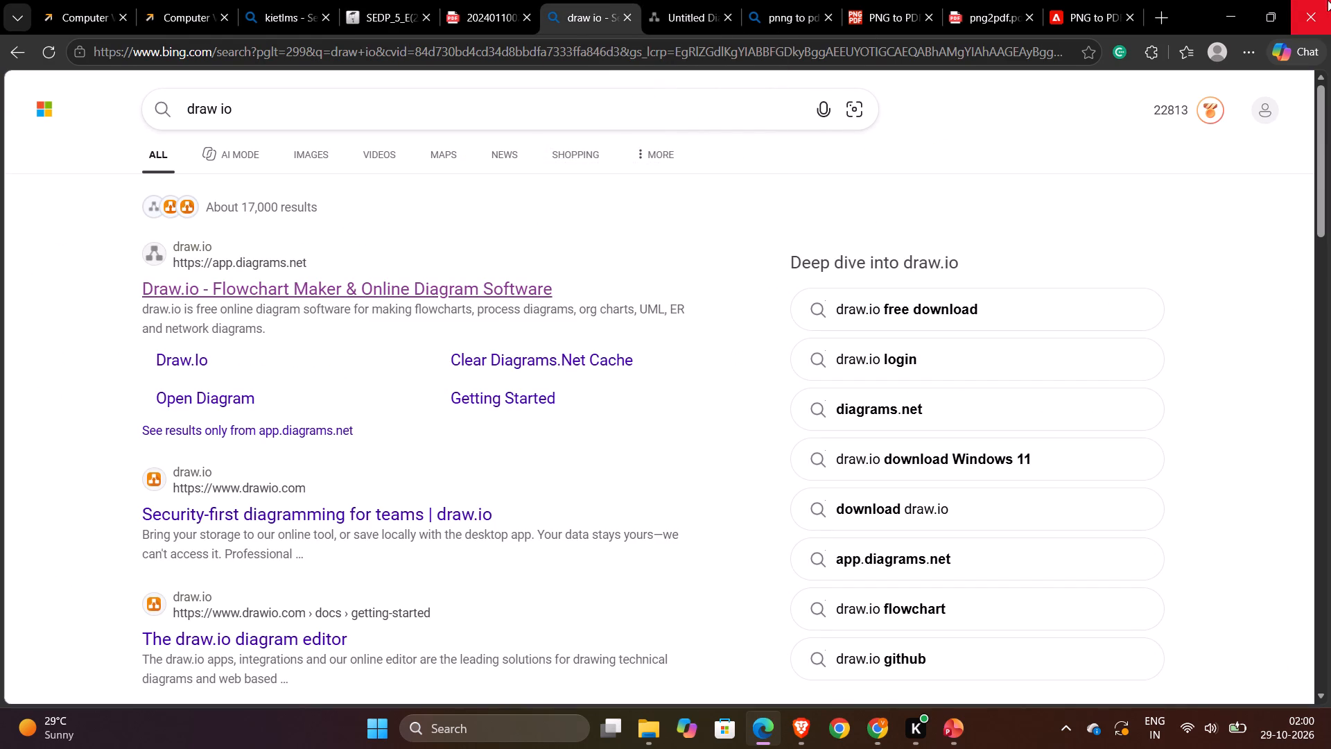
left_click(103, 0)
left_click_drag(225, 0, 243, 0)
left_click(1330, 0)
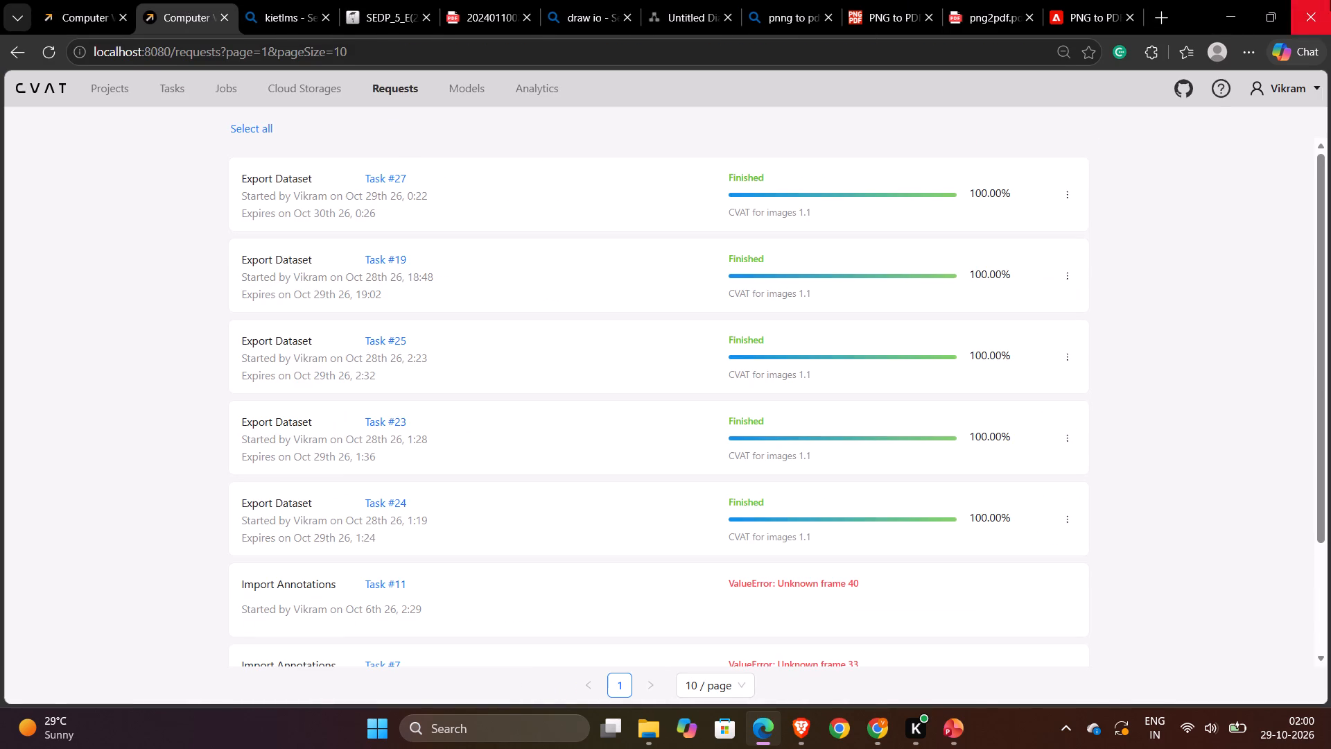
left_click(778, 184)
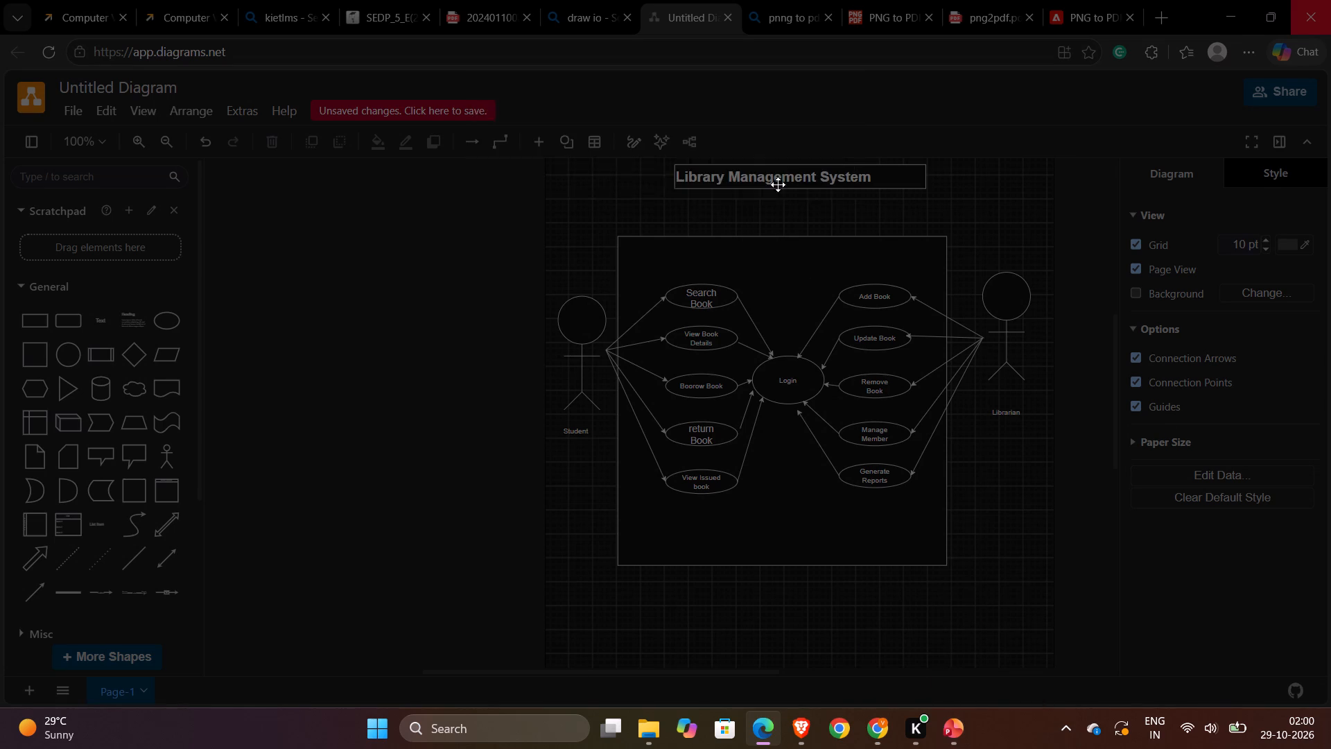